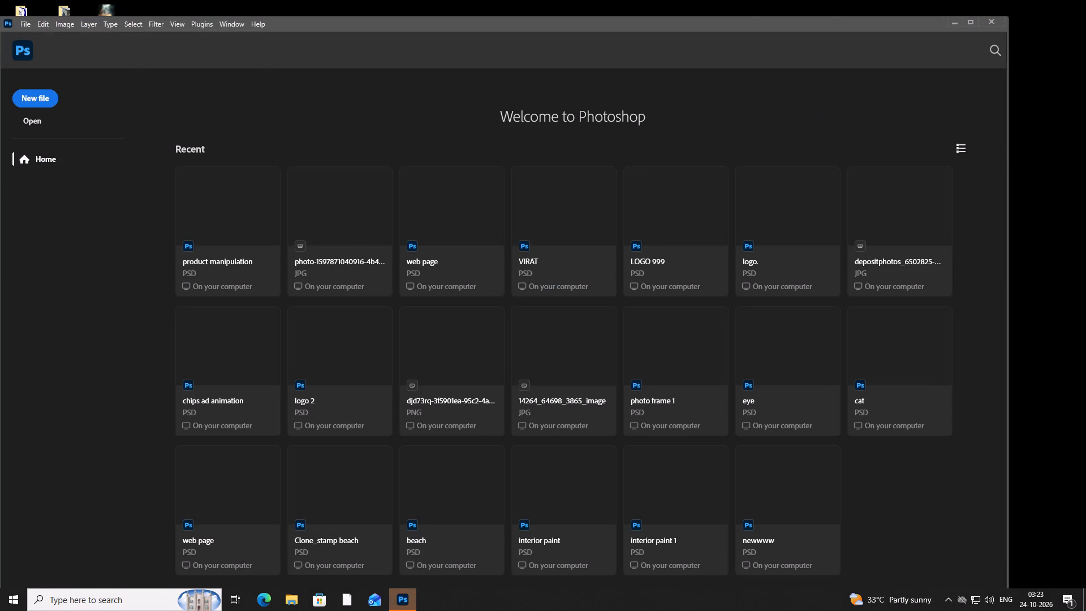
# Start opening an existing image and go to the network location \\server.
pyautogui.click(35, 118)
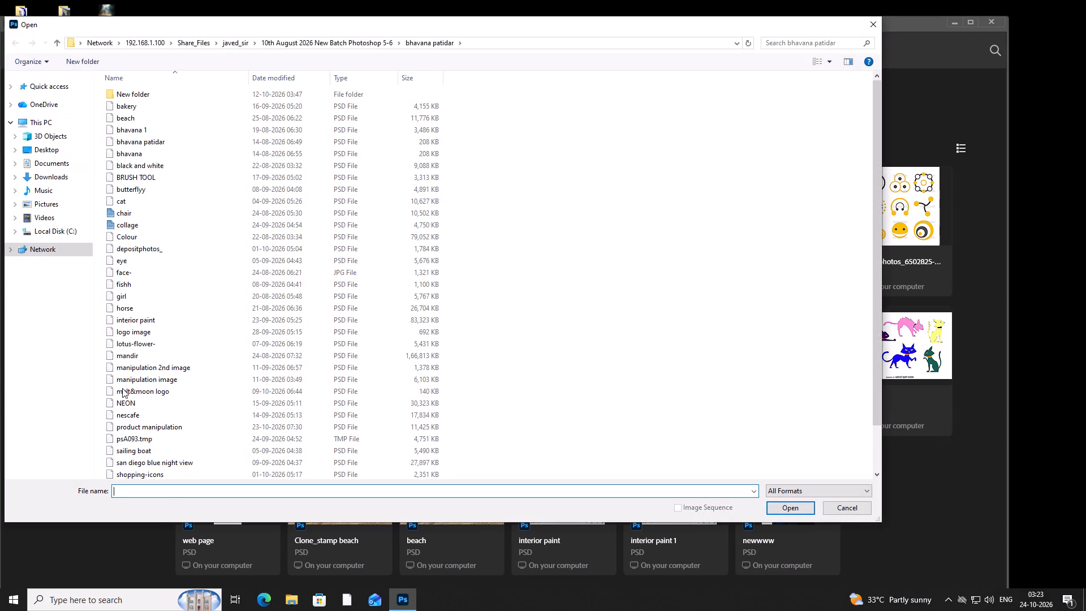
pyautogui.click(179, 490)
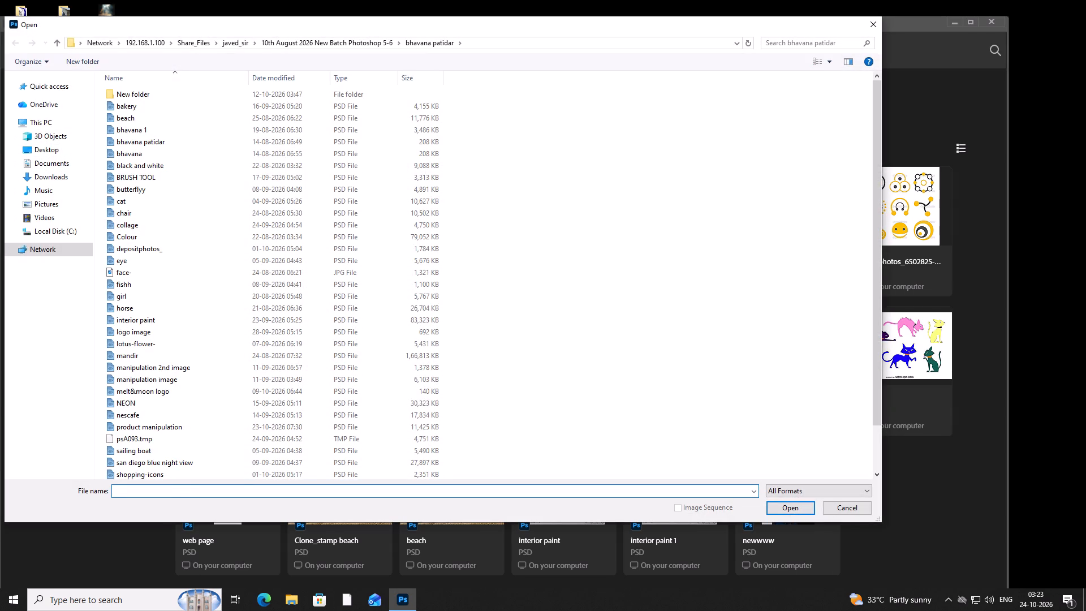
pyautogui.press('\\')
pyautogui.write('\\ser')
pyautogui.write('ver')
pyautogui.press('Return')
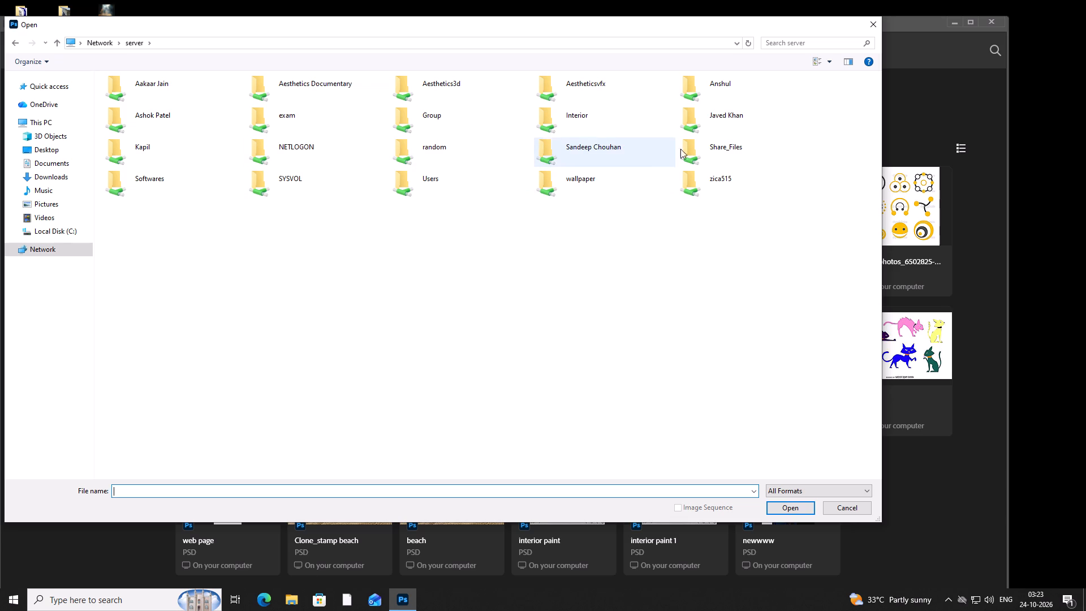
# Browse to the Clone_stamp folder through Share_Files, Common and Photoshop.
pyautogui.click(722, 151)
pyautogui.moveTo(716, 146); pyautogui.dragTo(710, 144)
pyautogui.moveTo(708, 143); pyautogui.dragTo(703, 141)
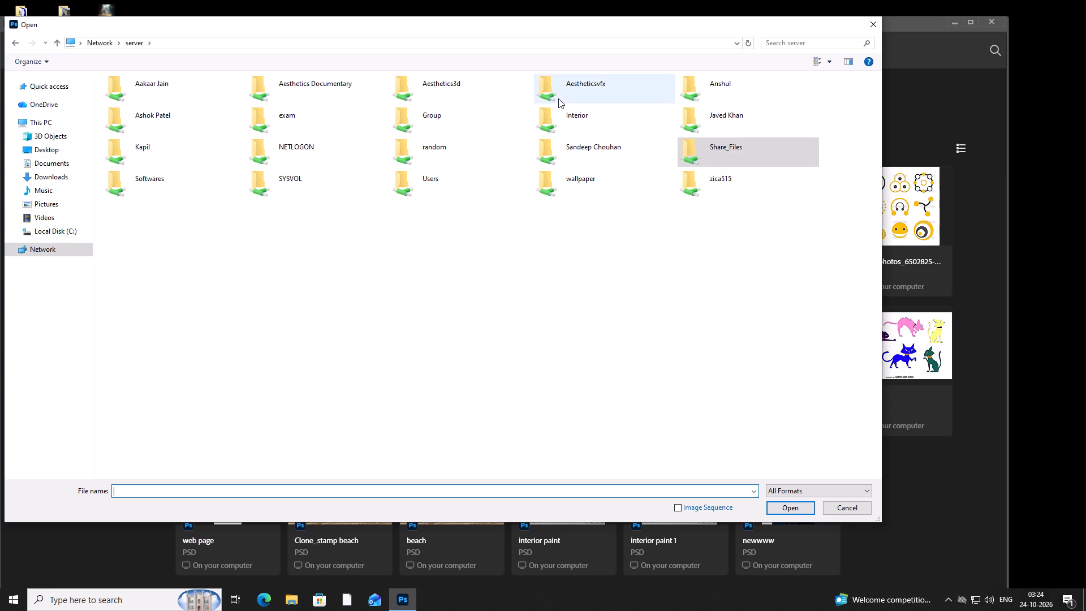
pyautogui.moveTo(756, 150); pyautogui.dragTo(754, 144)
pyautogui.moveTo(751, 144); pyautogui.dragTo(741, 147)
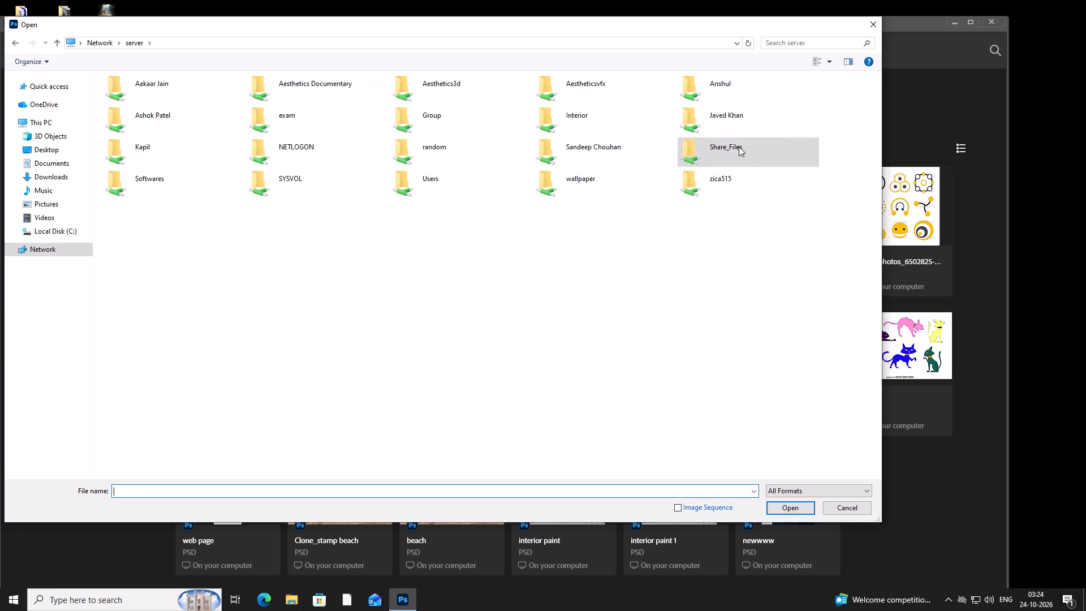
pyautogui.doubleClick(732, 153)
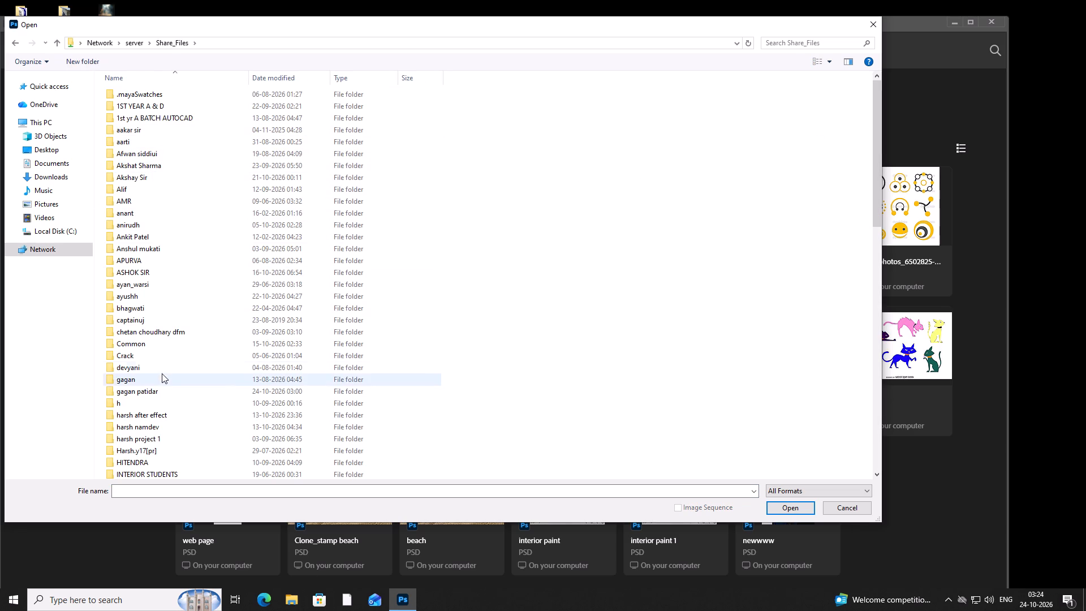
pyautogui.doubleClick(161, 342)
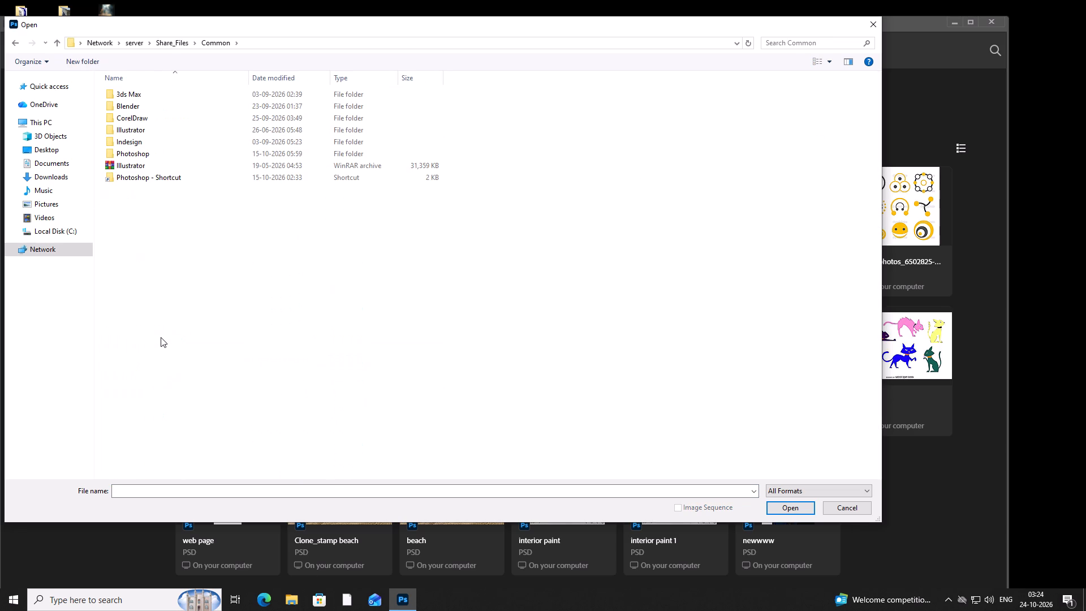
pyautogui.doubleClick(169, 154)
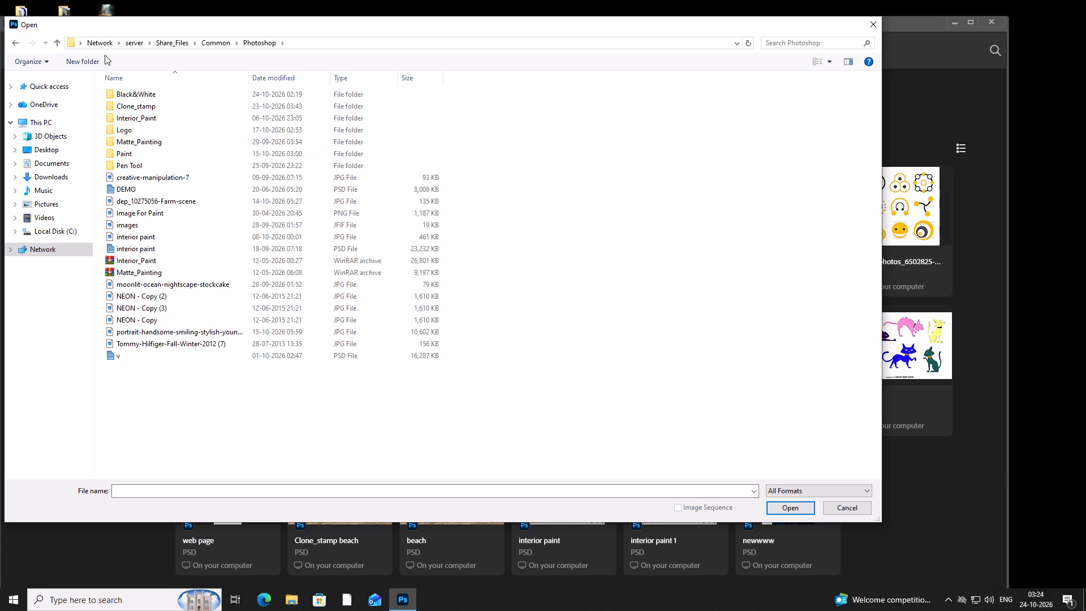
pyautogui.doubleClick(167, 106)
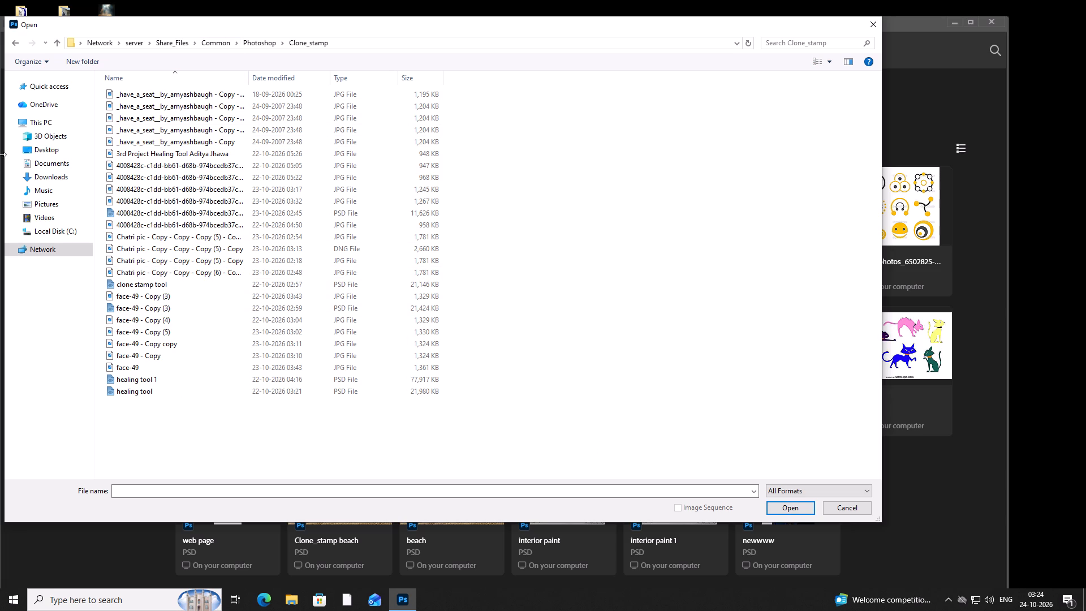
pyautogui.click(12, 42)
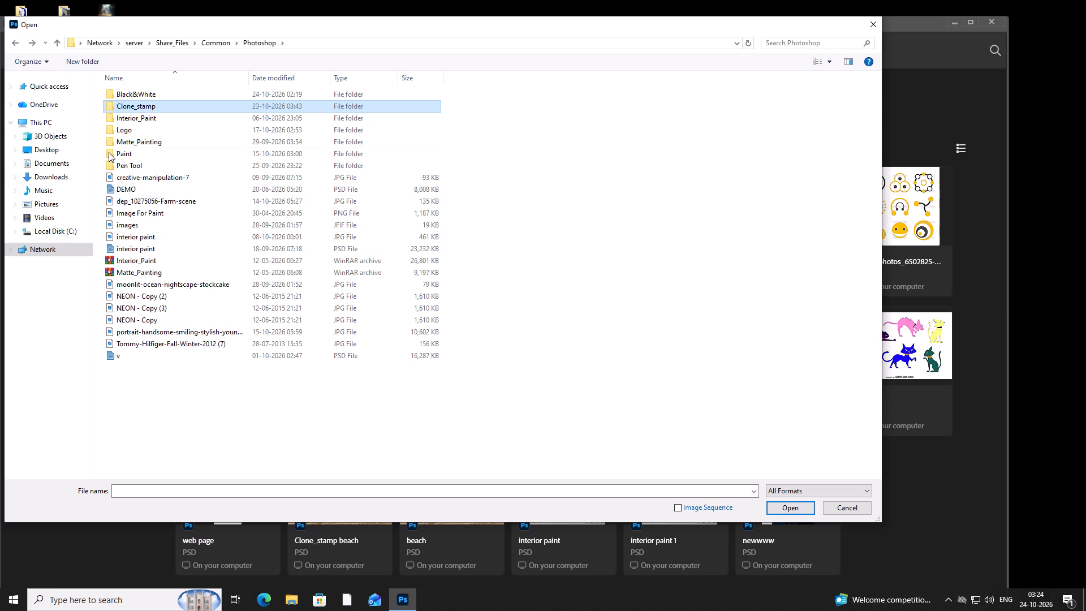
pyautogui.doubleClick(170, 103)
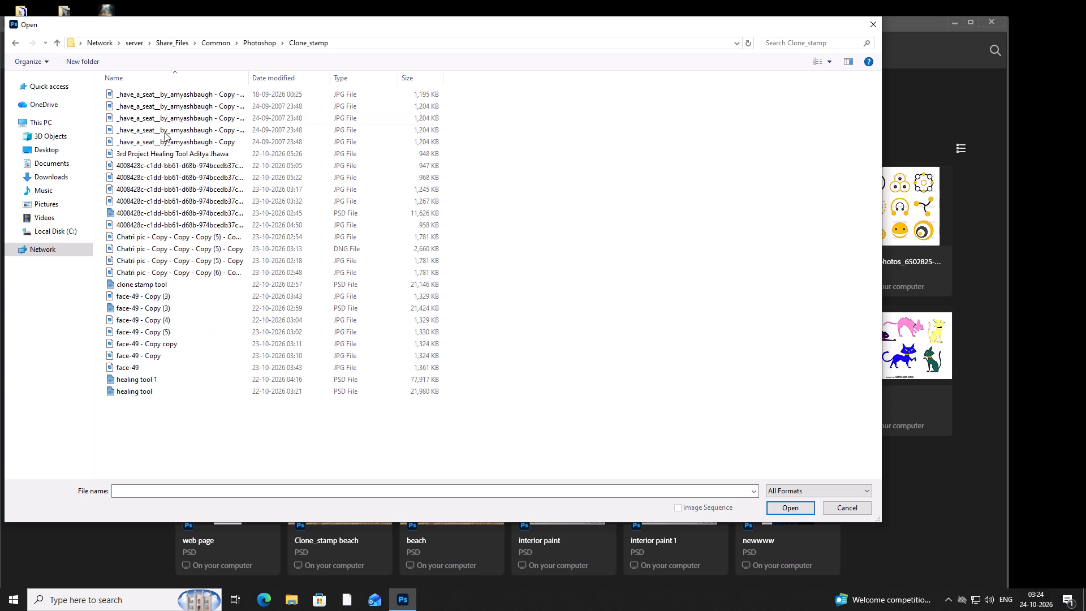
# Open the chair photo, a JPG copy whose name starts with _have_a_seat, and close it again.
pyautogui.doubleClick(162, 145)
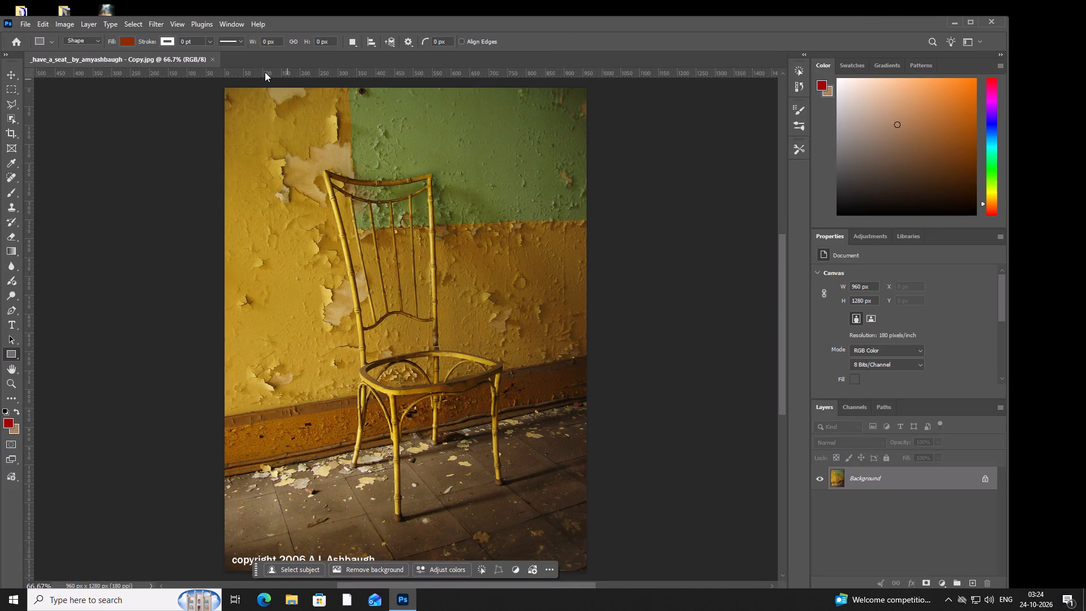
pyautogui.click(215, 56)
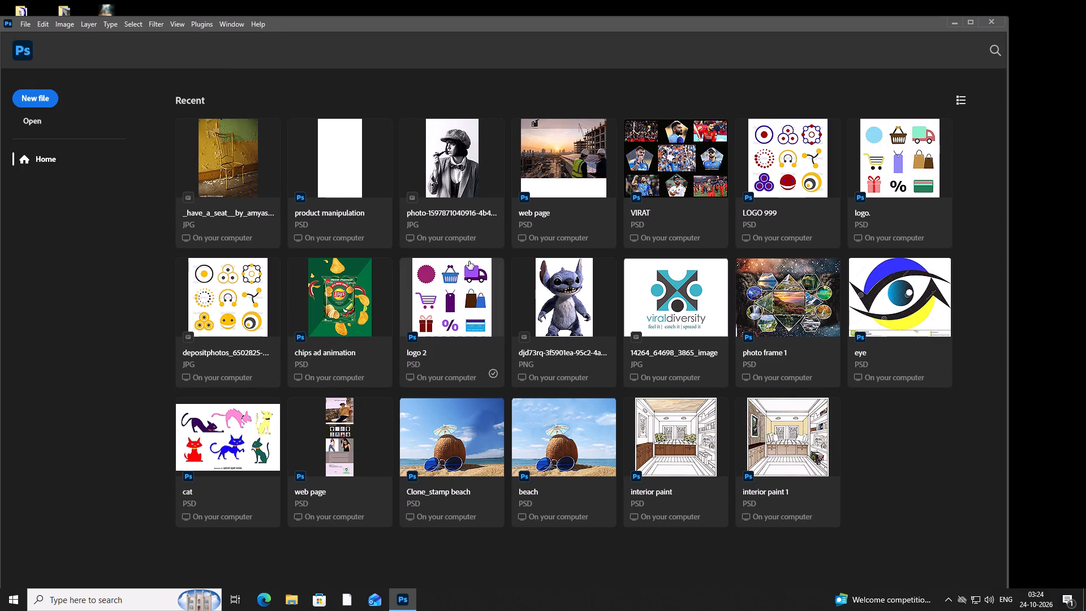
# Open the "Chatri pic - Copy - Copy - Copy (5) - Copy - Copy" JPG from the Clone_stamp folder.
pyautogui.doubleClick(46, 118)
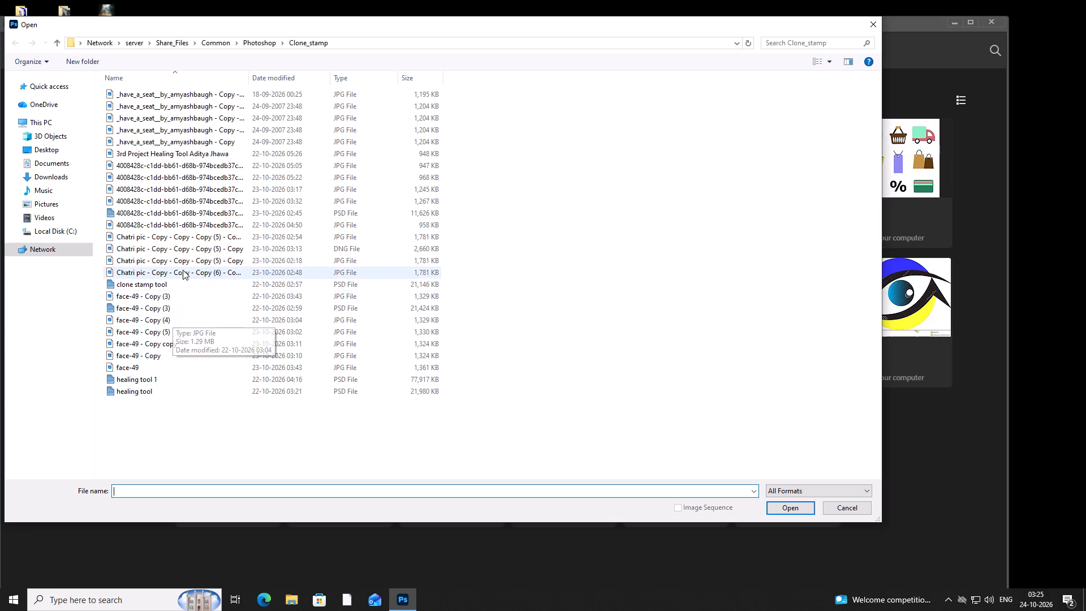
pyautogui.doubleClick(192, 236)
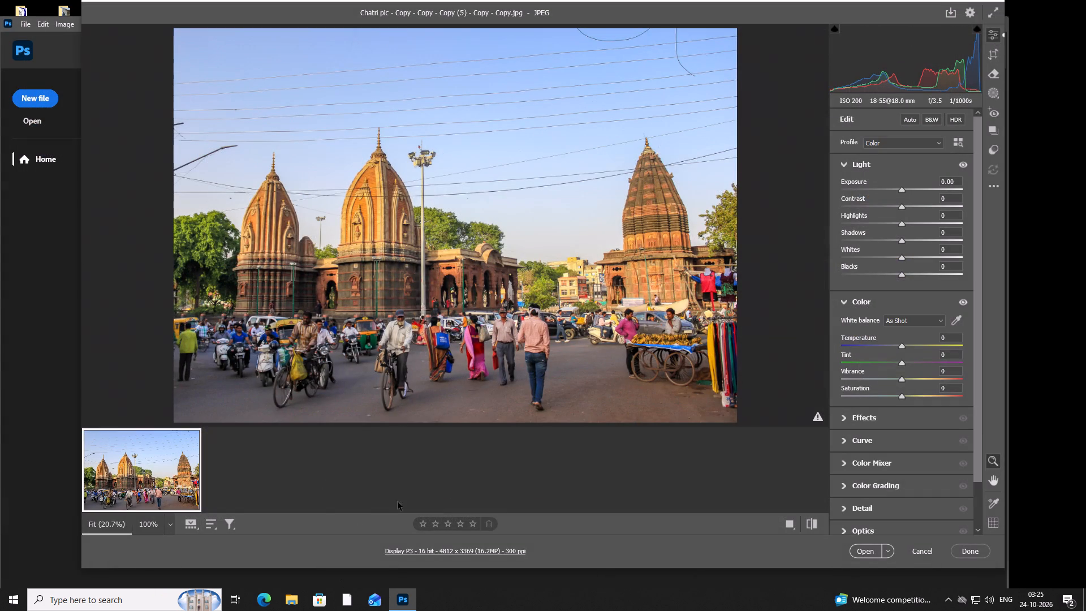
# Examine the temple street photo in Camera Raw, including its before/after comparison and default-settings views.
pyautogui.scroll(-1, 567, 298)
pyautogui.scroll(2, 564, 298)
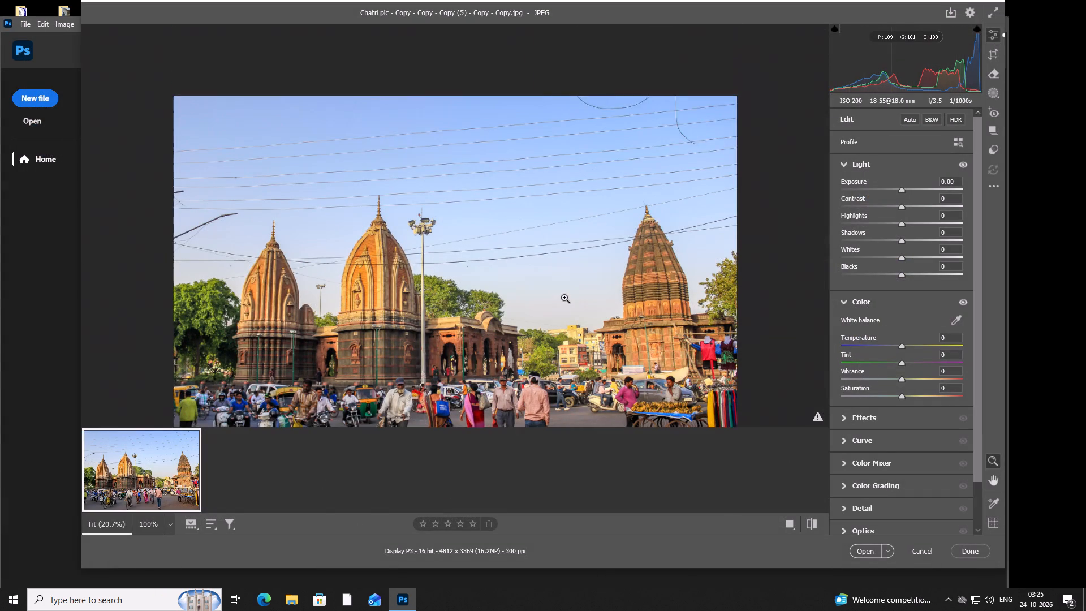
pyautogui.scroll(-2, 562, 304)
pyautogui.scroll(2, 562, 304)
pyautogui.scroll(-1, 562, 304)
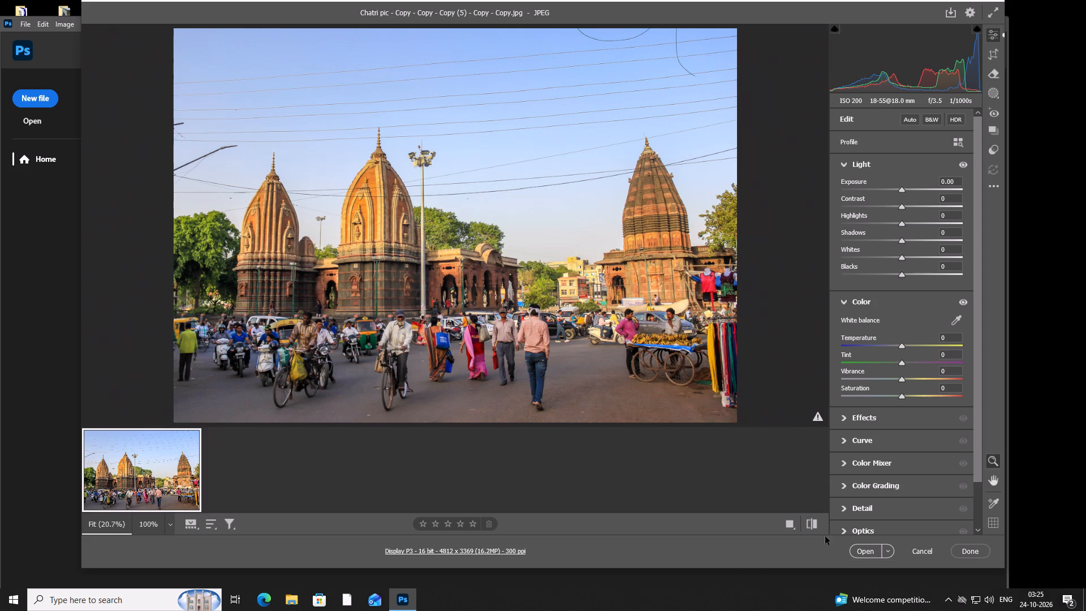
pyautogui.click(782, 519)
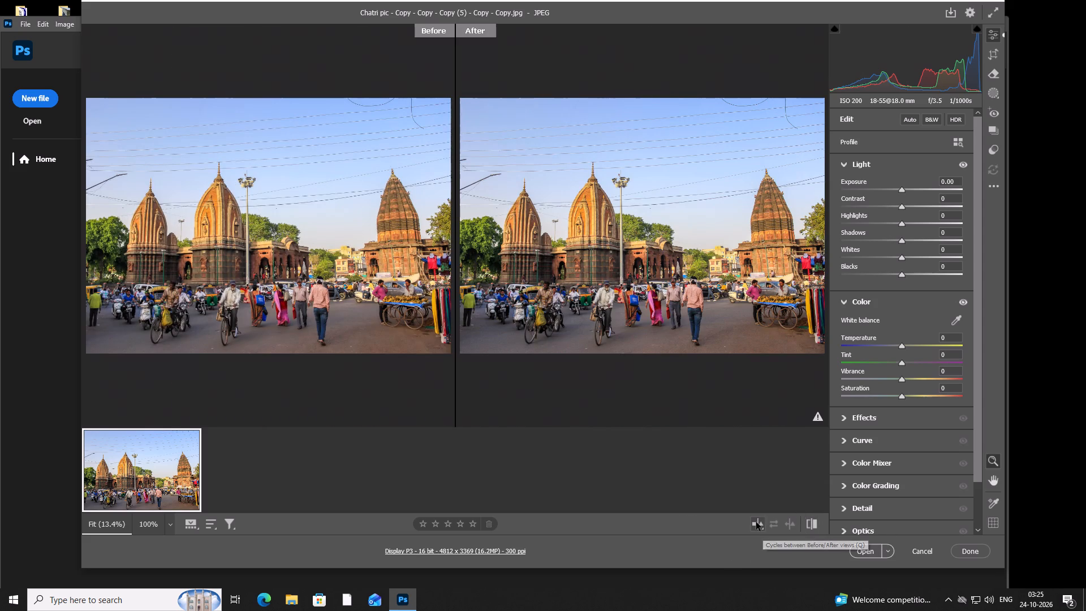
pyautogui.click(756, 522)
pyautogui.click(811, 526)
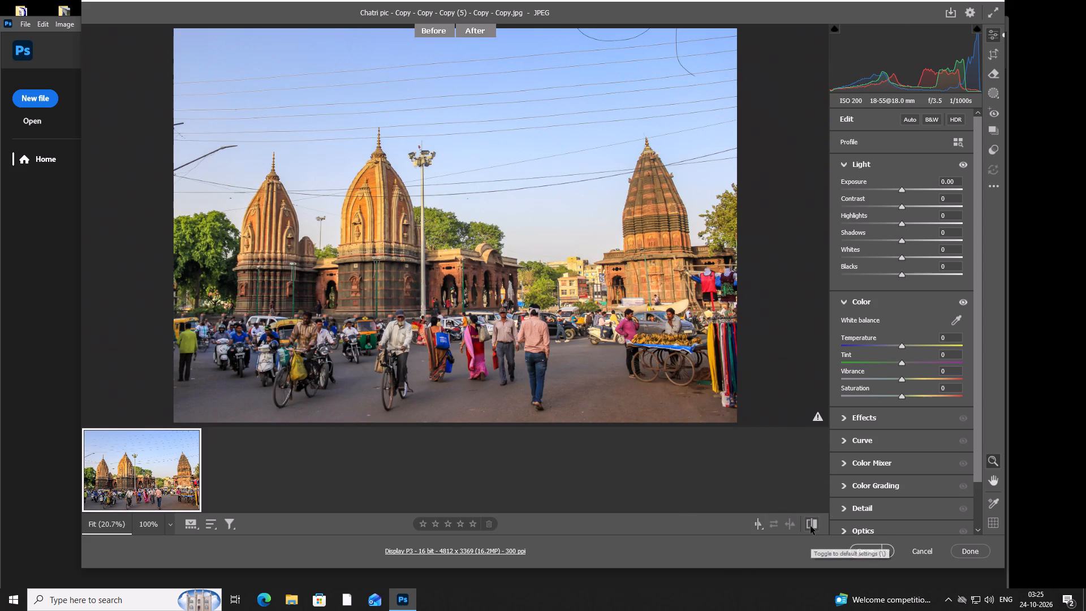
# Open the temple photo from Camera Raw as an editable document without adjusting it.
pyautogui.click(868, 553)
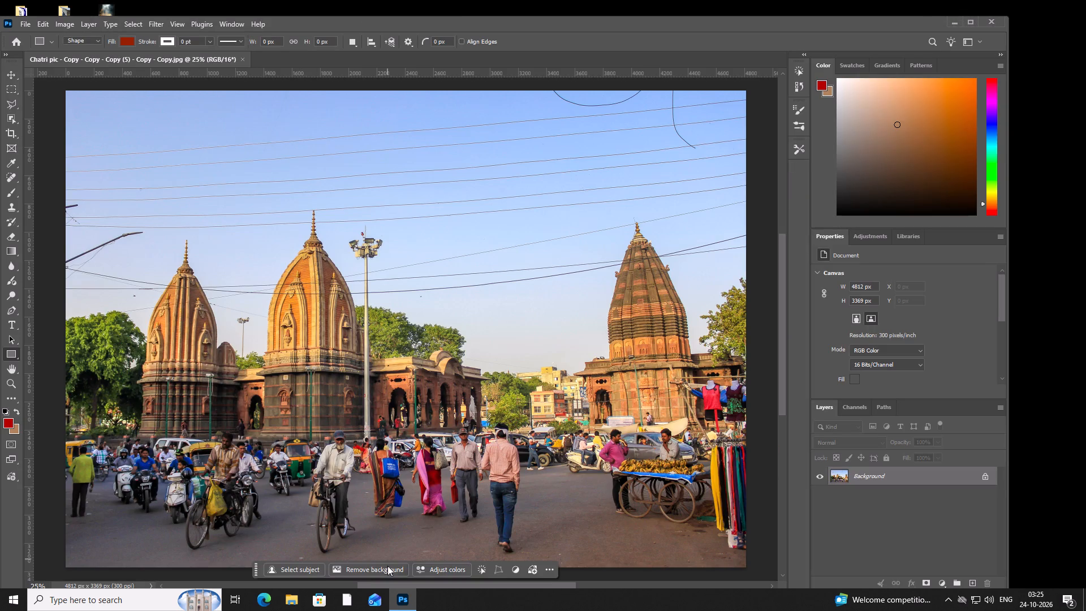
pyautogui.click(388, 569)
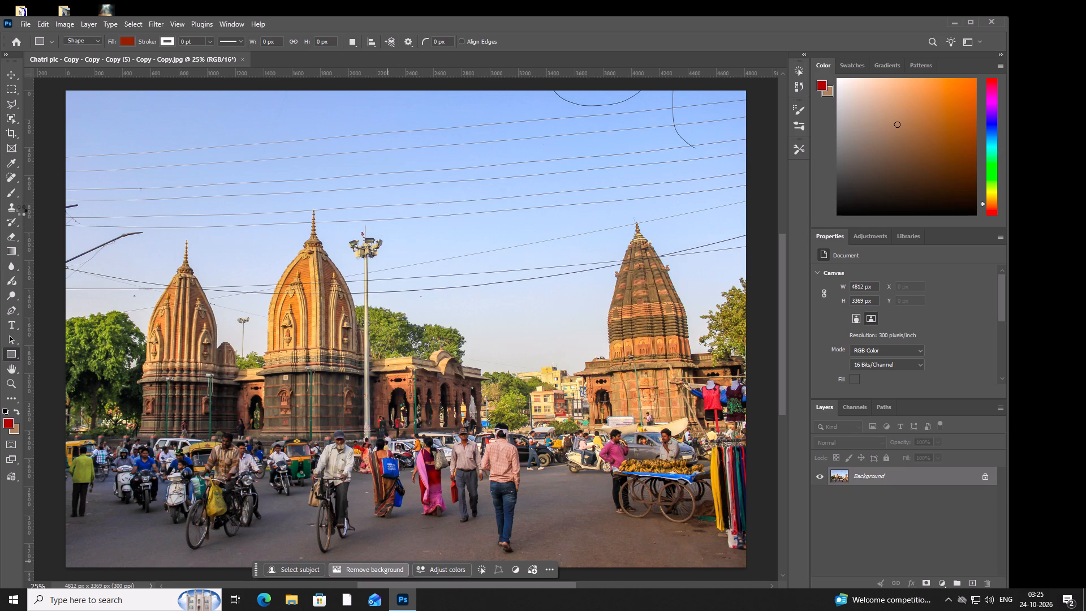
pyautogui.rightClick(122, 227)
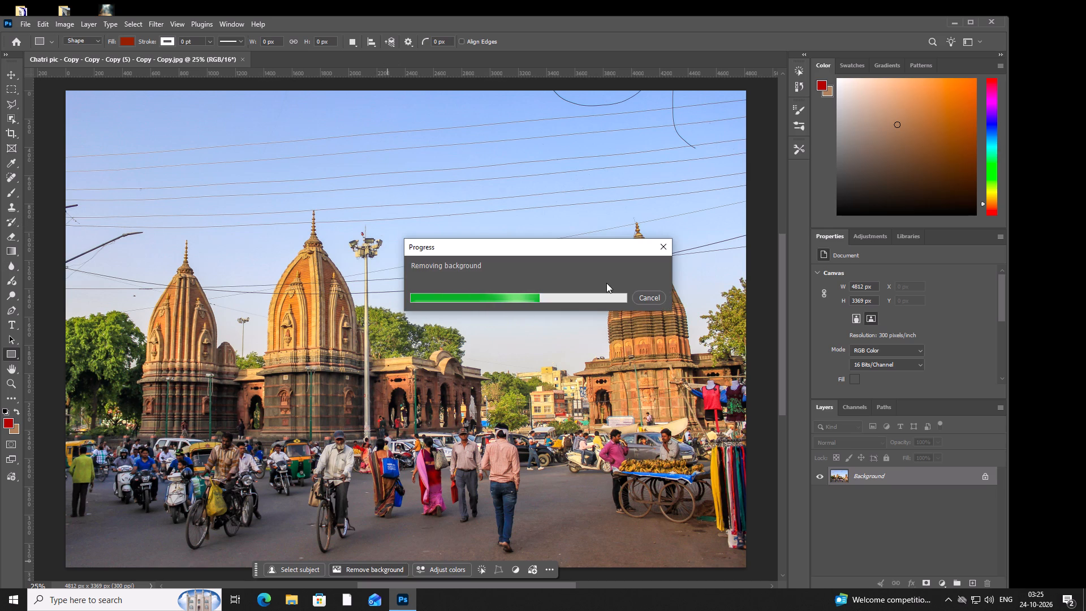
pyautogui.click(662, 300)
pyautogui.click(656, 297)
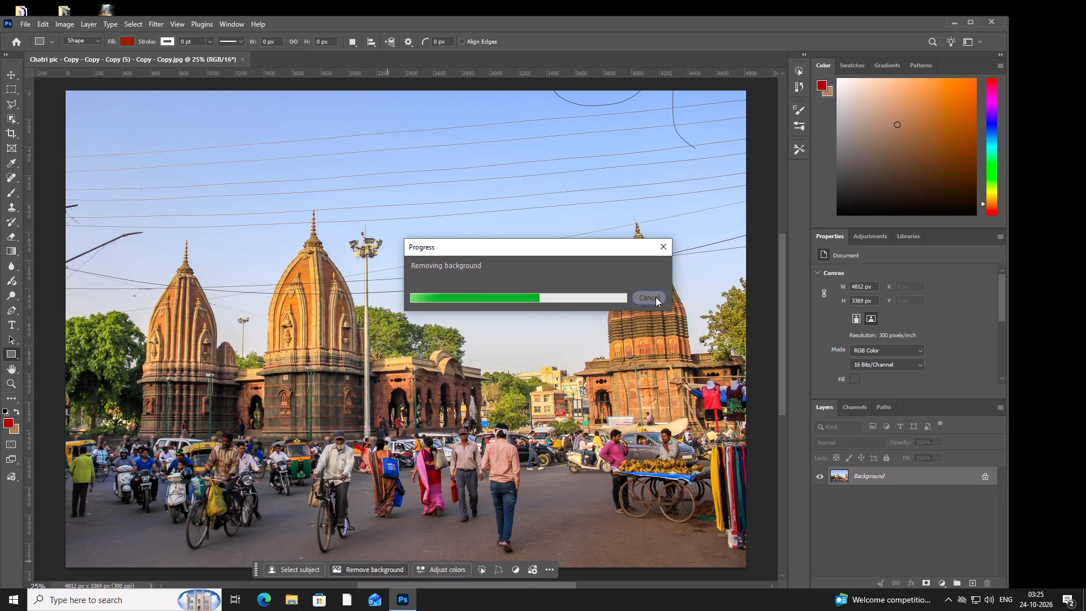
# Choose the Clone Stamp tool and set its brush size to 50 for work on the overhead wires.
pyautogui.click(16, 208)
pyautogui.click(13, 208)
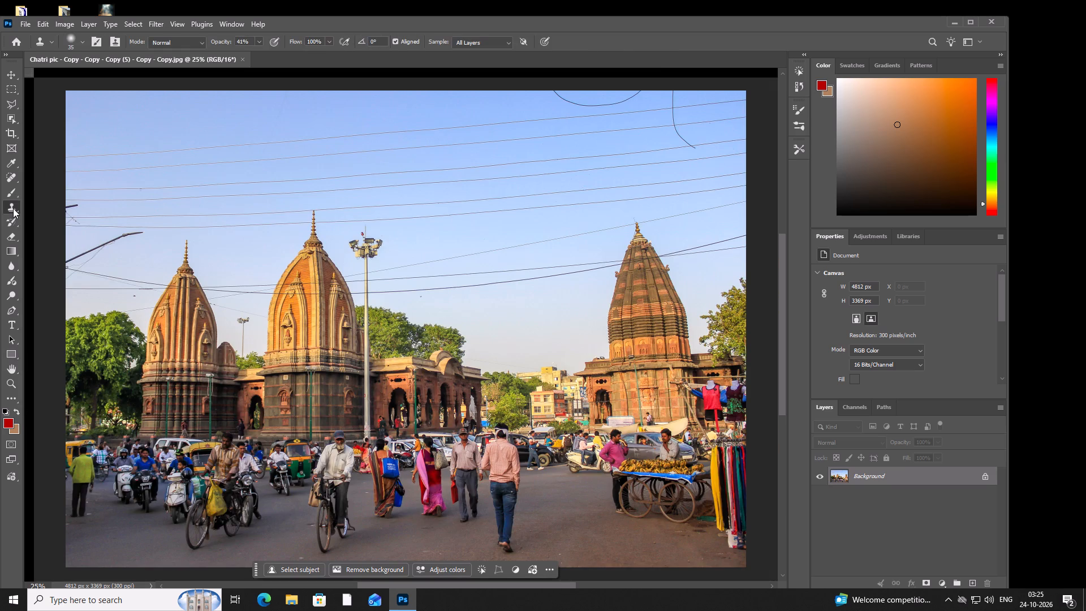
pyautogui.click(13, 208)
pyautogui.write('[]]')
pyautogui.scroll(6, 314, 195)
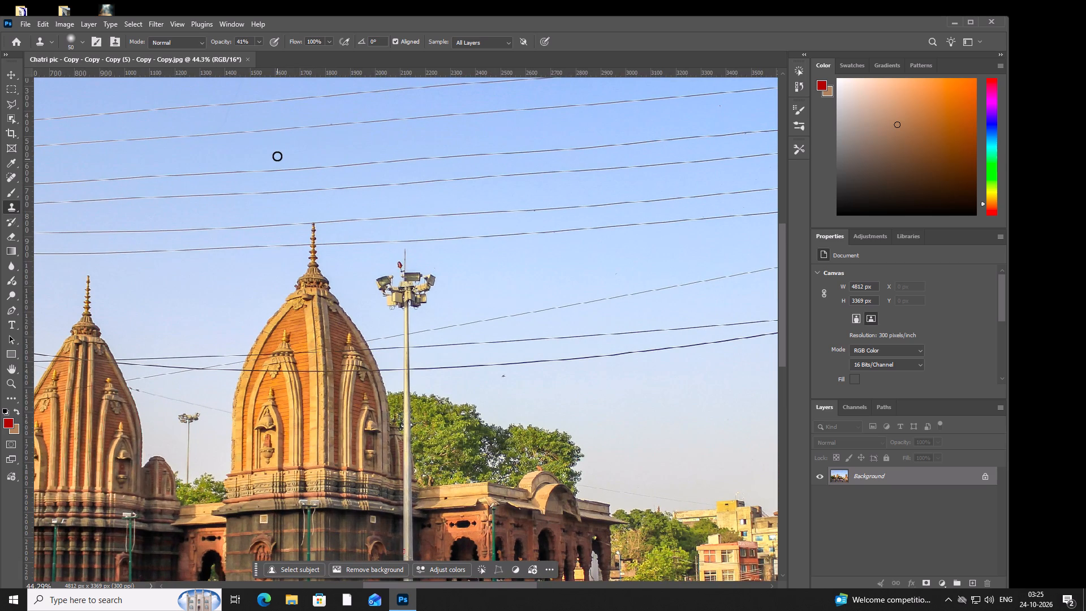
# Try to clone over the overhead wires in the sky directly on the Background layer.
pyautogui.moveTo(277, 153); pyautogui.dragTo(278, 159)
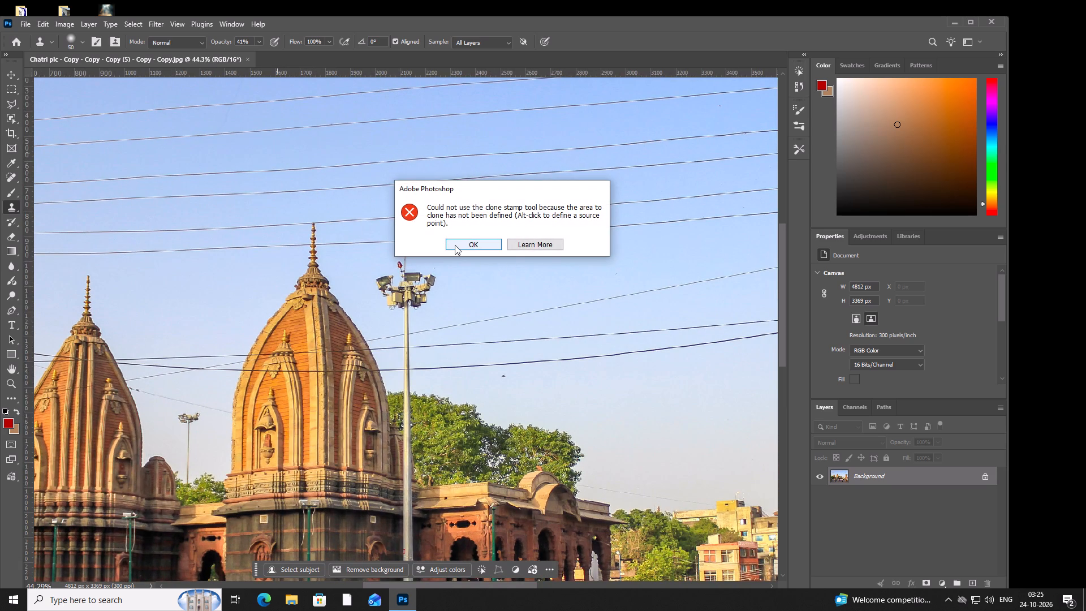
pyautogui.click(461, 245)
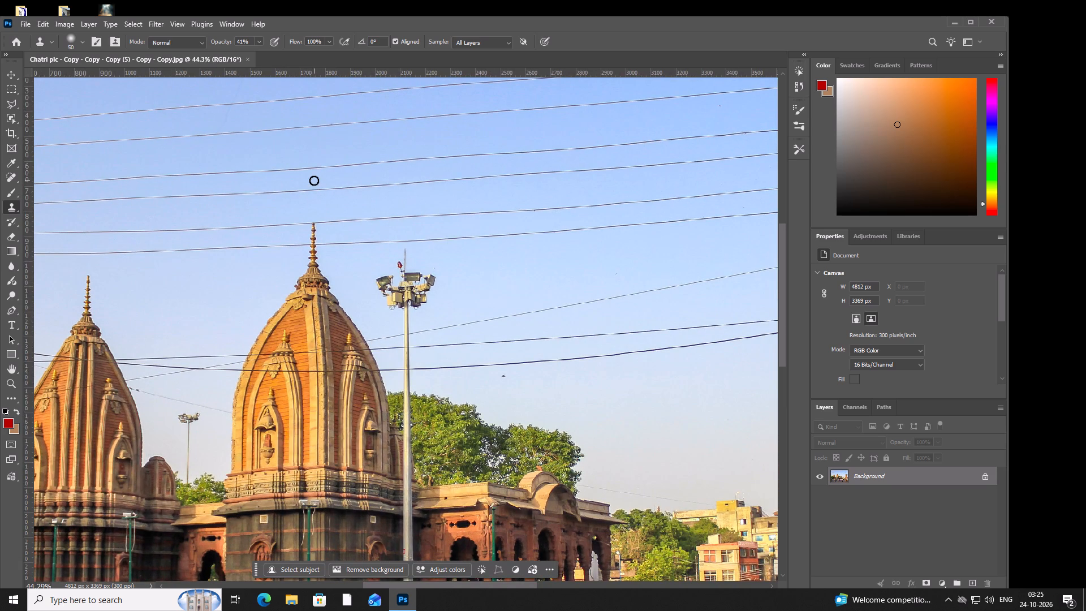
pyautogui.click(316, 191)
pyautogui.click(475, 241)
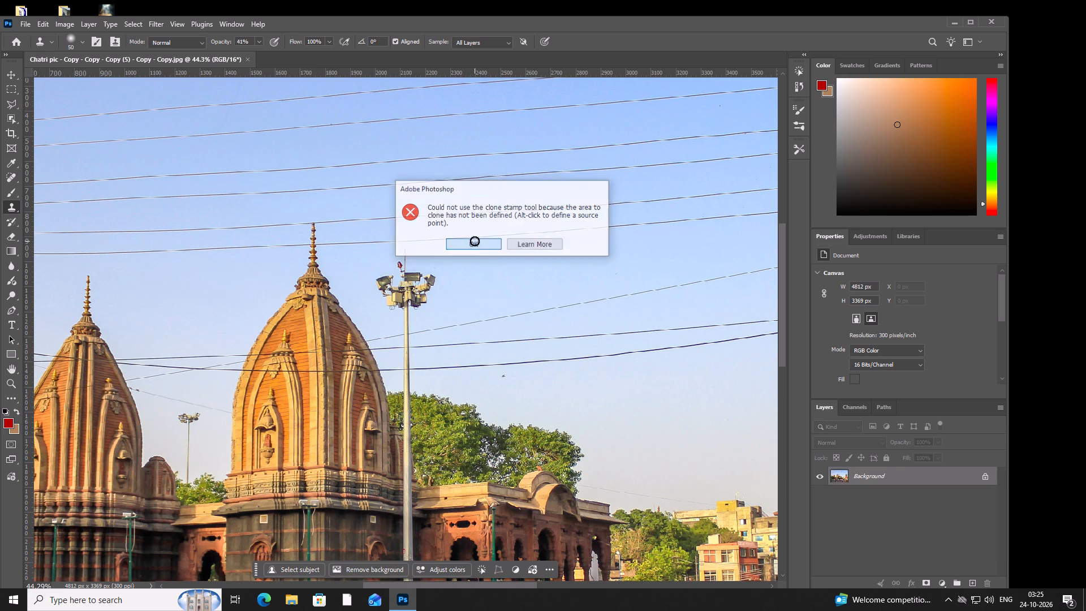
# Add a new empty layer above the Background layer.
pyautogui.click(971, 582)
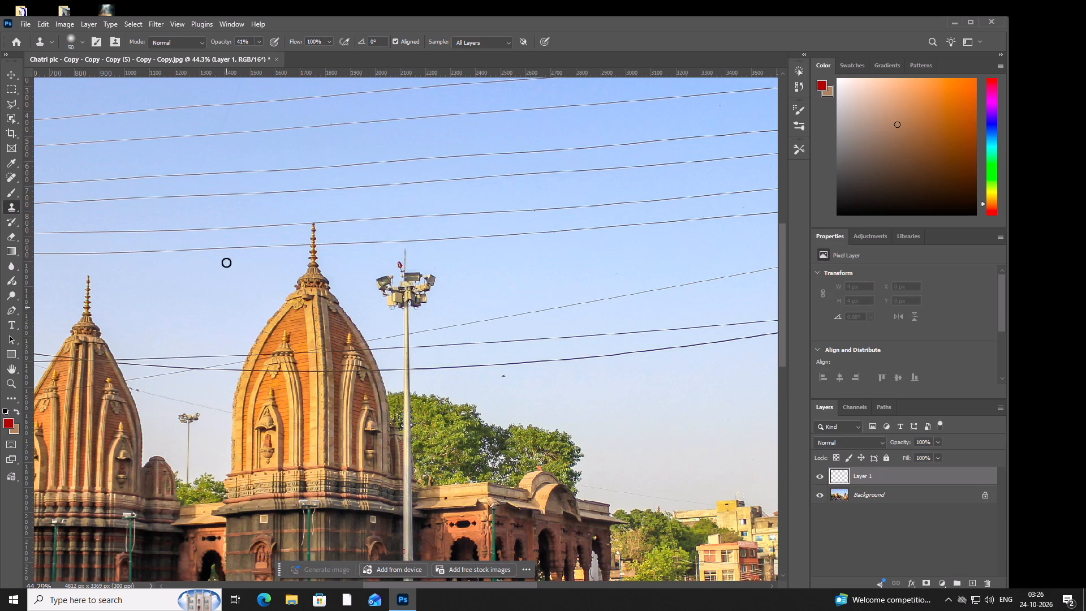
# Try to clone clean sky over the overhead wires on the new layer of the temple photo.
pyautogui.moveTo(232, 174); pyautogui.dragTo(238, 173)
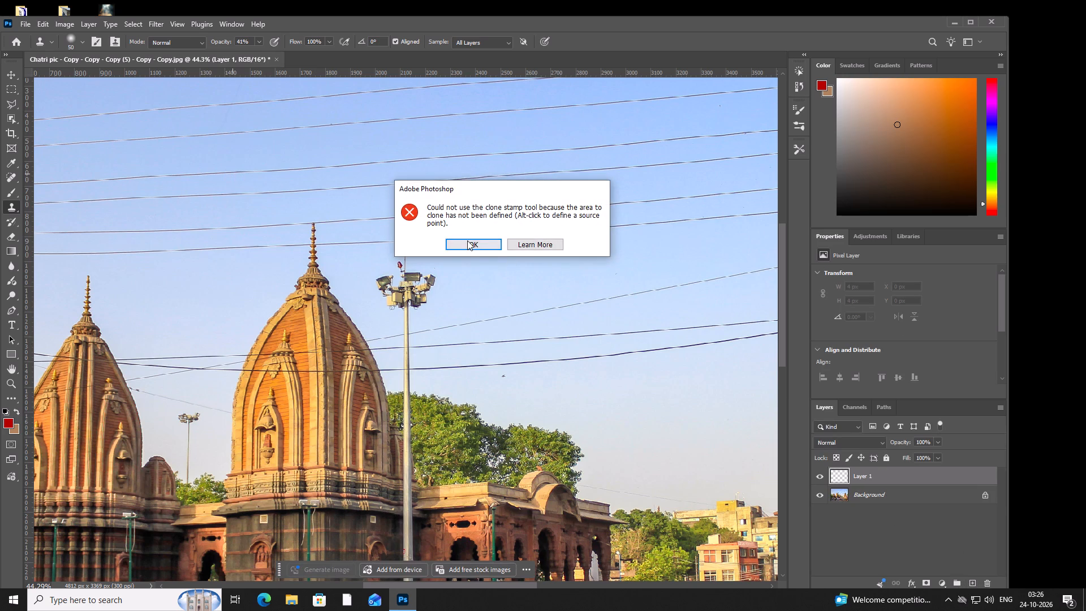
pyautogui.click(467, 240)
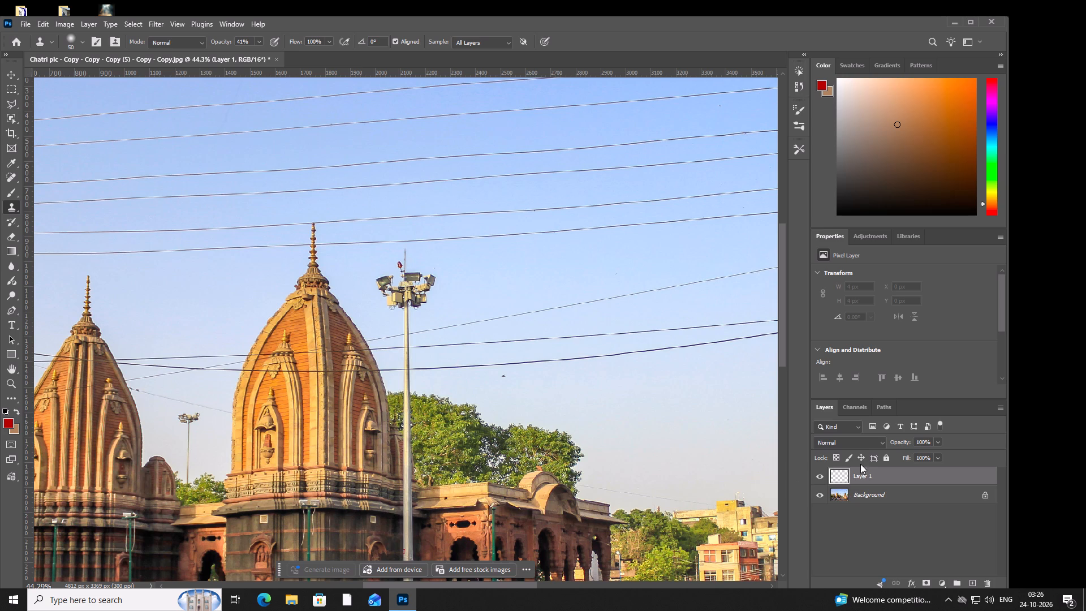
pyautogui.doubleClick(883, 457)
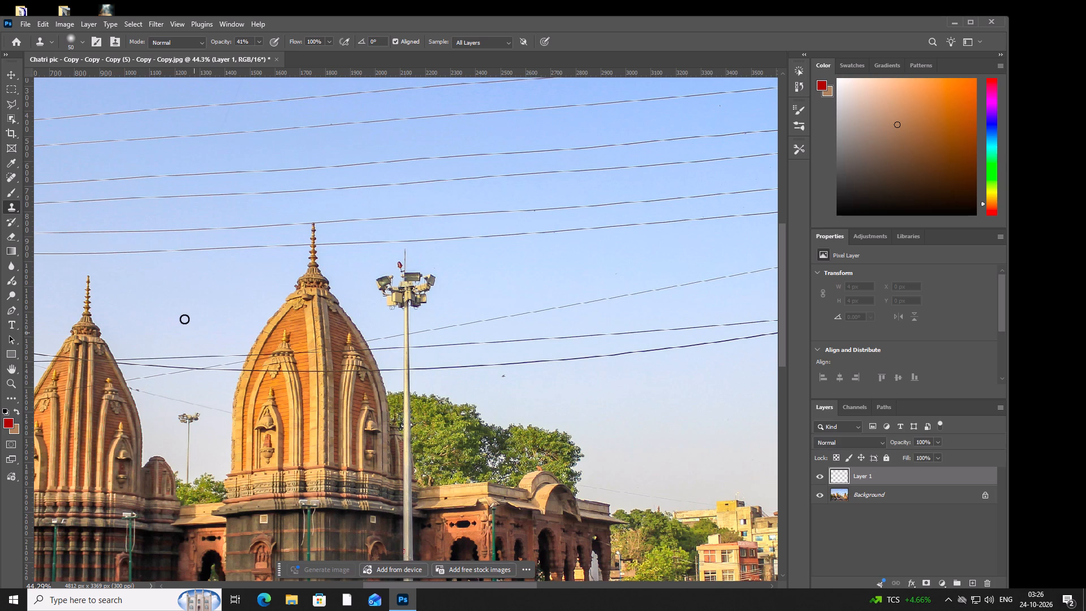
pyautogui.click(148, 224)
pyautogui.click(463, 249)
# Close the temple photo and quit Photoshop without saving the changes.
pyautogui.click(273, 61)
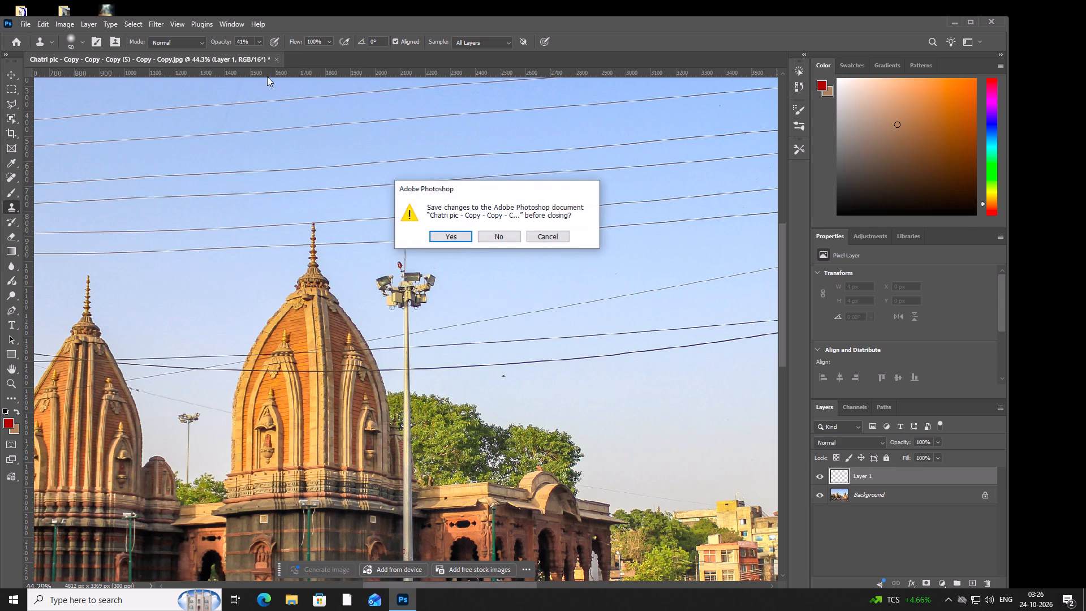
pyautogui.click(450, 235)
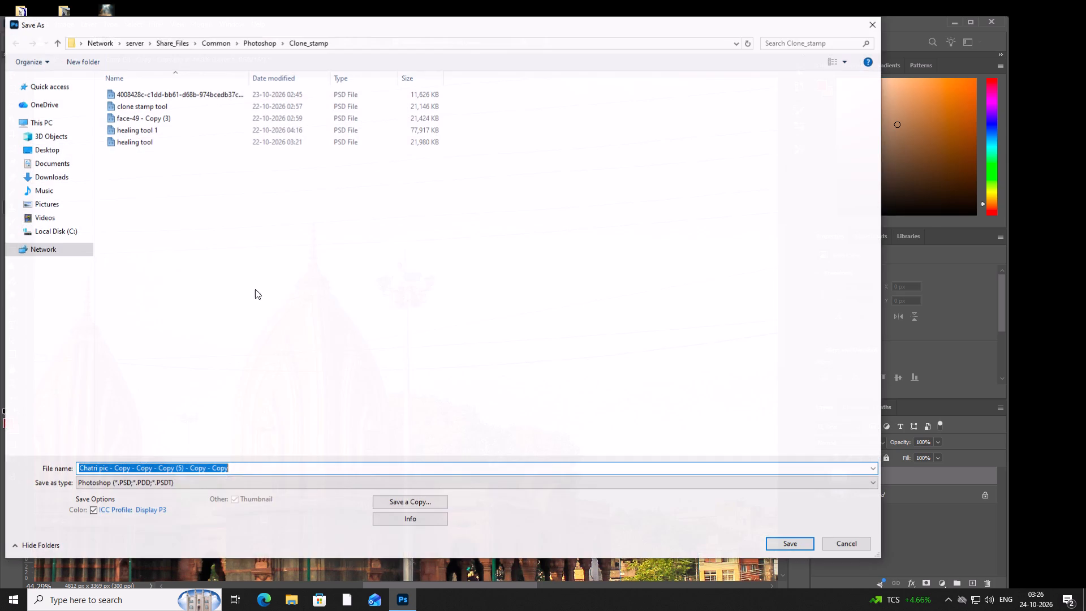
pyautogui.click(874, 26)
pyautogui.click(990, 17)
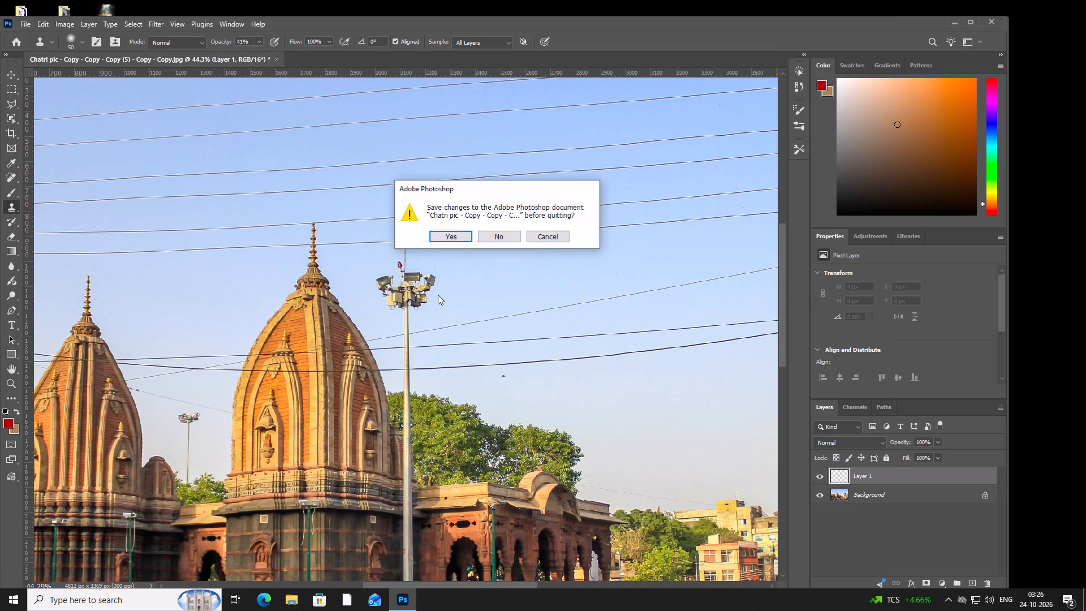
pyautogui.click(493, 235)
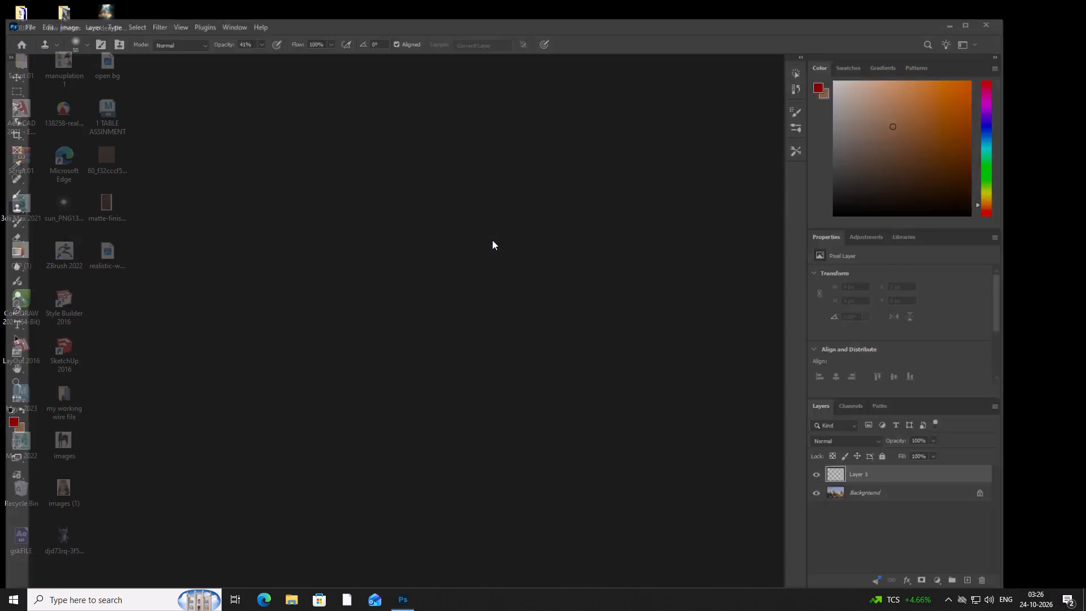
# Start Adobe Photoshop 2026 again.
pyautogui.click(97, 595)
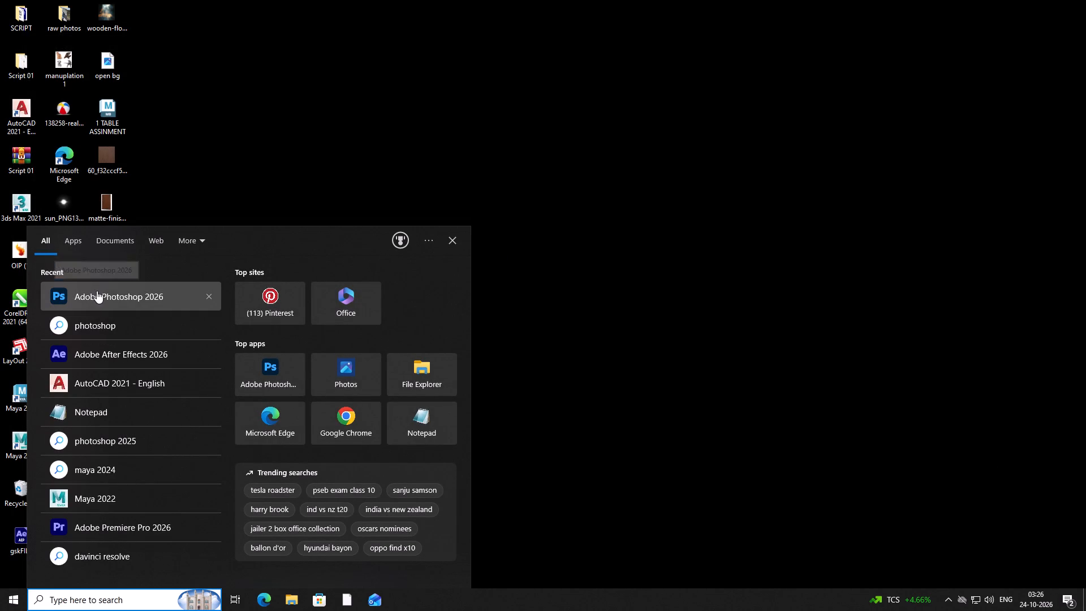
pyautogui.doubleClick(257, 386)
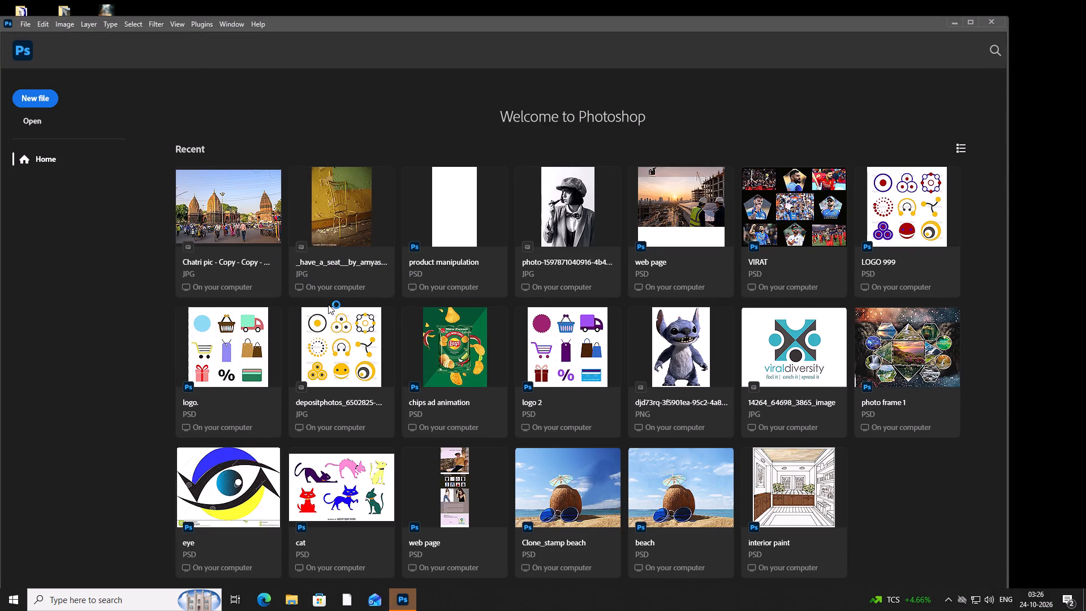
# Open the 4008428c beach JPG "Copy (5) - Copy - Copy - Copy" from the Common > Photoshop > Clone_stamp folder.
pyautogui.click(33, 120)
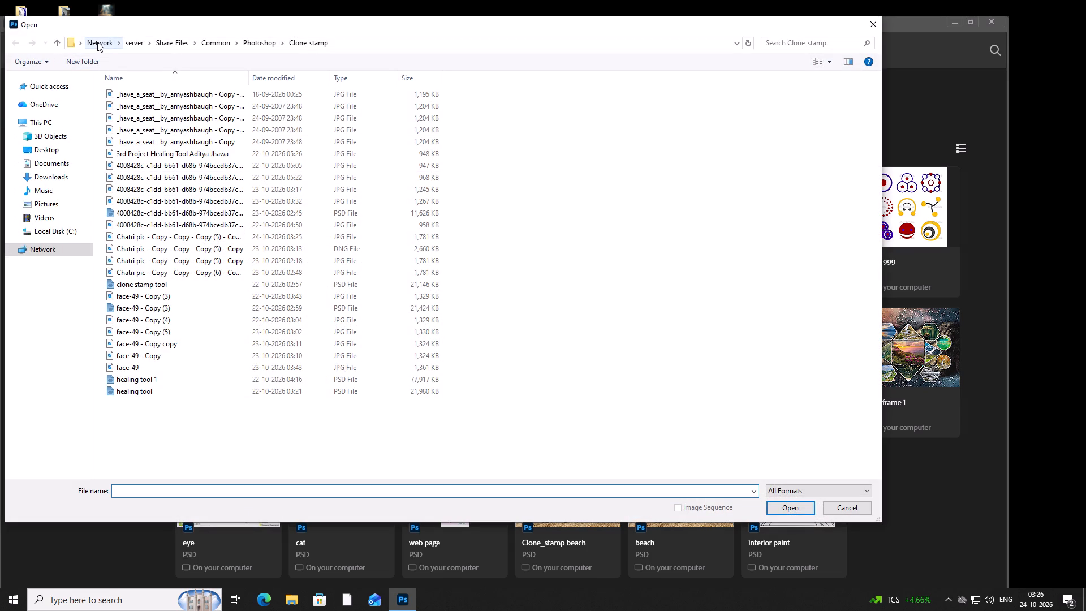
pyautogui.click(206, 38)
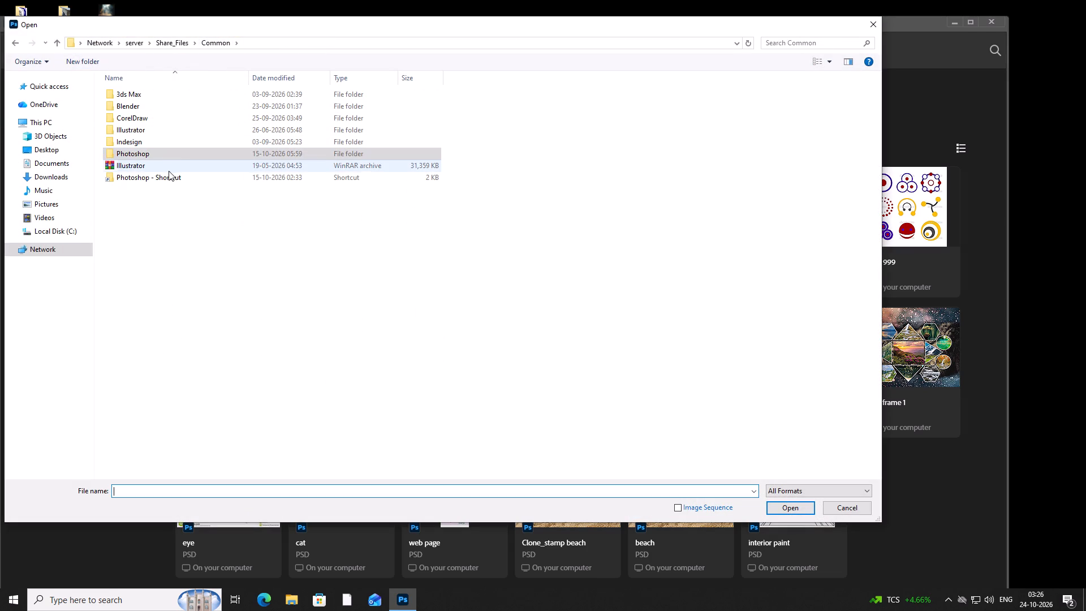
pyautogui.doubleClick(168, 178)
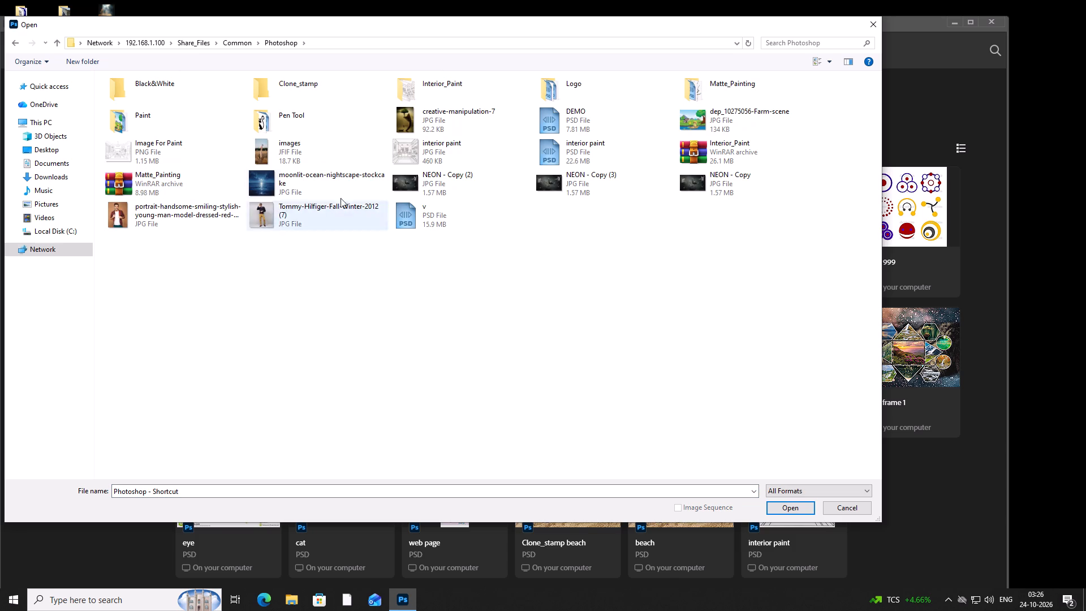
pyautogui.doubleClick(309, 84)
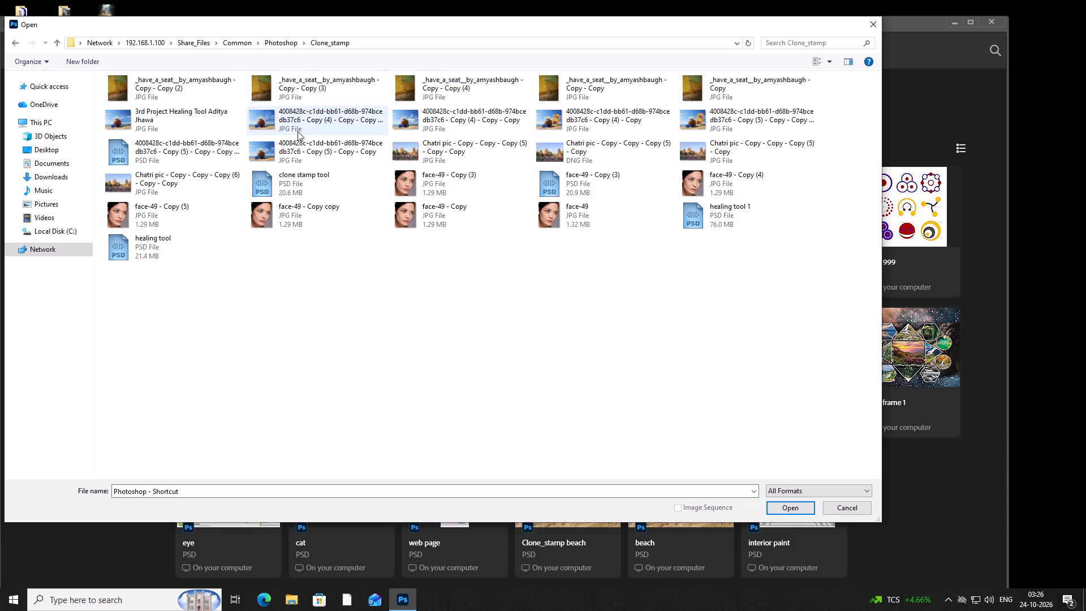
pyautogui.doubleClick(704, 118)
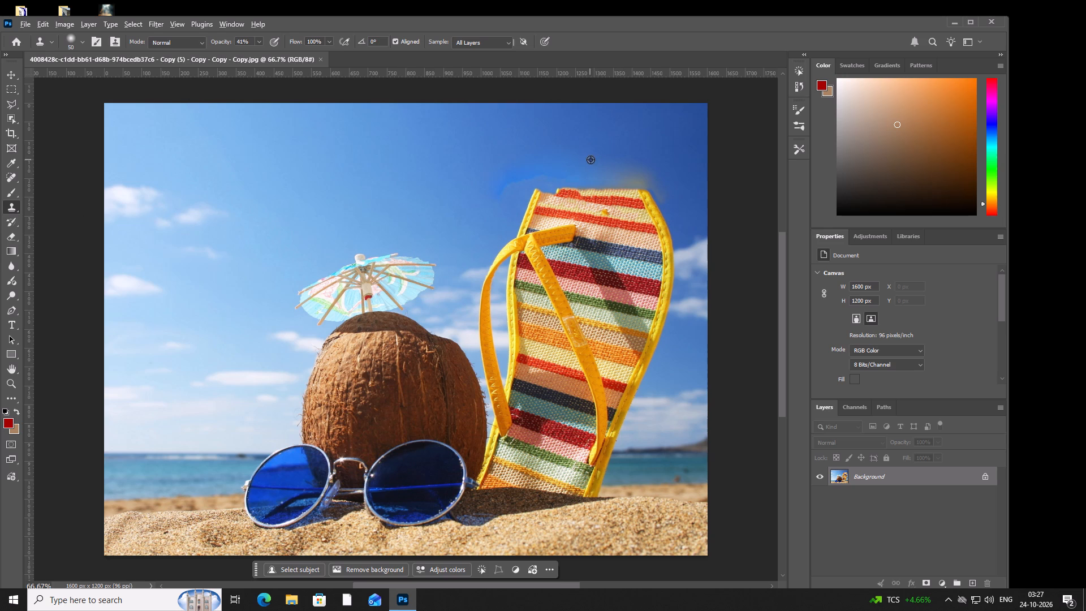
# Set the Clone Stamp size to 40 and clone sky over the flip-flop's top edge on the Background layer.
pyautogui.keyDown('alt'); pyautogui.click(606, 153); pyautogui.keyUp('alt')
pyautogui.write('[[')
pyautogui.moveTo(644, 179); pyautogui.dragTo(659, 178)
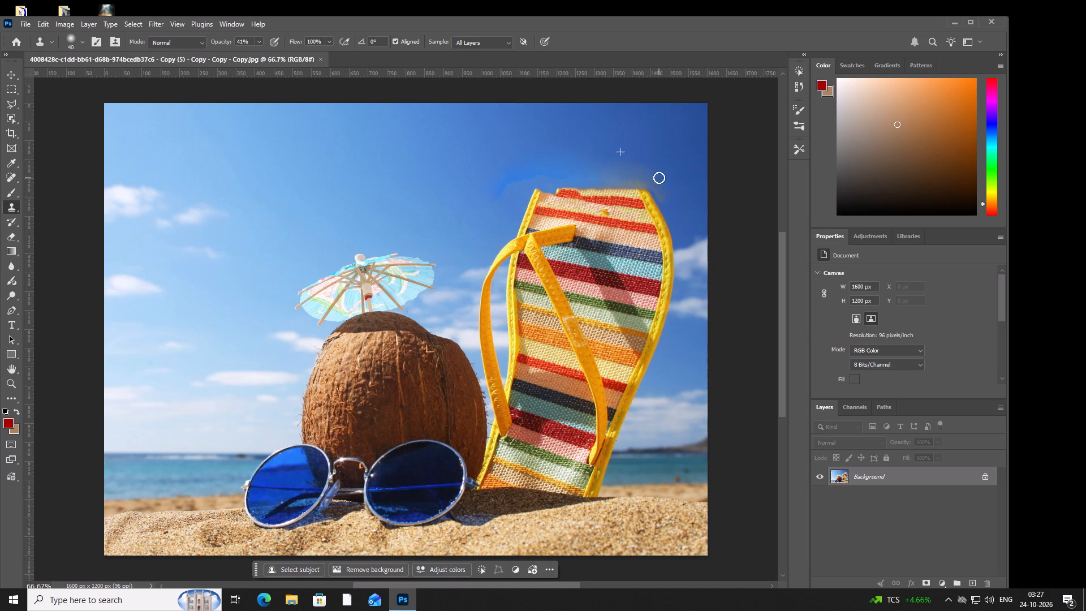
pyautogui.moveTo(659, 178); pyautogui.dragTo(643, 193)
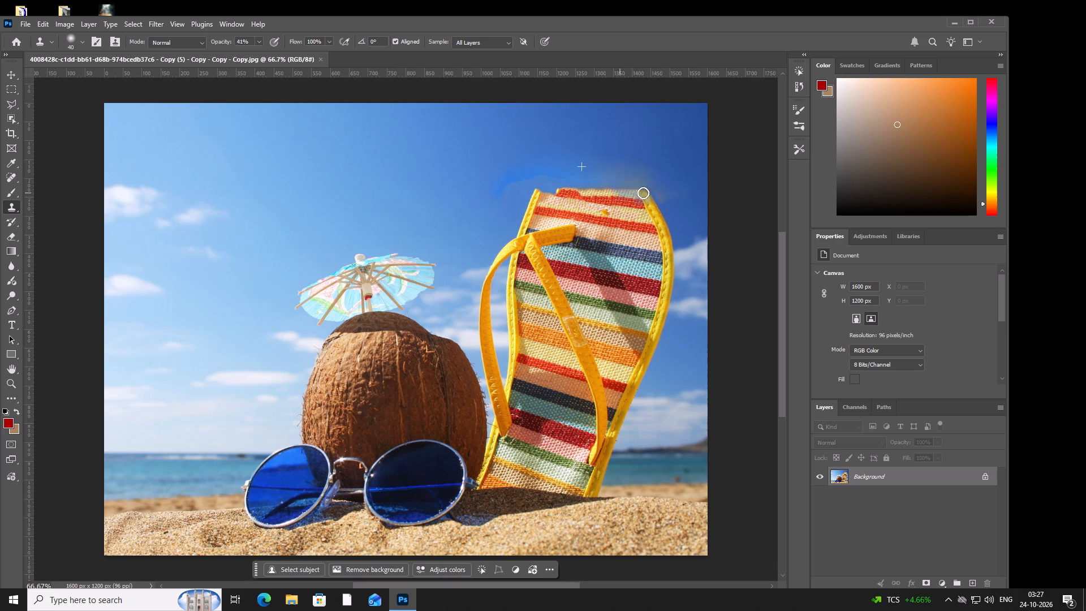
pyautogui.moveTo(643, 193); pyautogui.dragTo(494, 190)
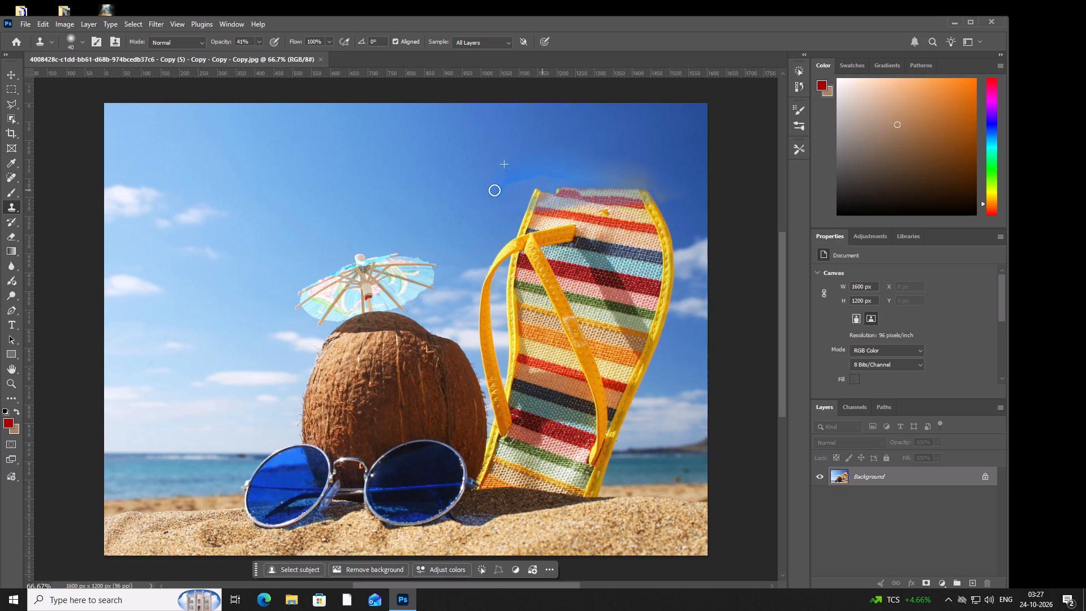
pyautogui.moveTo(494, 190); pyautogui.dragTo(600, 181)
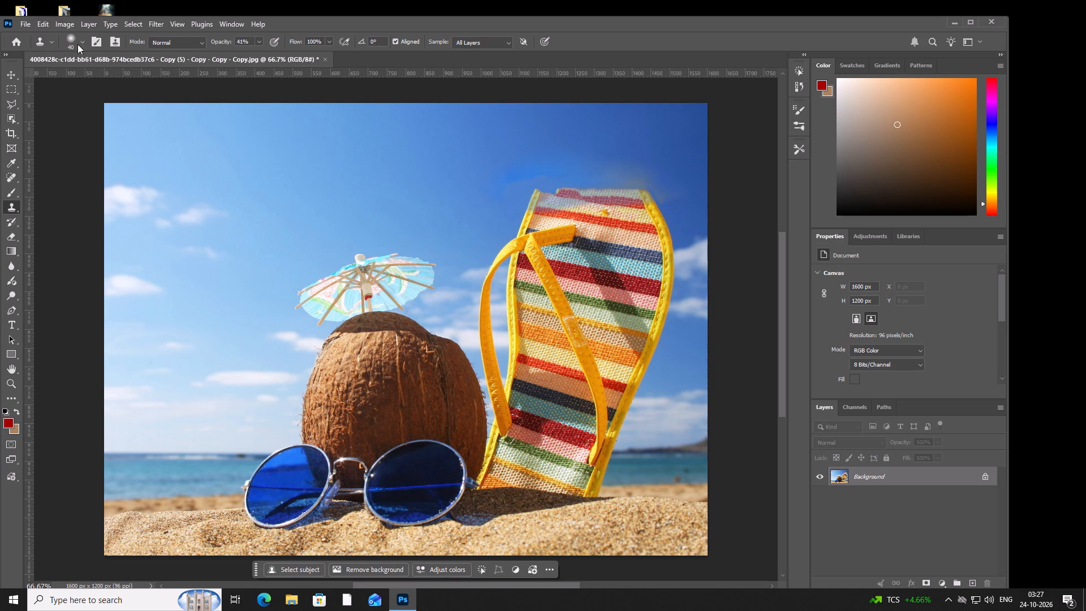
# Choose the Soft Round brush for the Clone Stamp tool.
pyautogui.click(84, 38)
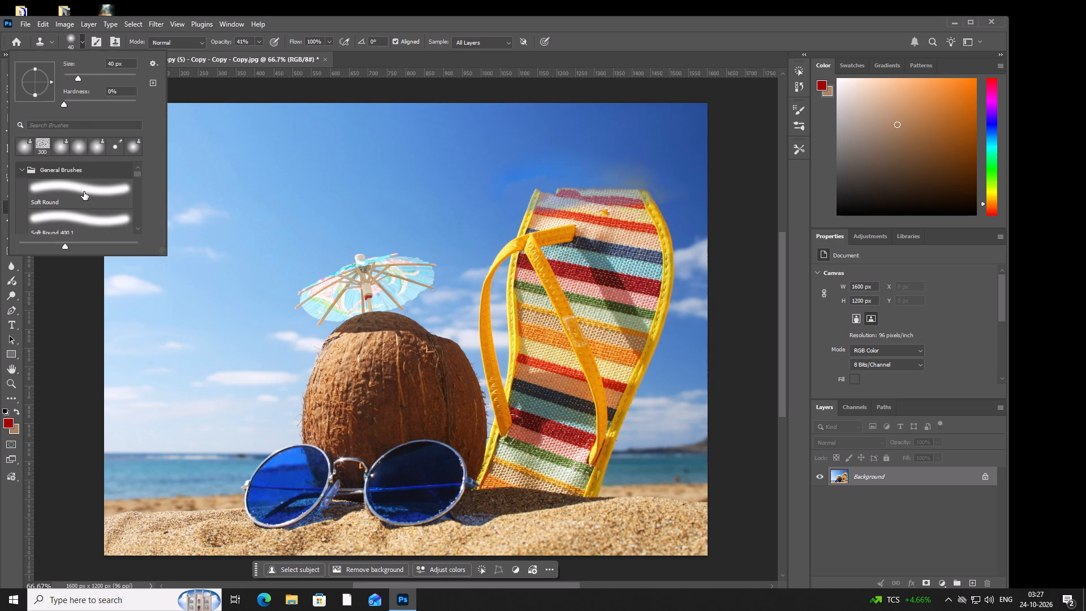
pyautogui.click(78, 180)
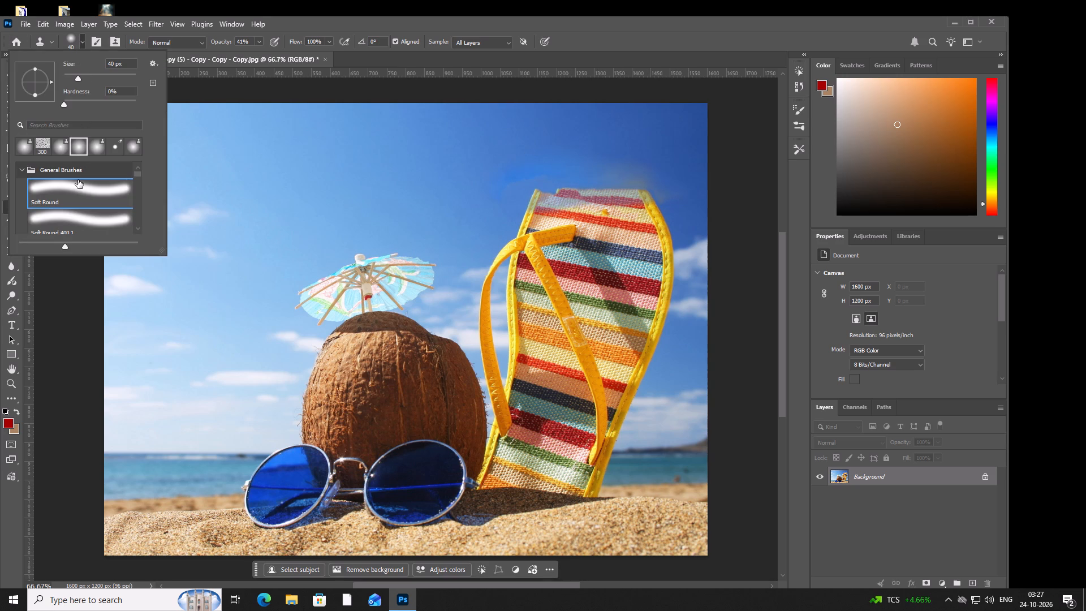
pyautogui.click(531, 197)
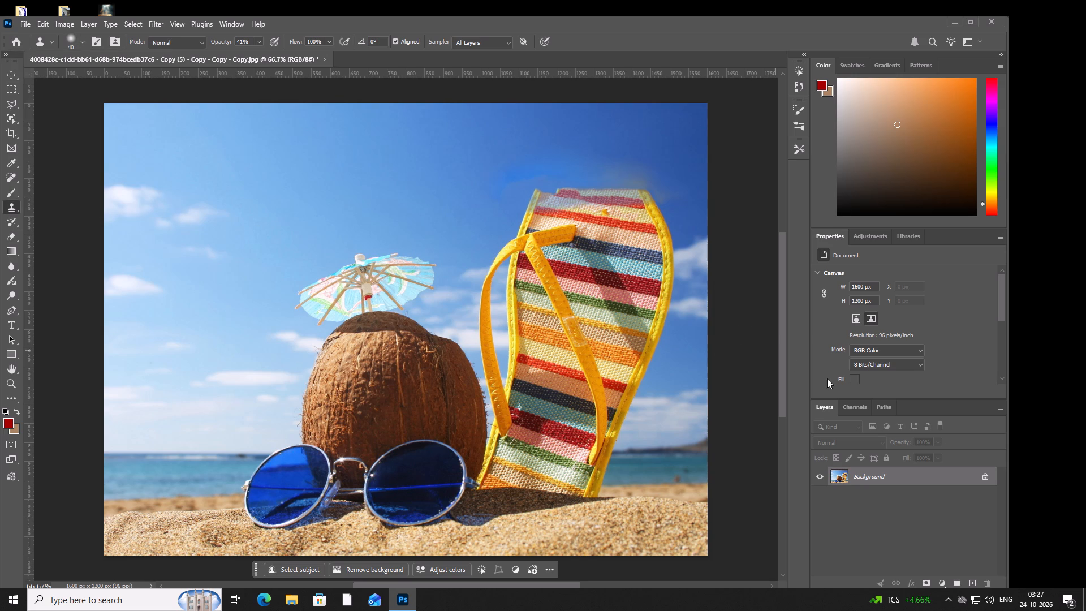
# Add a new empty layer above the beach photo's Background layer.
pyautogui.click(972, 579)
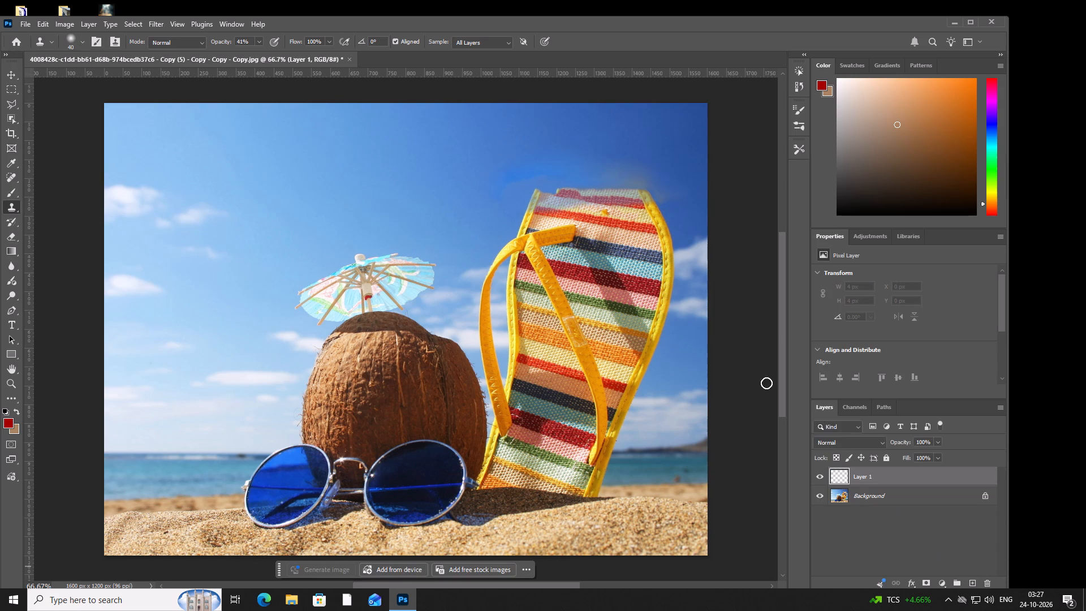
# Sample the dark blue sky above the flip-flop and clone it over the flip-flop's top edge on the new layer.
pyautogui.keyDown('alt'); pyautogui.click(606, 153); pyautogui.keyUp('alt')
pyautogui.moveTo(613, 195); pyautogui.dragTo(610, 190)
pyautogui.moveTo(610, 190); pyautogui.dragTo(609, 191)
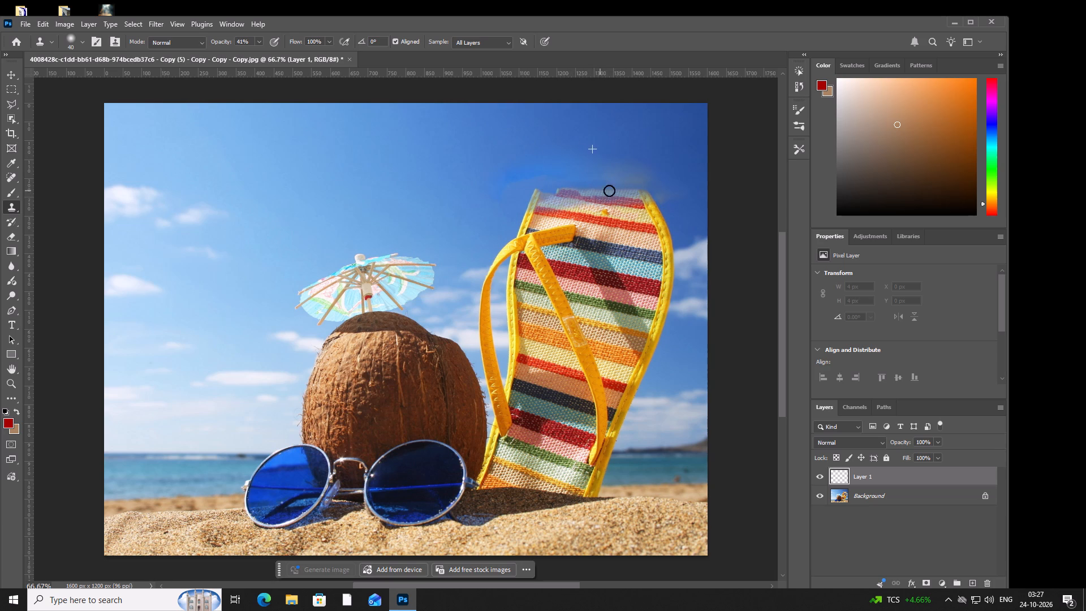
pyautogui.moveTo(609, 191); pyautogui.dragTo(598, 212)
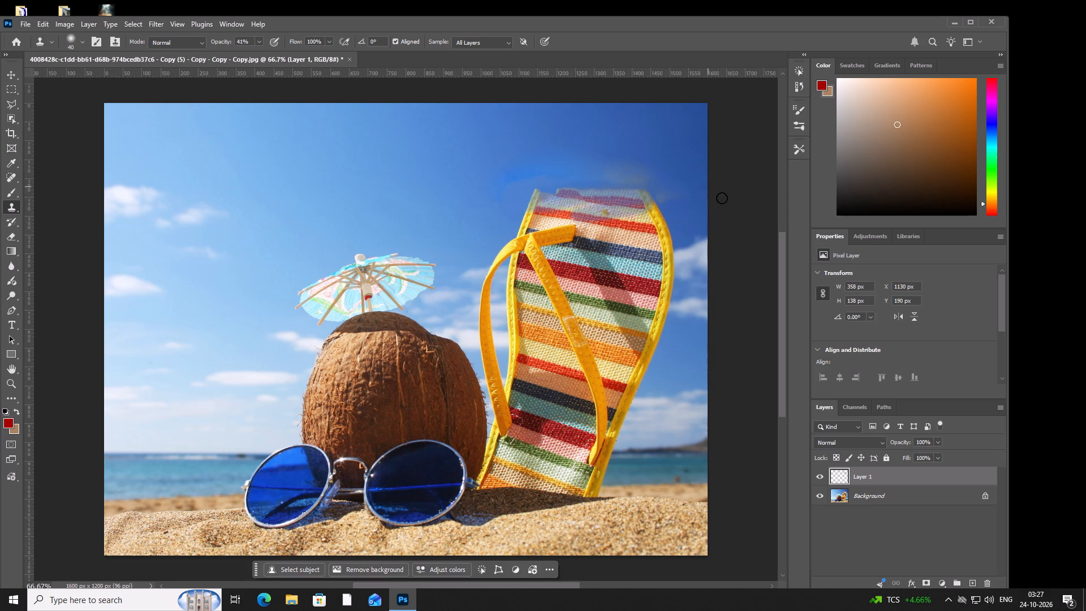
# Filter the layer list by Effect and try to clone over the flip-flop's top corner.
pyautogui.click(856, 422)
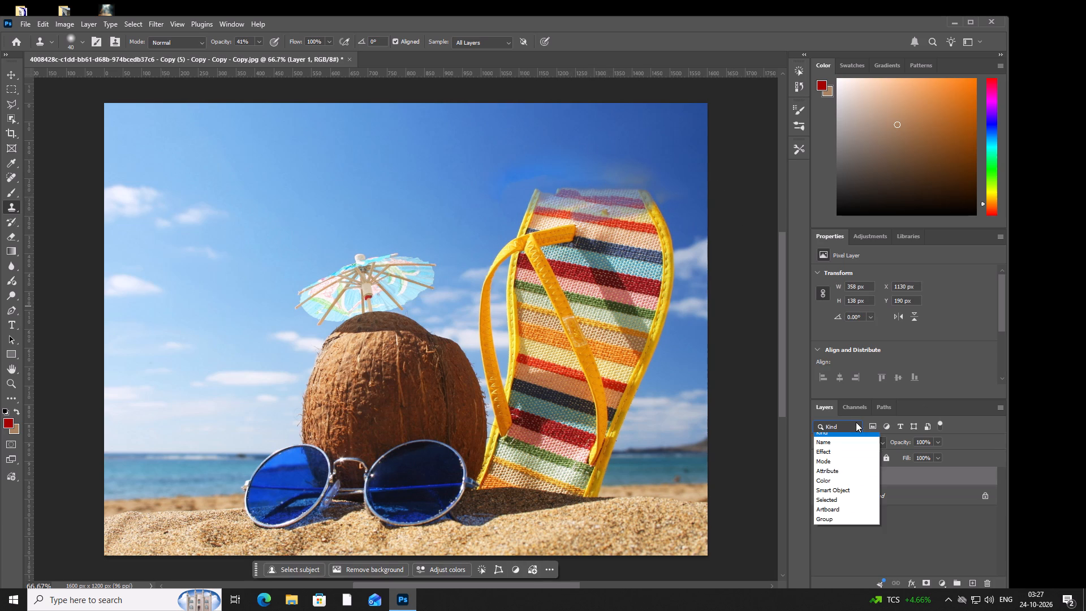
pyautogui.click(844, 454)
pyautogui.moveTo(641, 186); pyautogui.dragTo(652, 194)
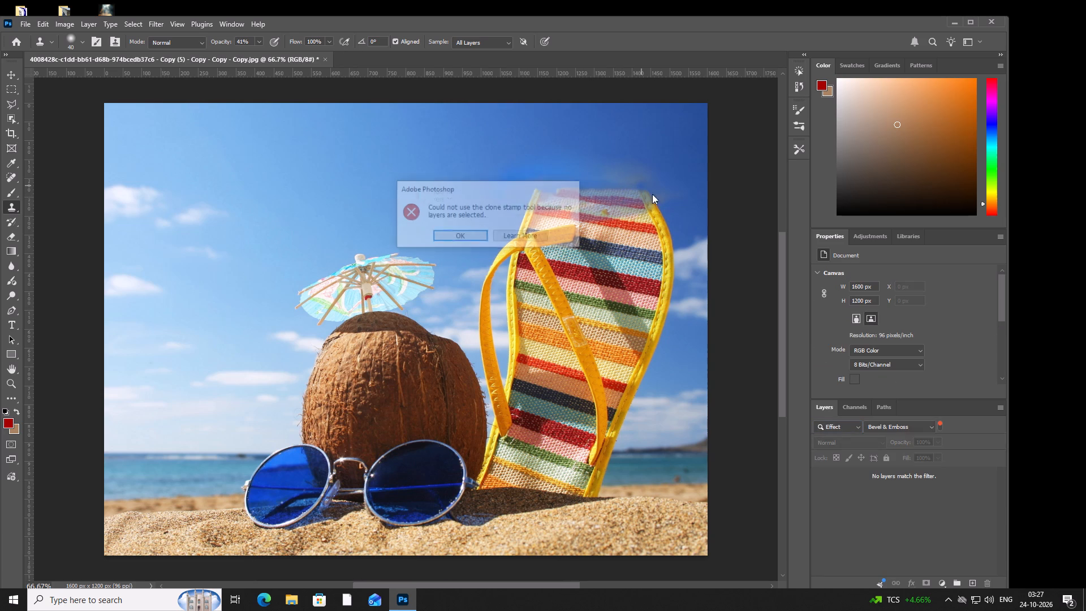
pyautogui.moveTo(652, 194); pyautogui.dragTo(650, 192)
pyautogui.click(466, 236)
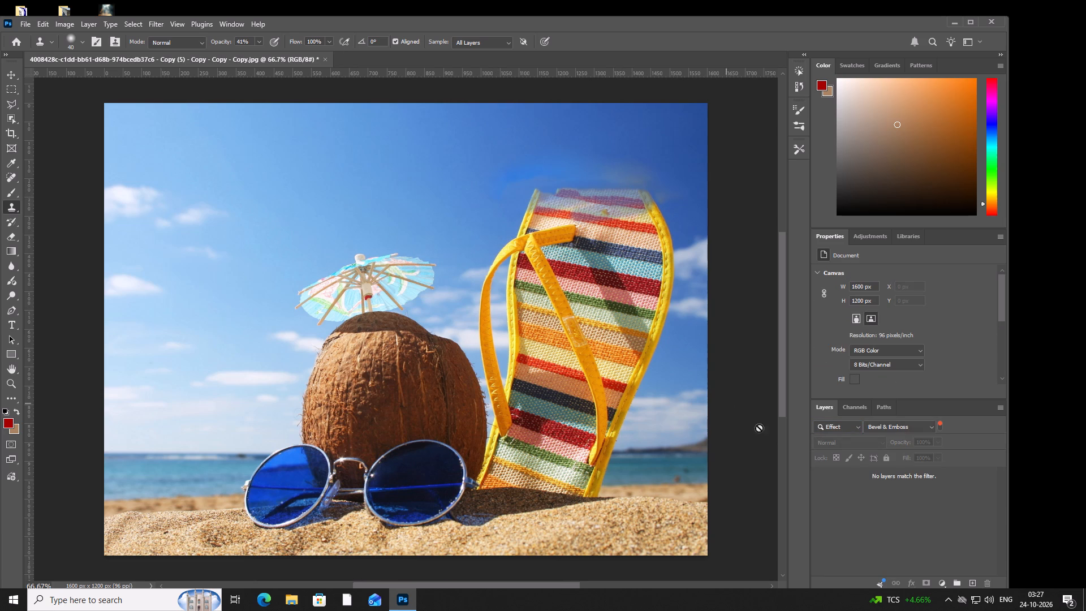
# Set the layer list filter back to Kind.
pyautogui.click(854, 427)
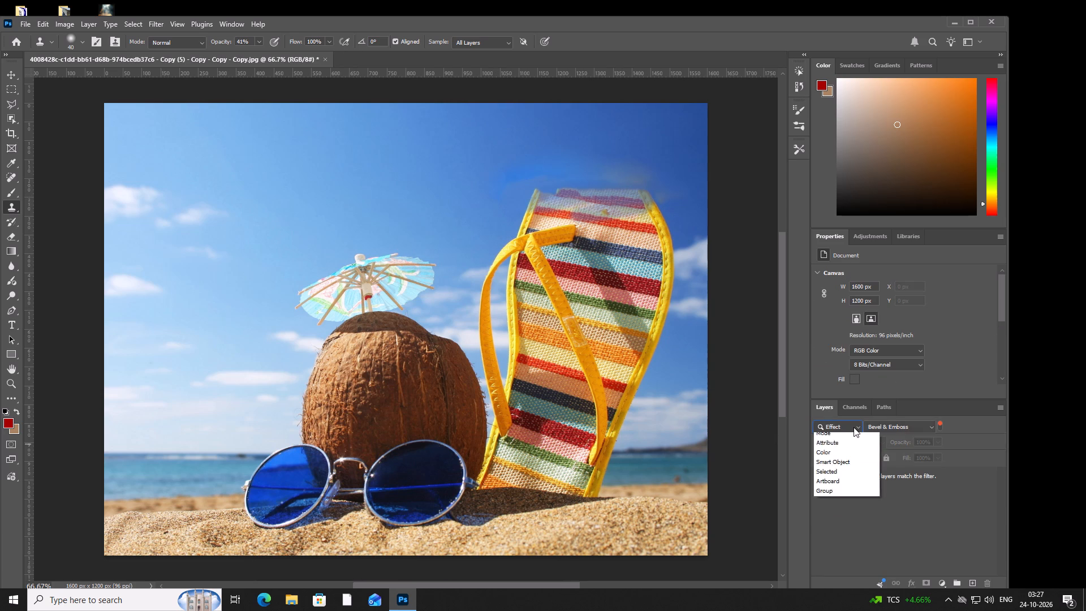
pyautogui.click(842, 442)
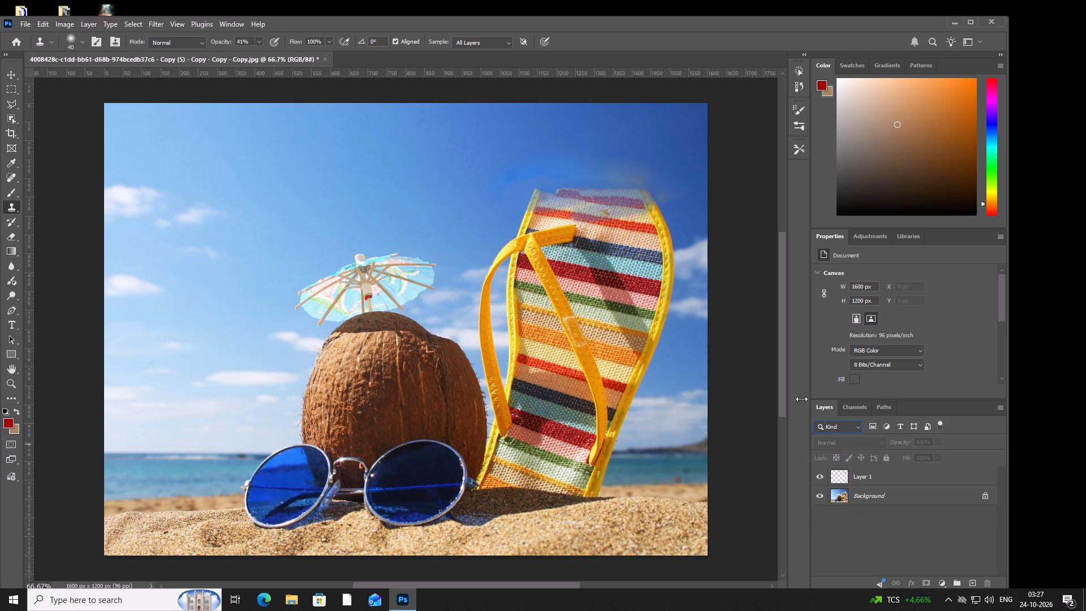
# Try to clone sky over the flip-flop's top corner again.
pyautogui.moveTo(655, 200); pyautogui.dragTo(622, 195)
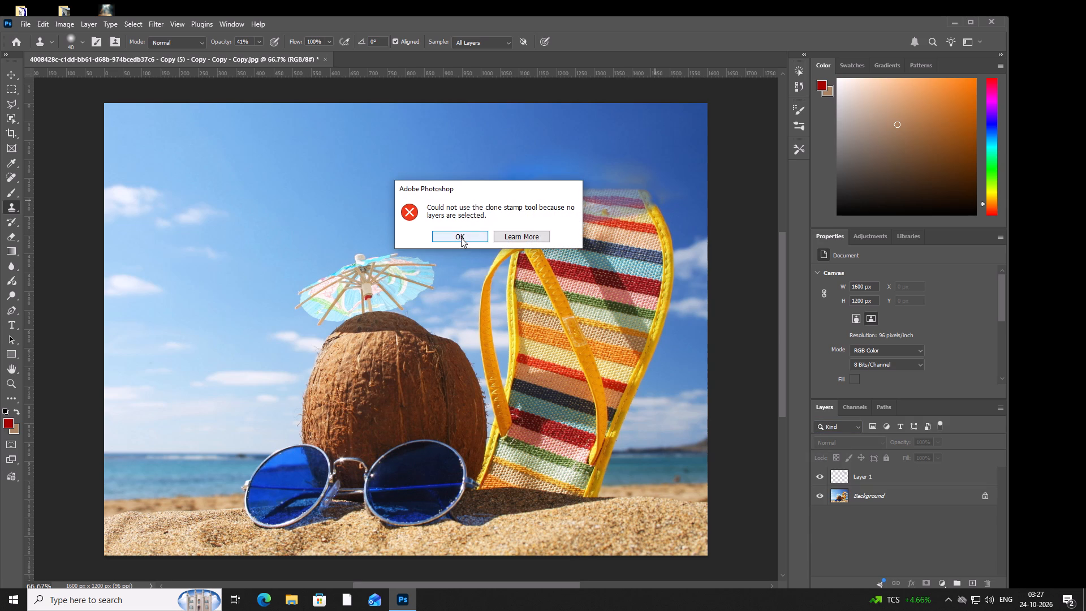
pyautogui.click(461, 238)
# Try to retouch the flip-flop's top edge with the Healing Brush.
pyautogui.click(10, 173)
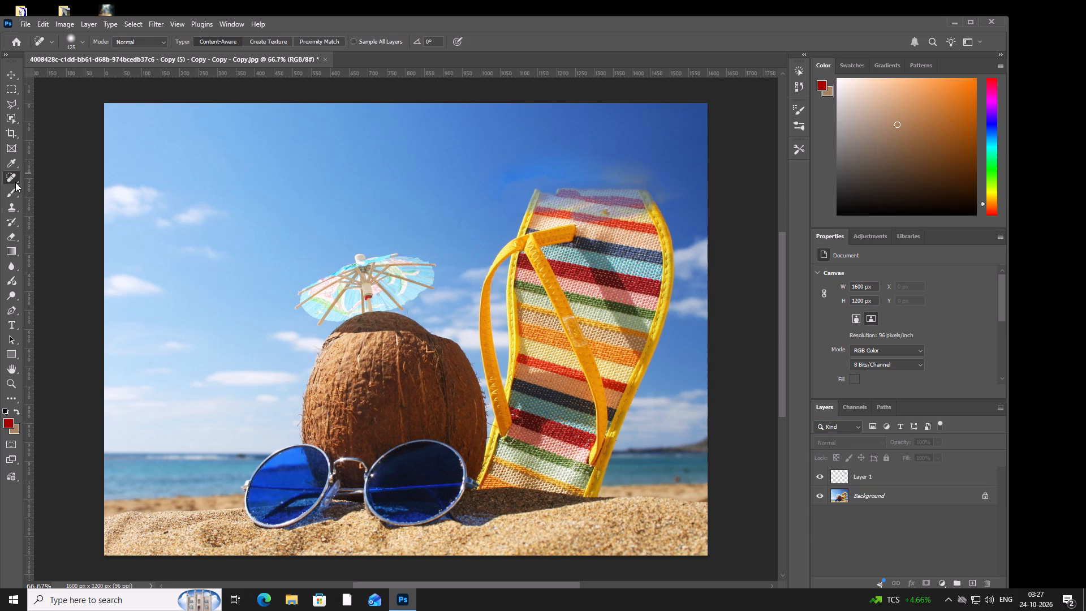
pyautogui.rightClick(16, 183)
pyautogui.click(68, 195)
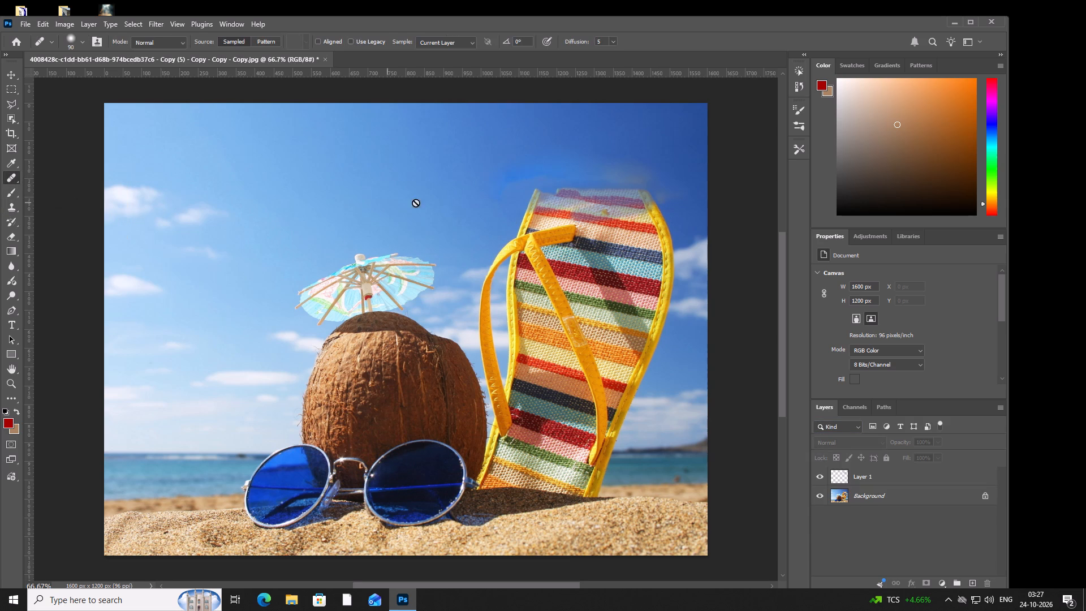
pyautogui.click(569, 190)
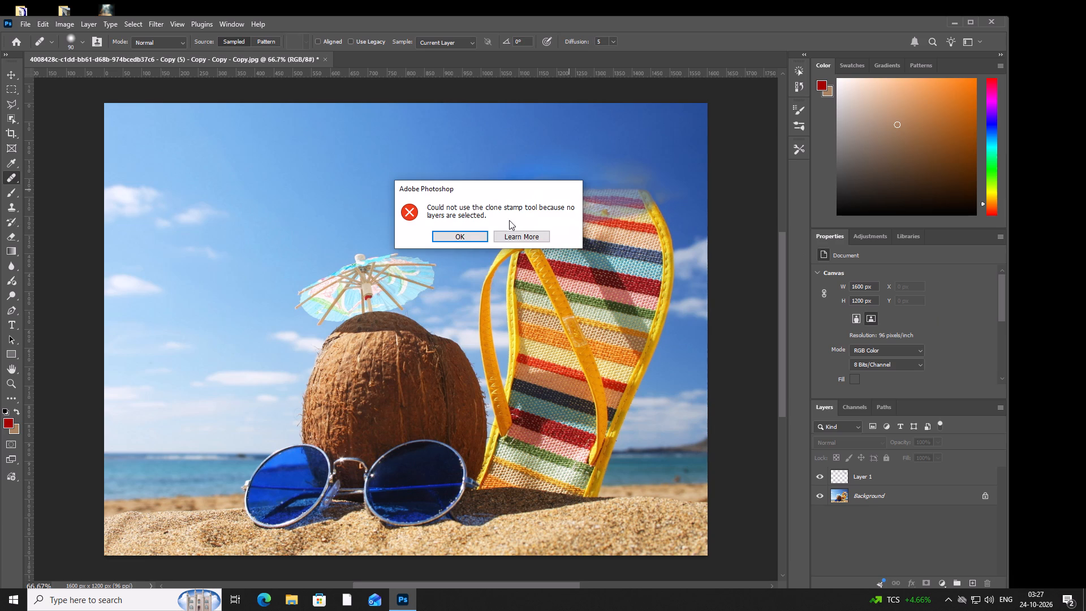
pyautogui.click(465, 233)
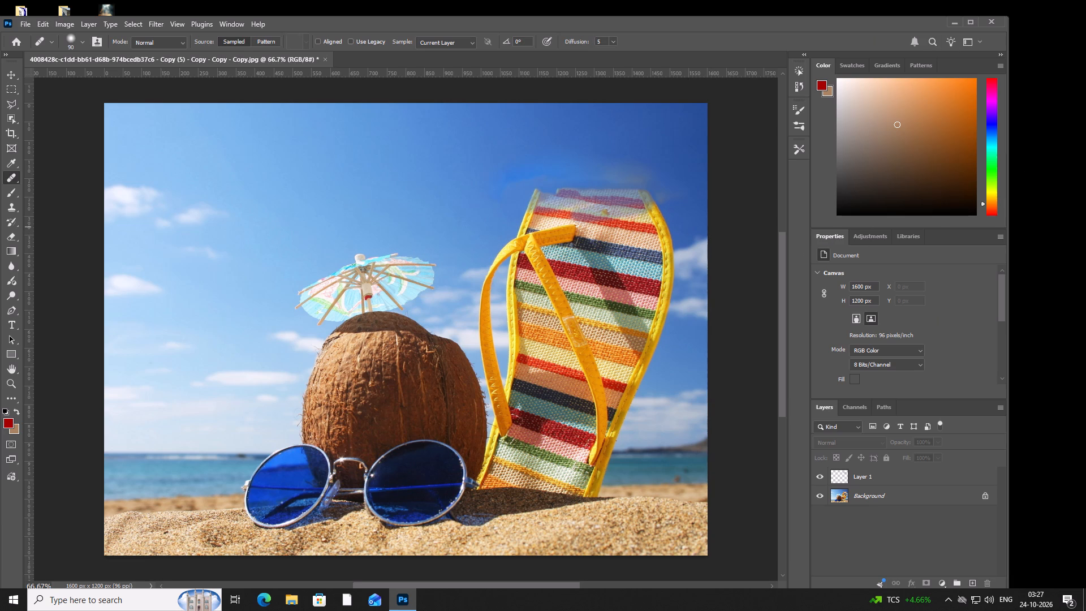
# Close the beach photo without saving its changes.
pyautogui.click(324, 56)
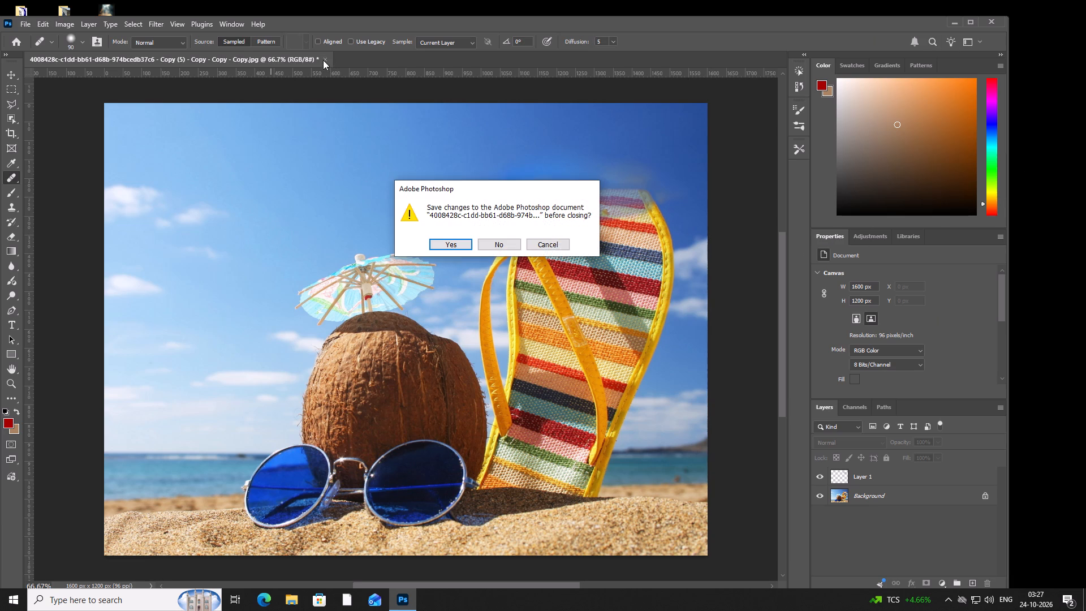
pyautogui.click(501, 249)
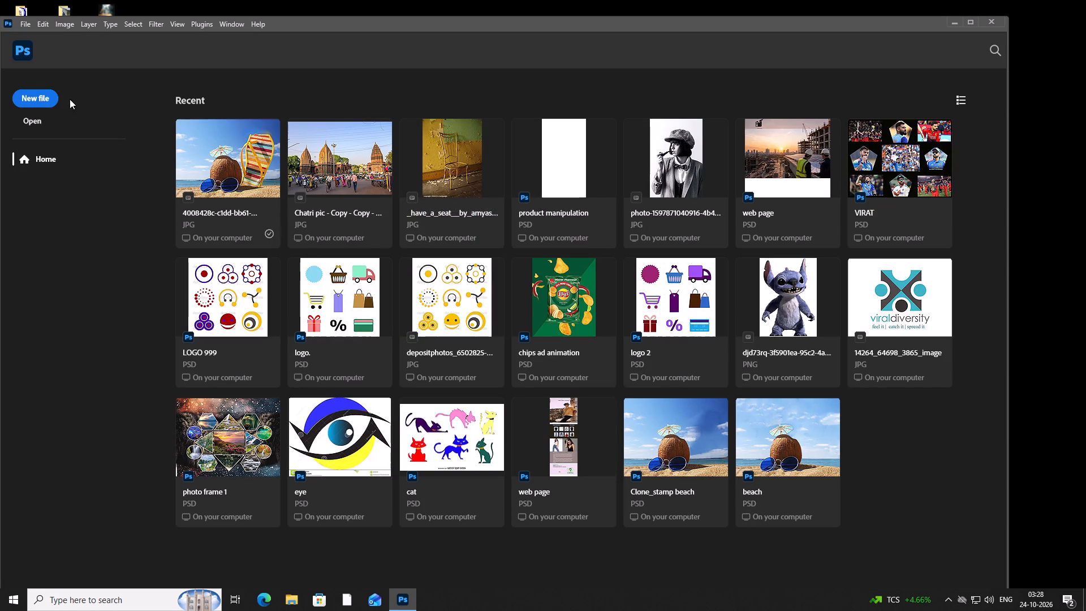
# Open the beach photo ending in "Copy (4) - Copy.jpg" from the Clone_stamp folder.
pyautogui.click(24, 114)
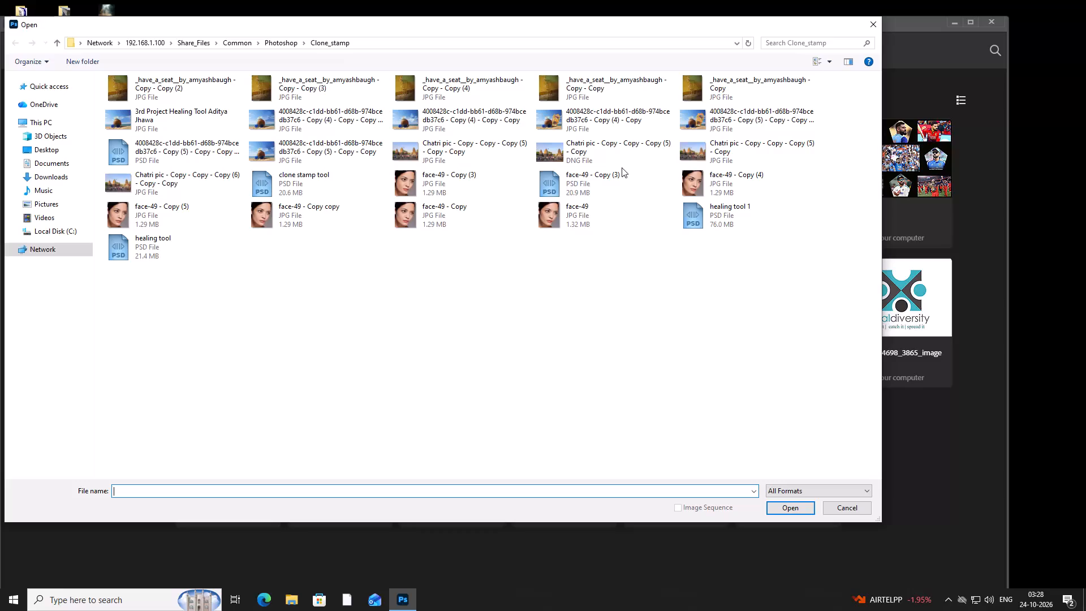
pyautogui.click(551, 119)
pyautogui.doubleClick(551, 119)
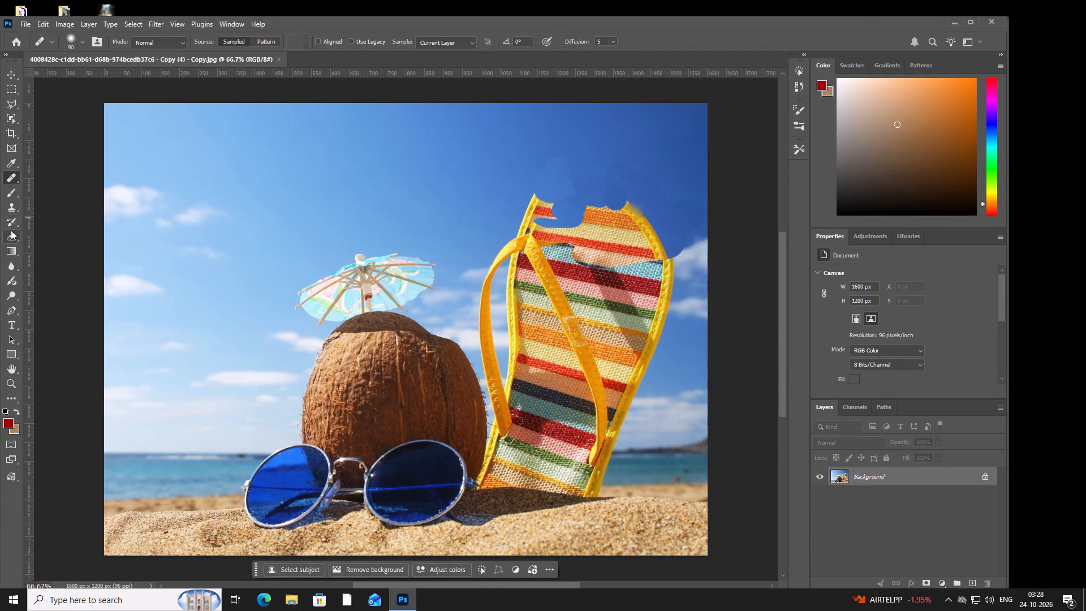
# Choose the Clone Stamp and add an empty layer above the Background.
pyautogui.click(12, 206)
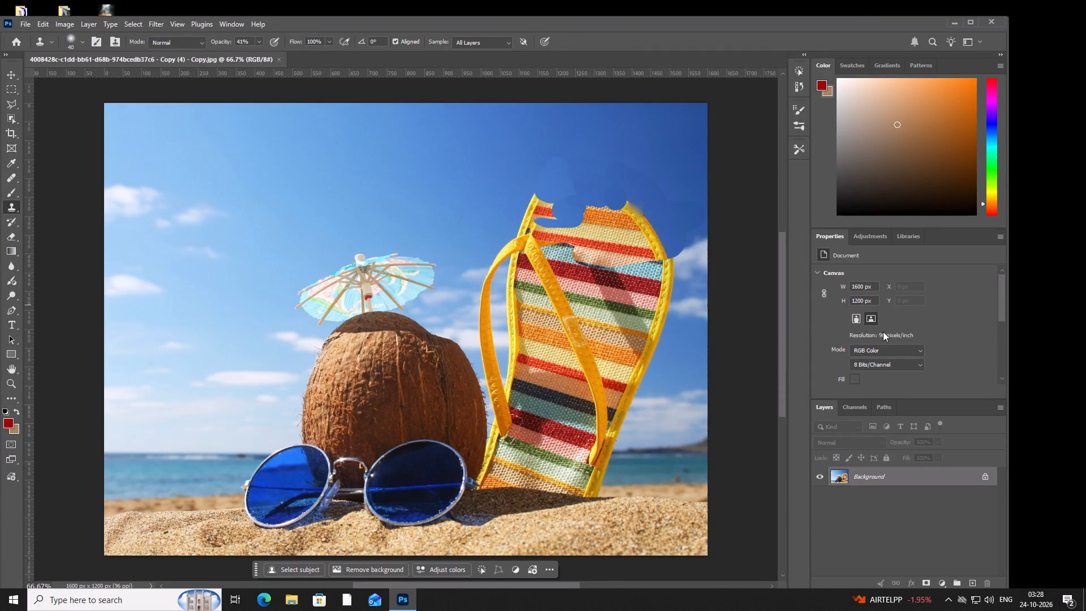
pyautogui.click(971, 583)
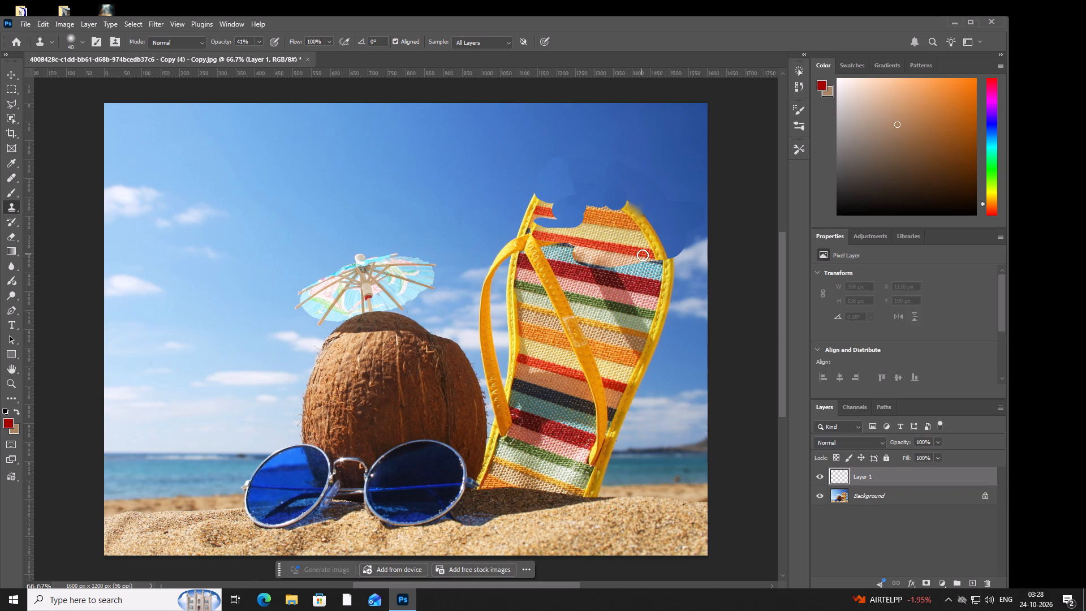
# Sample the dark blue sky beside the flip-flop's right corner and clone it over the uneven sky patches above the flip-flop.
pyautogui.keyDown('alt'); pyautogui.click(665, 175); pyautogui.keyUp('alt')
pyautogui.click(656, 187)
pyautogui.click(654, 182)
pyautogui.moveTo(656, 180); pyautogui.dragTo(641, 167)
pyautogui.click(641, 167)
pyautogui.click(629, 167)
pyautogui.moveTo(620, 167); pyautogui.dragTo(613, 167)
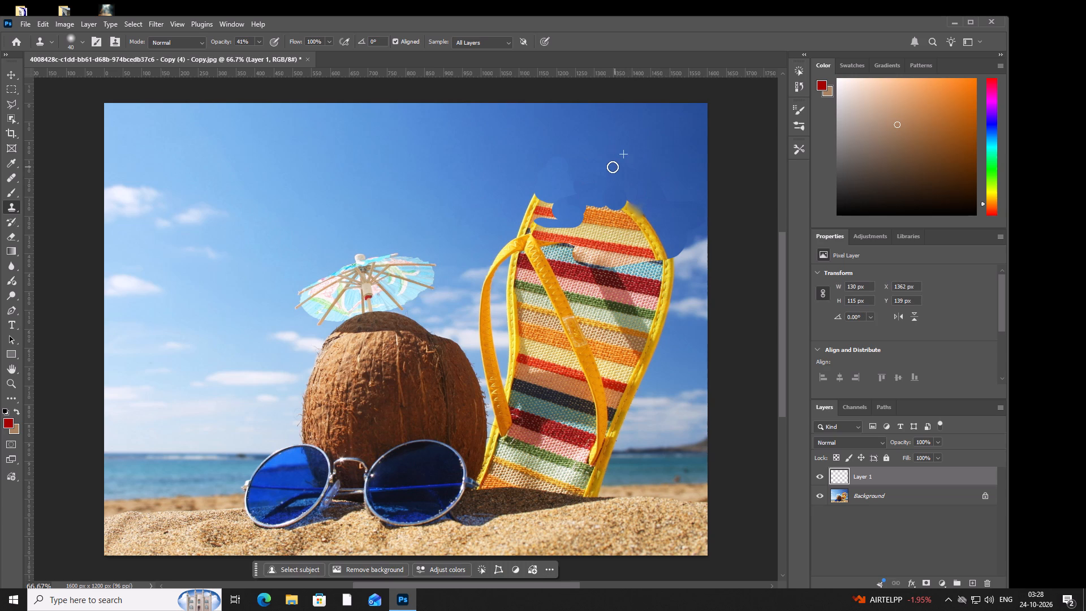
pyautogui.moveTo(613, 167); pyautogui.dragTo(666, 193)
# Clone sky beside the flip-flop's right edge and over the tip of its yellow right corner.
pyautogui.scroll(3, 635, 190)
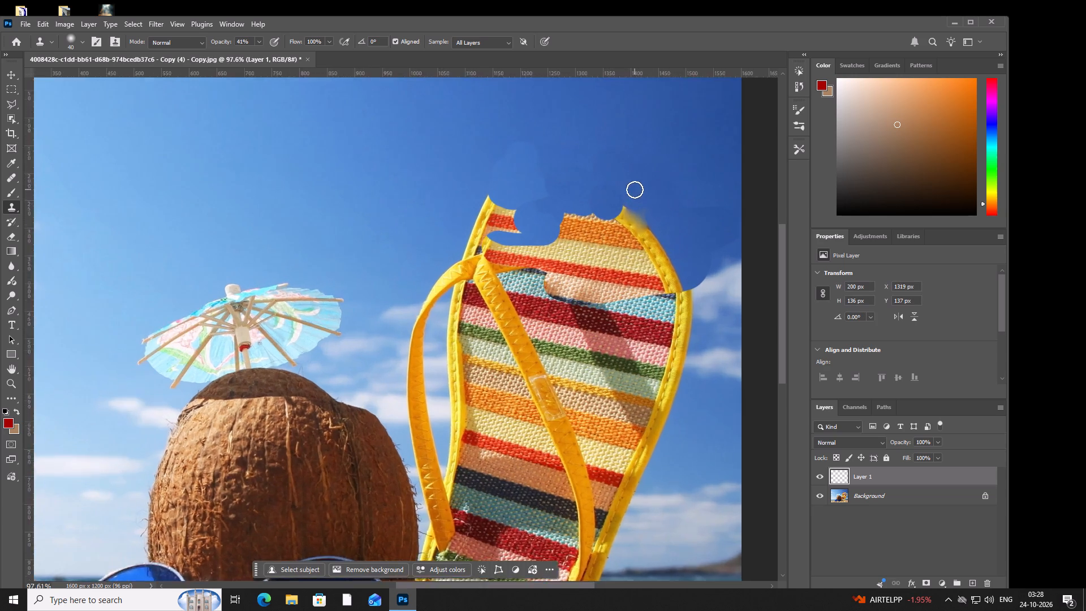
pyautogui.scroll(7, 635, 190)
pyautogui.moveTo(696, 174); pyautogui.dragTo(710, 221)
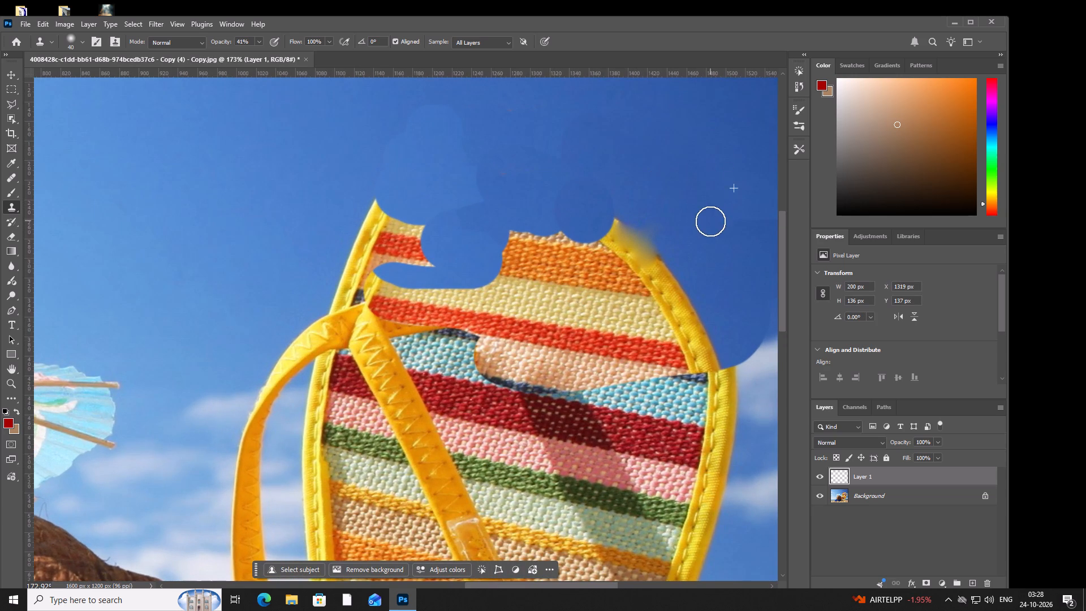
pyautogui.moveTo(710, 221); pyautogui.dragTo(706, 206)
pyautogui.moveTo(625, 212); pyautogui.dragTo(635, 226)
pyautogui.moveTo(626, 221); pyautogui.dragTo(632, 223)
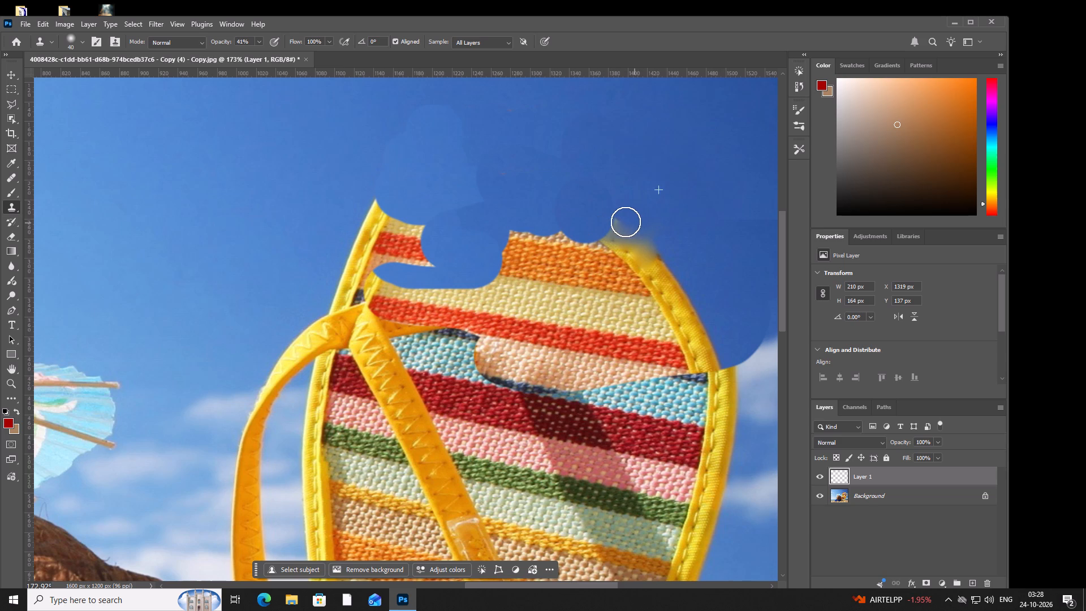
# Cover the remaining blurred yellow tip at the flip-flop's top right corner with cloned sky.
pyautogui.click(625, 222)
pyautogui.moveTo(625, 222); pyautogui.dragTo(619, 222)
pyautogui.doubleClick(614, 222)
pyautogui.click(613, 227)
pyautogui.click(619, 229)
pyautogui.moveTo(626, 231); pyautogui.dragTo(648, 233)
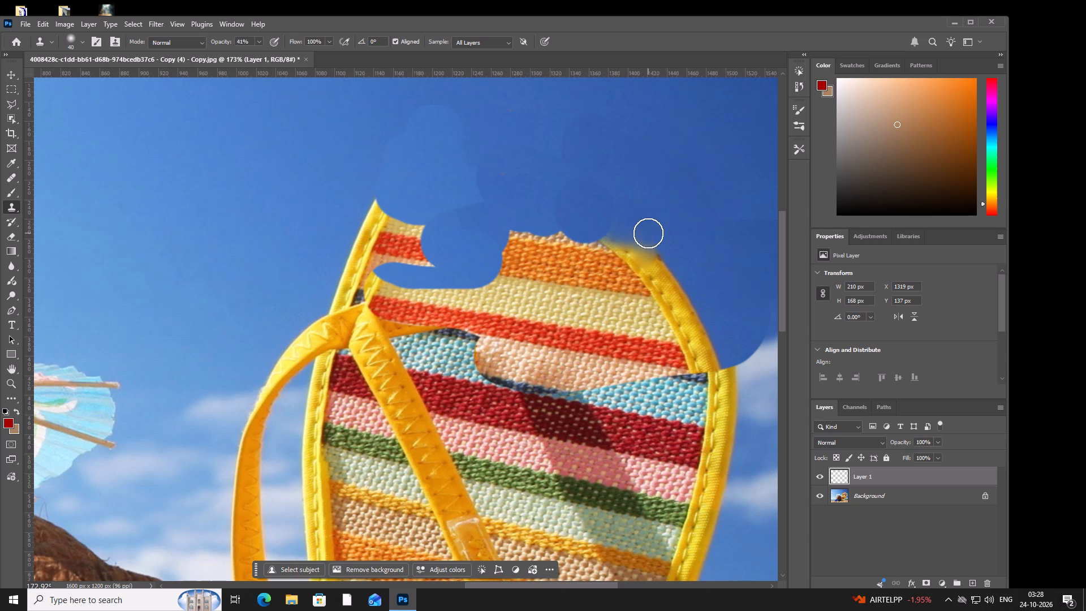
pyautogui.doubleClick(648, 233)
pyautogui.moveTo(637, 241); pyautogui.dragTo(623, 239)
pyautogui.tripleClick(611, 236)
pyautogui.moveTo(614, 240); pyautogui.dragTo(623, 242)
pyautogui.click(624, 242)
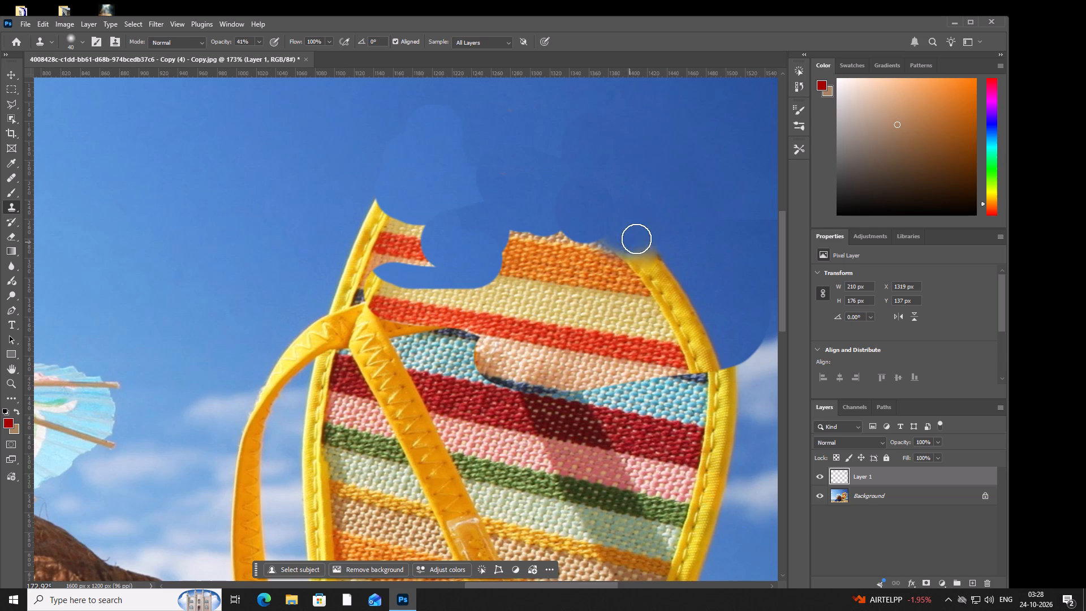
# Select the Soft Round Pressure Opacity and Flow brush preset for the Clone Stamp.
pyautogui.click(79, 41)
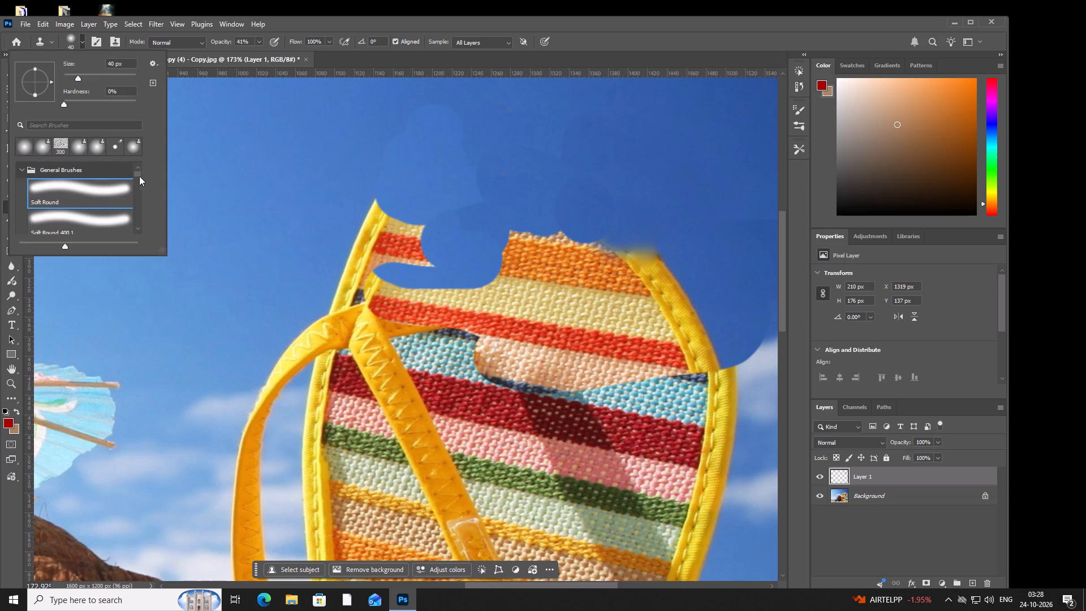
pyautogui.moveTo(139, 171); pyautogui.dragTo(140, 180)
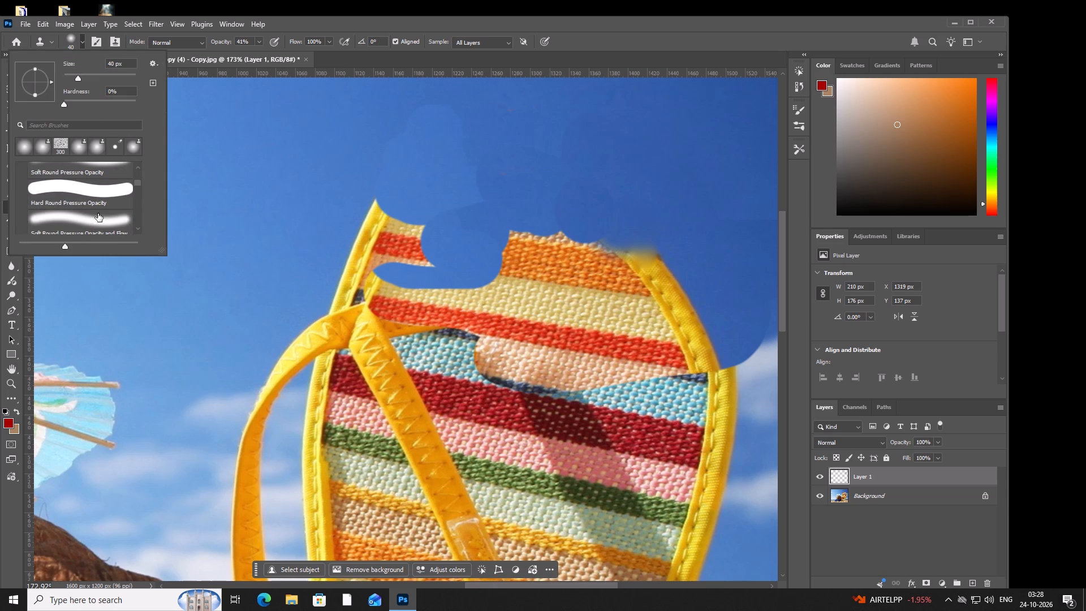
pyautogui.click(95, 222)
# Blend the uneven sky patches just above the flip-flop's orange top stripe using the Clone Stamp.
pyautogui.moveTo(637, 218); pyautogui.dragTo(631, 220)
pyautogui.moveTo(618, 223); pyautogui.dragTo(611, 225)
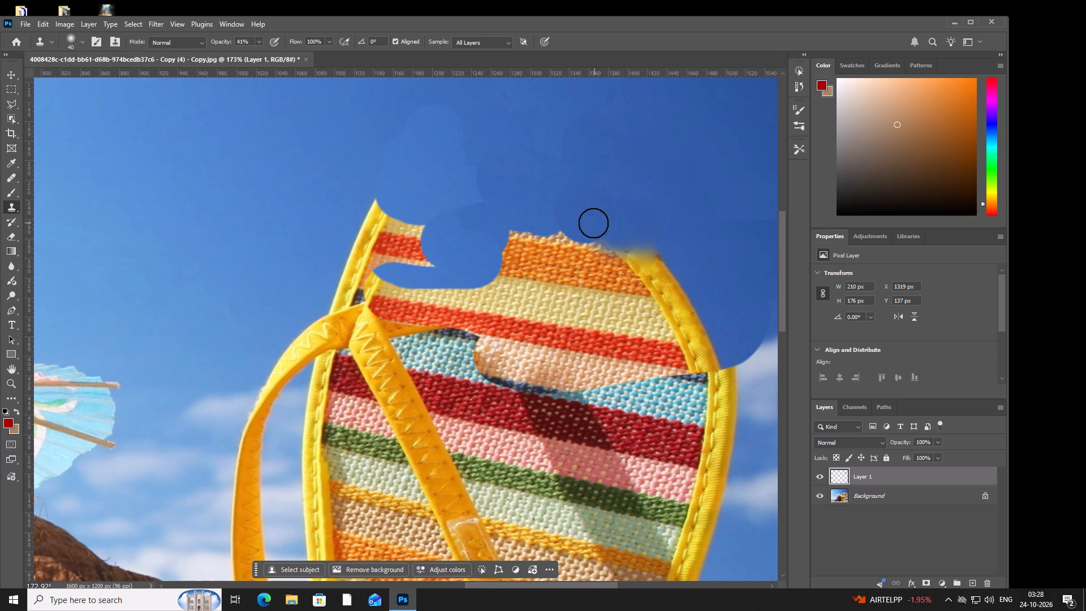
pyautogui.click(593, 223)
pyautogui.moveTo(587, 217); pyautogui.dragTo(595, 213)
pyautogui.click(605, 210)
pyautogui.moveTo(610, 206); pyautogui.dragTo(601, 183)
pyautogui.click(598, 181)
pyautogui.click(582, 181)
pyautogui.click(577, 183)
pyautogui.click(571, 190)
# Clone sky down over the ragged middle part of the flip-flop's orange top stripe.
pyautogui.moveTo(564, 197); pyautogui.dragTo(562, 202)
pyautogui.moveTo(562, 203); pyautogui.dragTo(562, 208)
pyautogui.click(562, 216)
pyautogui.click(562, 221)
pyautogui.click(562, 229)
pyautogui.moveTo(562, 241); pyautogui.dragTo(563, 248)
pyautogui.click(565, 248)
pyautogui.click(568, 238)
pyautogui.moveTo(568, 238); pyautogui.dragTo(558, 235)
pyautogui.doubleClick(555, 235)
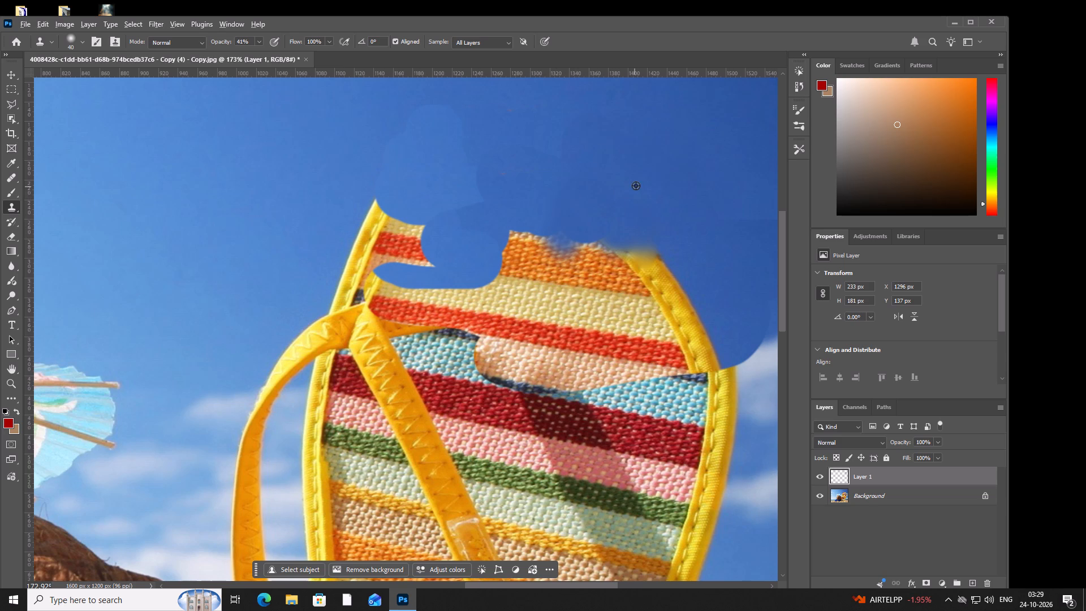
# Resample the sky above the flip-flop and clone it over the orange stripe's right half and the upper yellow trim.
pyautogui.keyDown('alt'); pyautogui.click(636, 183); pyautogui.keyUp('alt')
pyautogui.doubleClick(589, 237)
pyautogui.moveTo(601, 243); pyautogui.dragTo(620, 259)
pyautogui.moveTo(620, 259); pyautogui.dragTo(657, 252)
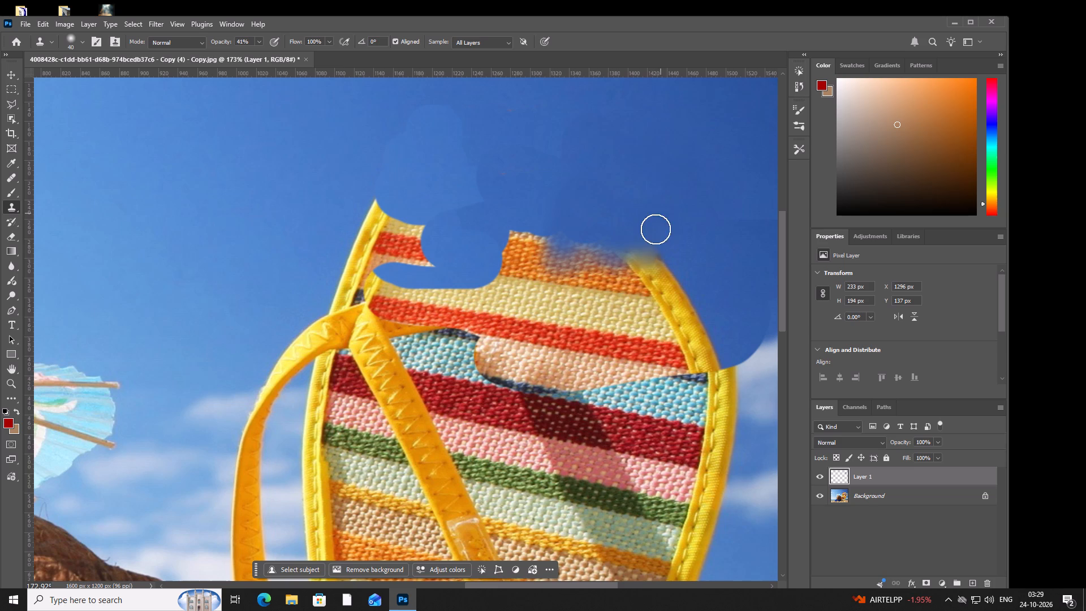
pyautogui.click(641, 255)
pyautogui.moveTo(641, 255); pyautogui.dragTo(650, 256)
pyautogui.doubleClick(650, 256)
pyautogui.click(654, 259)
pyautogui.moveTo(668, 271); pyautogui.dragTo(687, 295)
pyautogui.moveTo(684, 294); pyautogui.dragTo(654, 273)
pyautogui.doubleClick(645, 262)
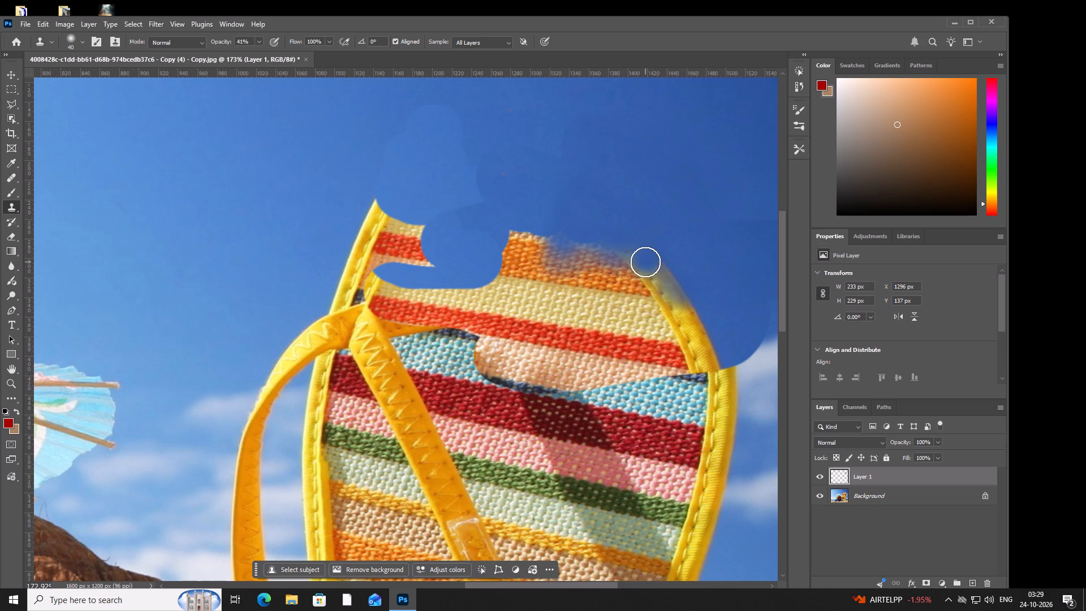
# Clone more sky along the upper right yellow trim and the adjoining orange stripe to round off that corner.
pyautogui.tripleClick(666, 272)
pyautogui.click(663, 270)
pyautogui.click(659, 266)
pyautogui.click(655, 264)
pyautogui.click(649, 259)
pyautogui.moveTo(645, 256); pyautogui.dragTo(637, 251)
pyautogui.doubleClick(620, 242)
pyautogui.tripleClick(628, 253)
pyautogui.click(630, 256)
pyautogui.moveTo(623, 253); pyautogui.dragTo(615, 252)
pyautogui.click(607, 247)
pyautogui.click(604, 247)
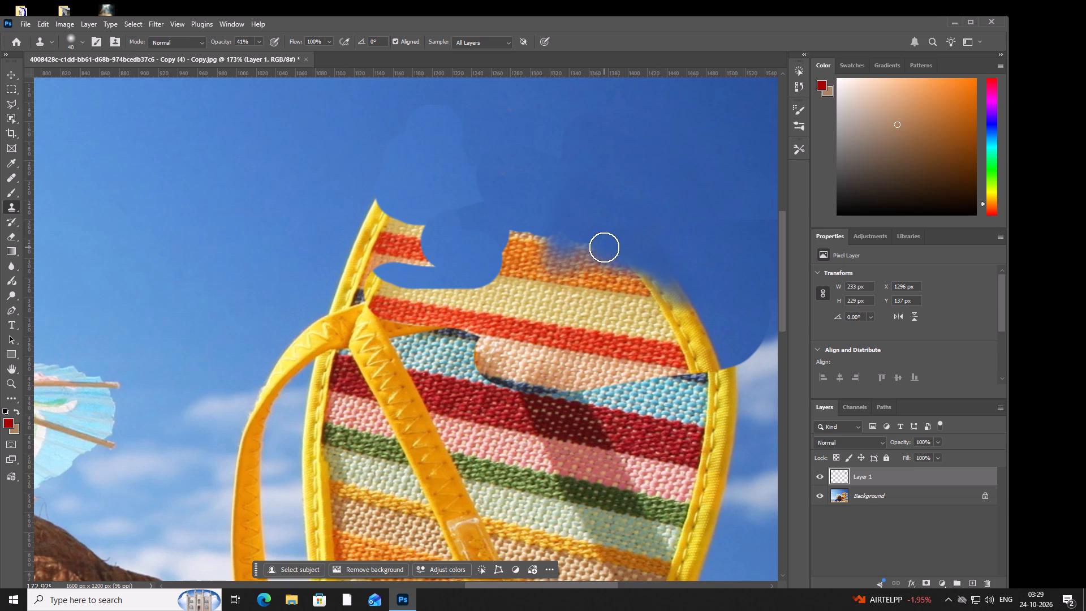
# Clone sky along the orange stripe's upper edge from the right corner to the stripe's middle.
pyautogui.moveTo(604, 250); pyautogui.dragTo(618, 253)
pyautogui.doubleClick(620, 253)
pyautogui.doubleClick(602, 247)
pyautogui.doubleClick(599, 247)
pyautogui.click(588, 246)
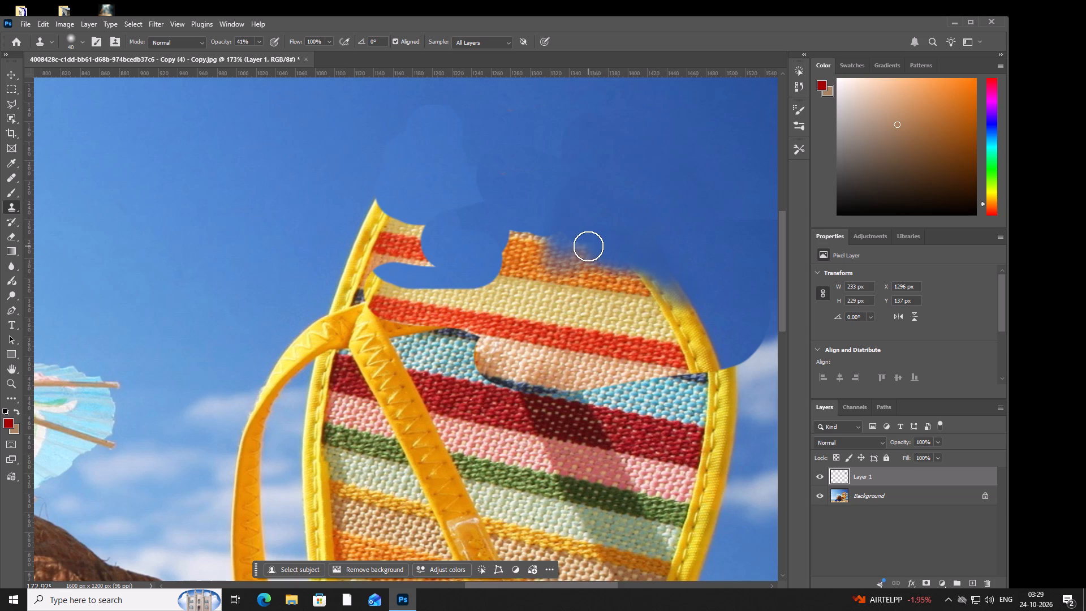
pyautogui.click(585, 242)
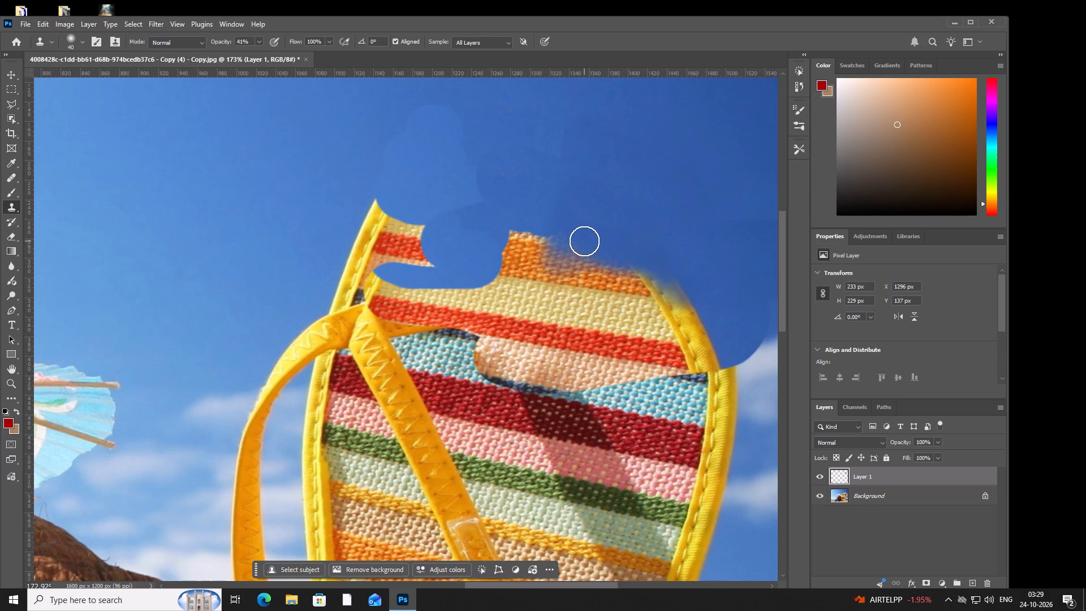
pyautogui.doubleClick(584, 241)
pyautogui.moveTo(569, 239); pyautogui.dragTo(551, 246)
pyautogui.click(546, 246)
pyautogui.doubleClick(542, 246)
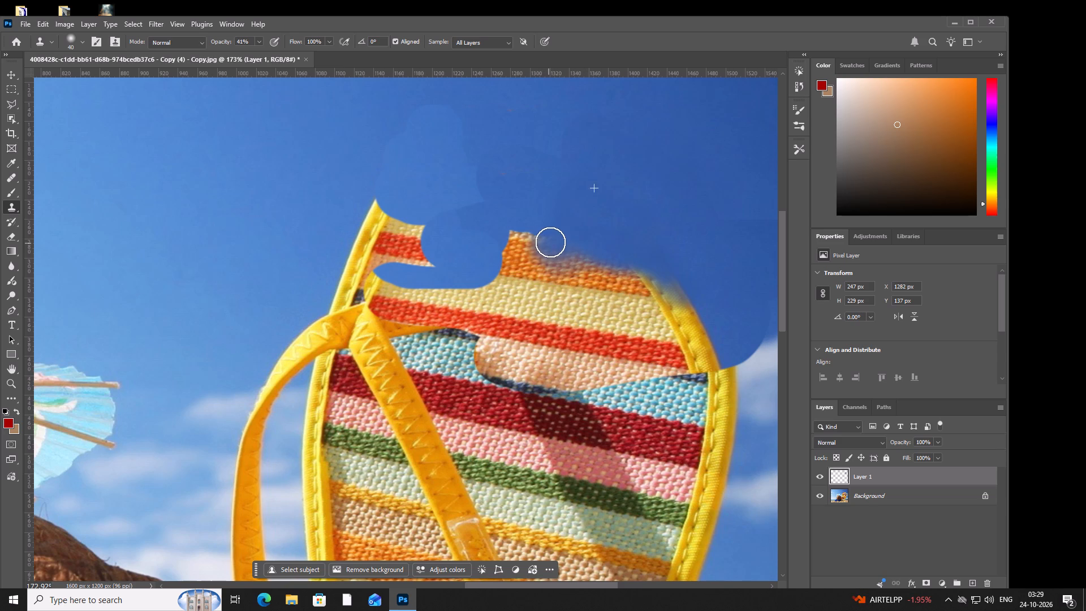
# Cover the ragged left end of the orange stripe's upper edge with cloned sky.
pyautogui.click(550, 242)
pyautogui.moveTo(550, 242); pyautogui.dragTo(542, 239)
pyautogui.doubleClick(535, 237)
pyautogui.click(524, 237)
pyautogui.doubleClick(520, 238)
pyautogui.moveTo(519, 238); pyautogui.dragTo(545, 243)
pyautogui.click(525, 239)
pyautogui.moveTo(525, 239); pyautogui.dragTo(515, 235)
pyautogui.click(511, 234)
pyautogui.moveTo(508, 234); pyautogui.dragTo(525, 241)
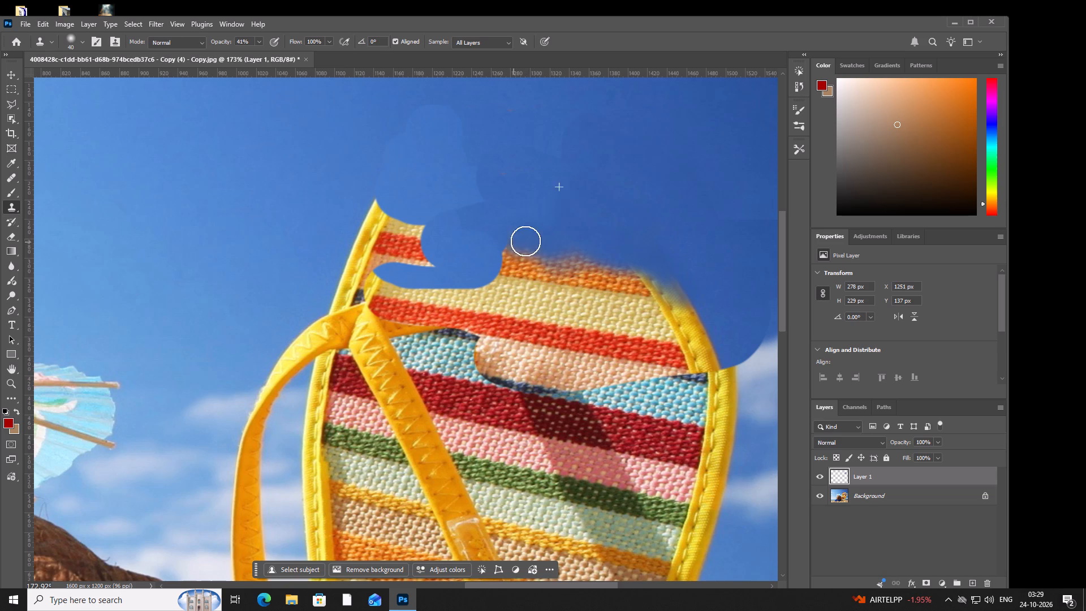
# Go over the orange stripe's upper edge again with cloned sky to even out its outline and leftover specks.
pyautogui.moveTo(525, 241); pyautogui.dragTo(529, 240)
pyautogui.click(532, 239)
pyautogui.moveTo(532, 239); pyautogui.dragTo(540, 236)
pyautogui.click(543, 236)
pyautogui.moveTo(546, 240); pyautogui.dragTo(568, 244)
pyautogui.click(568, 244)
pyautogui.moveTo(571, 246); pyautogui.dragTo(573, 255)
pyautogui.moveTo(573, 255); pyautogui.dragTo(562, 253)
pyautogui.moveTo(549, 249); pyautogui.dragTo(538, 246)
pyautogui.moveTo(533, 243); pyautogui.dragTo(529, 243)
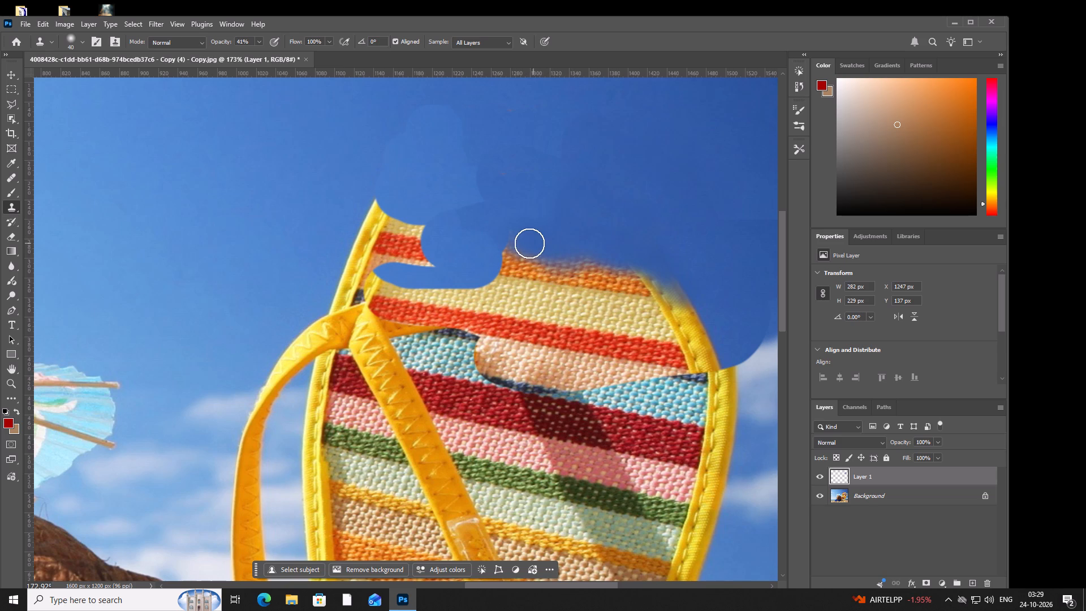
pyautogui.moveTo(529, 243); pyautogui.dragTo(527, 243)
pyautogui.click(520, 243)
pyautogui.click(515, 243)
# Blend the blotchy dark sky patches above the flip-flop's orange stripe with cloned sky.
pyautogui.click(625, 218)
pyautogui.moveTo(605, 192); pyautogui.dragTo(626, 190)
pyautogui.moveTo(631, 187); pyautogui.dragTo(625, 186)
pyautogui.moveTo(533, 138); pyautogui.dragTo(548, 133)
pyautogui.click(565, 129)
pyautogui.moveTo(567, 129); pyautogui.dragTo(554, 148)
pyautogui.click(551, 151)
pyautogui.click(555, 152)
pyautogui.moveTo(566, 137); pyautogui.dragTo(576, 118)
pyautogui.moveTo(586, 107); pyautogui.dragTo(588, 113)
pyautogui.moveTo(570, 125); pyautogui.dragTo(560, 138)
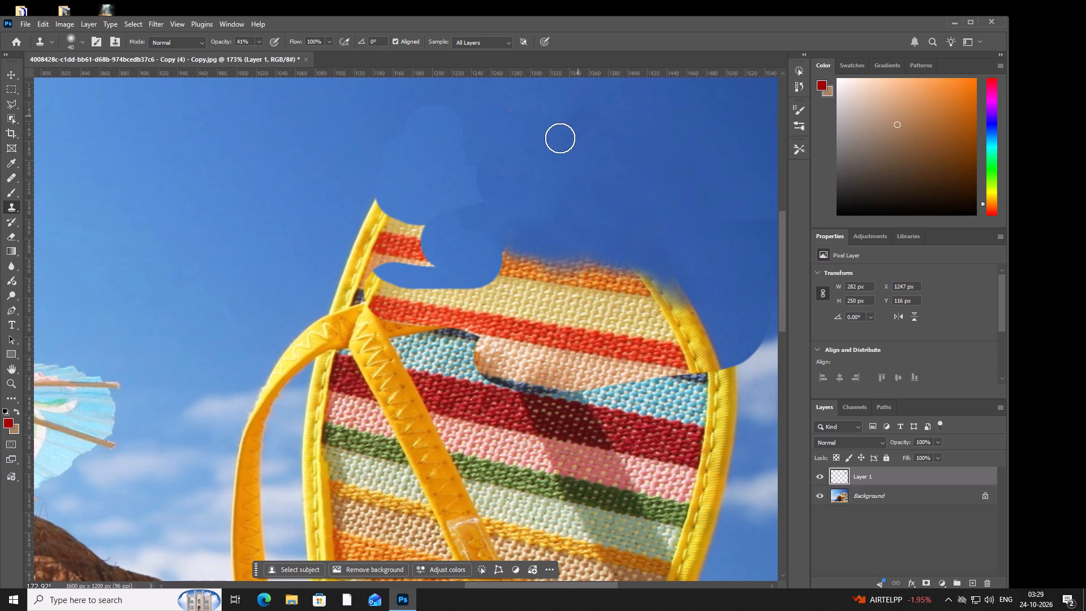
pyautogui.moveTo(560, 138); pyautogui.dragTo(555, 141)
pyautogui.click(535, 149)
pyautogui.moveTo(513, 143); pyautogui.dragTo(495, 137)
# Clone sky over the hard-edged patch border above the gap in the flip-flop's top.
pyautogui.click(478, 160)
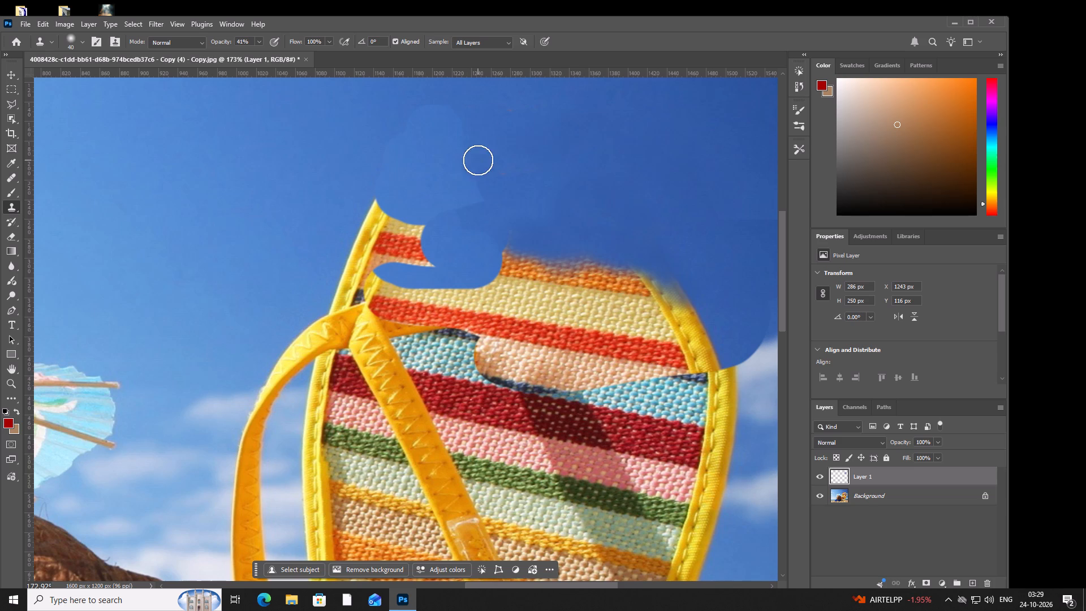
pyautogui.moveTo(479, 166); pyautogui.dragTo(479, 175)
pyautogui.moveTo(479, 175); pyautogui.dragTo(479, 188)
pyautogui.click(479, 188)
pyautogui.moveTo(478, 190); pyautogui.dragTo(471, 196)
pyautogui.click(453, 189)
pyautogui.moveTo(449, 189); pyautogui.dragTo(458, 160)
pyautogui.moveTo(460, 153); pyautogui.dragTo(463, 148)
pyautogui.moveTo(463, 144); pyautogui.dragTo(472, 200)
pyautogui.click(472, 195)
# Clone sky over the upper edge and inner tip of the flip-flop's left corner piece.
pyautogui.moveTo(472, 193); pyautogui.dragTo(401, 219)
pyautogui.moveTo(398, 218); pyautogui.dragTo(431, 211)
pyautogui.click(439, 206)
pyautogui.moveTo(437, 212); pyautogui.dragTo(433, 218)
pyautogui.click(429, 221)
pyautogui.click(422, 222)
pyautogui.click(418, 223)
pyautogui.moveTo(418, 226); pyautogui.dragTo(421, 231)
pyautogui.click(421, 226)
pyautogui.doubleClick(424, 225)
pyautogui.moveTo(429, 227); pyautogui.dragTo(429, 233)
pyautogui.click(427, 232)
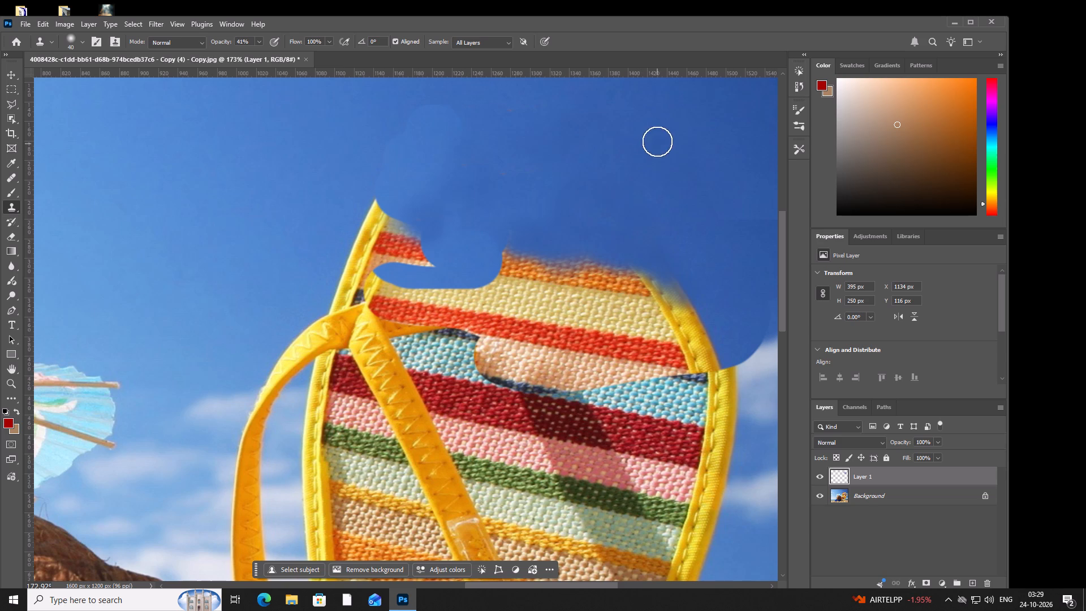
# Clone sky over the lighter patches above the tip of the flip-flop's left corner piece.
pyautogui.keyDown('alt'); pyautogui.click(527, 157); pyautogui.keyUp('alt')
pyautogui.doubleClick(454, 131)
pyautogui.click(443, 124)
pyautogui.click(437, 121)
pyautogui.click(421, 117)
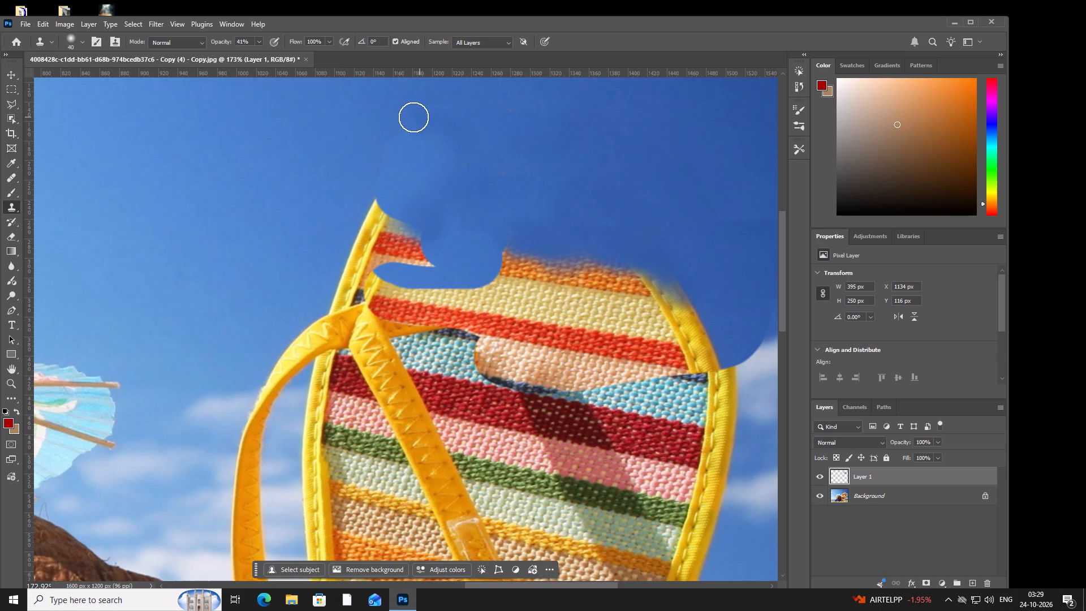
pyautogui.doubleClick(413, 117)
pyautogui.doubleClick(417, 121)
pyautogui.moveTo(399, 137); pyautogui.dragTo(389, 143)
pyautogui.moveTo(386, 145); pyautogui.dragTo(404, 137)
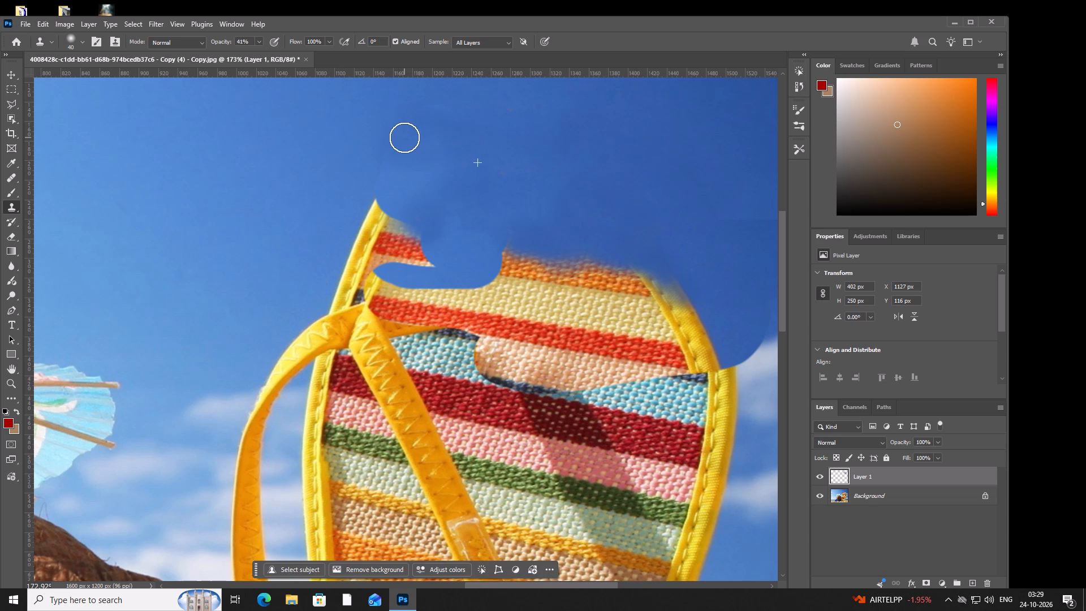
pyautogui.moveTo(404, 137); pyautogui.dragTo(408, 139)
pyautogui.doubleClick(412, 138)
pyautogui.moveTo(422, 147); pyautogui.dragTo(429, 148)
pyautogui.moveTo(439, 145); pyautogui.dragTo(445, 144)
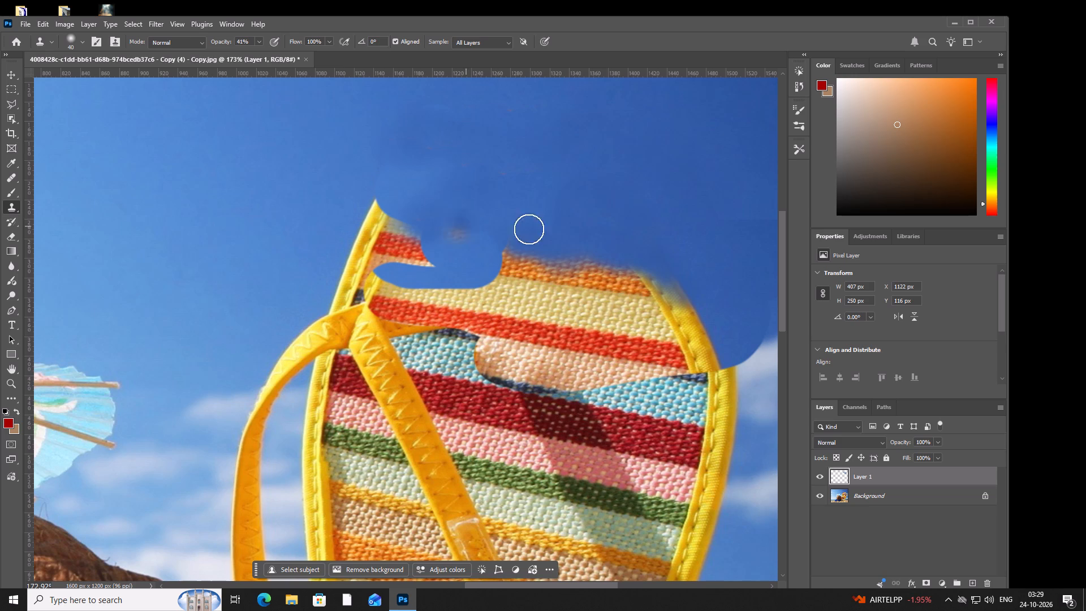
# Blend the uneven band of sky well above the flip-flop's gap with sky sampled from further right.
pyautogui.keyDown('alt'); pyautogui.click(592, 121); pyautogui.keyUp('alt')
pyautogui.click(501, 150)
pyautogui.click(507, 152)
pyautogui.click(511, 157)
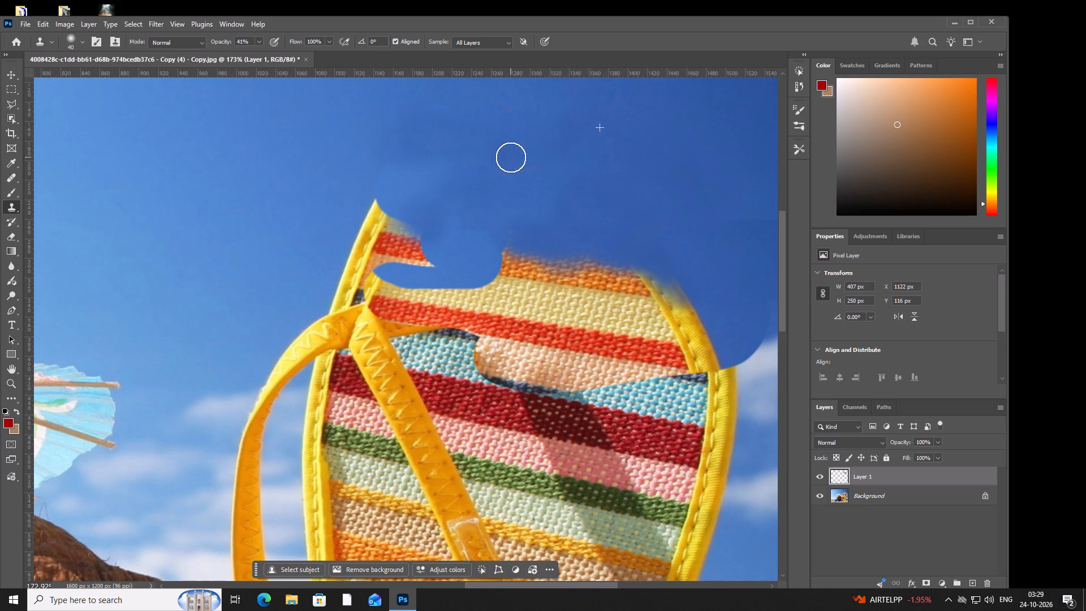
pyautogui.click(511, 161)
pyautogui.click(502, 166)
pyautogui.tripleClick(493, 163)
pyautogui.doubleClick(486, 160)
pyautogui.click(478, 153)
pyautogui.click(471, 153)
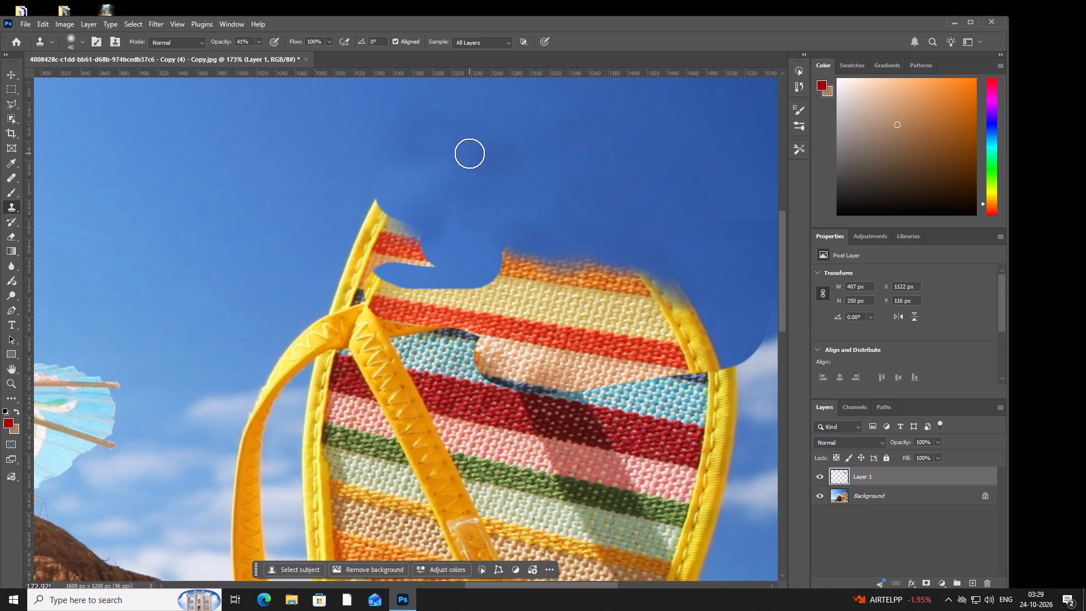
pyautogui.click(464, 155)
pyautogui.moveTo(462, 157); pyautogui.dragTo(484, 161)
pyautogui.click(499, 157)
pyautogui.moveTo(507, 159); pyautogui.dragTo(524, 167)
pyautogui.click(525, 167)
pyautogui.moveTo(535, 166); pyautogui.dragTo(561, 160)
# Clone sky over the blotches just above the gap and the left end of the orange stripe.
pyautogui.moveTo(579, 153); pyautogui.dragTo(484, 257)
pyautogui.click(480, 258)
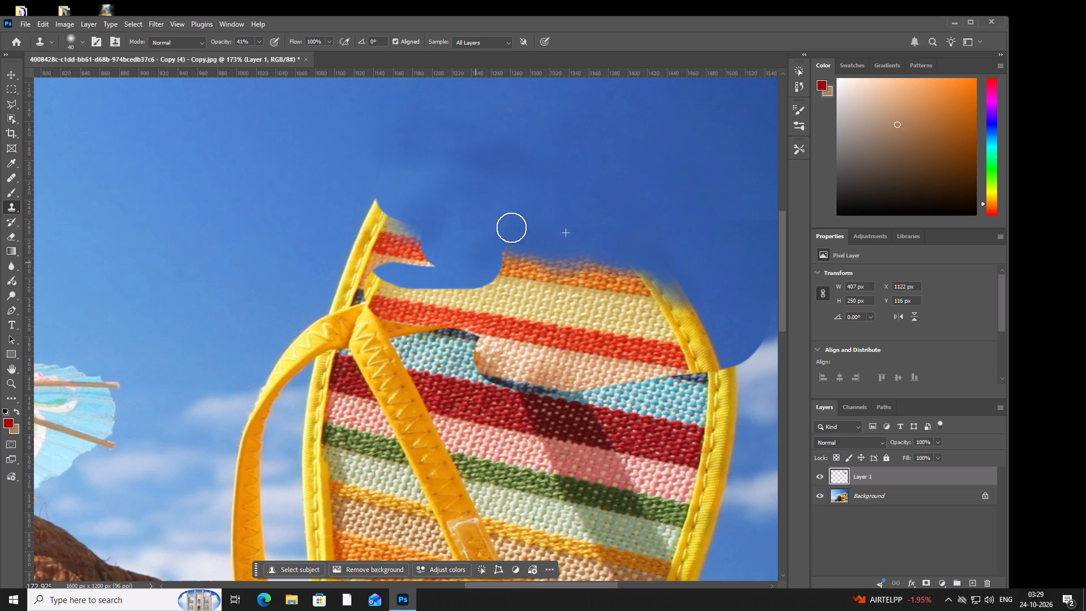
pyautogui.moveTo(527, 213); pyautogui.dragTo(544, 208)
pyautogui.doubleClick(548, 206)
pyautogui.moveTo(538, 211); pyautogui.dragTo(533, 206)
pyautogui.click(533, 204)
pyautogui.moveTo(533, 204); pyautogui.dragTo(521, 203)
pyautogui.click(499, 202)
pyautogui.moveTo(496, 202); pyautogui.dragTo(543, 184)
pyautogui.moveTo(521, 183); pyautogui.dragTo(504, 192)
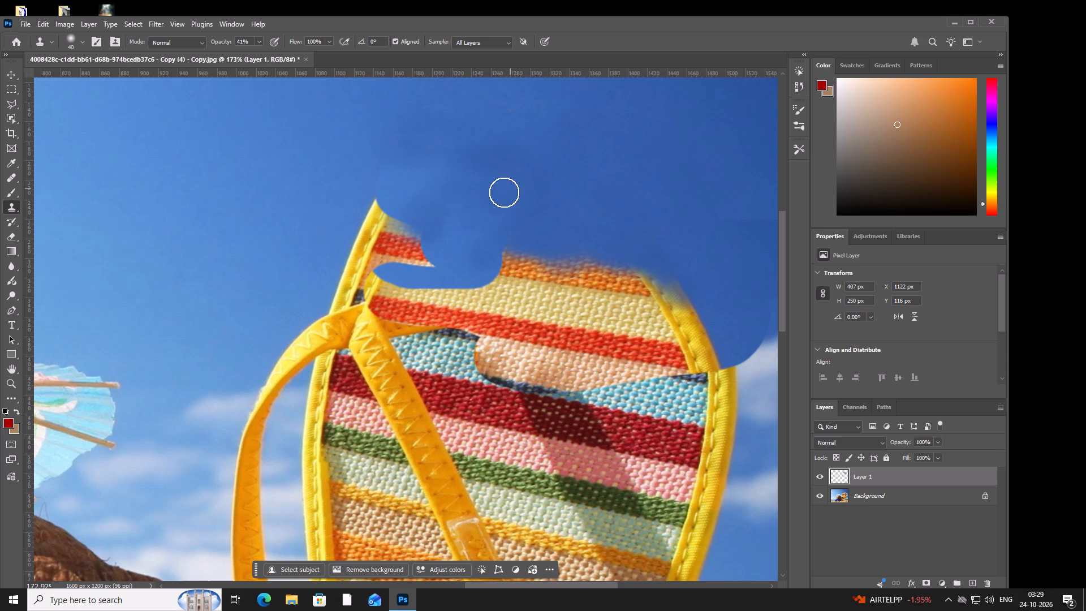
pyautogui.moveTo(504, 192); pyautogui.dragTo(503, 192)
pyautogui.click(493, 192)
pyautogui.moveTo(479, 191); pyautogui.dragTo(464, 188)
pyautogui.click(455, 186)
# Even out the patchy sky between the gap and the clean sky above it with cloned strokes.
pyautogui.moveTo(453, 186); pyautogui.dragTo(461, 136)
pyautogui.click(464, 113)
pyautogui.click(461, 131)
pyautogui.moveTo(460, 137); pyautogui.dragTo(468, 154)
pyautogui.click(469, 154)
pyautogui.moveTo(463, 166); pyautogui.dragTo(447, 191)
pyautogui.keyDown('alt'); pyautogui.click(537, 127); pyautogui.keyUp('alt')
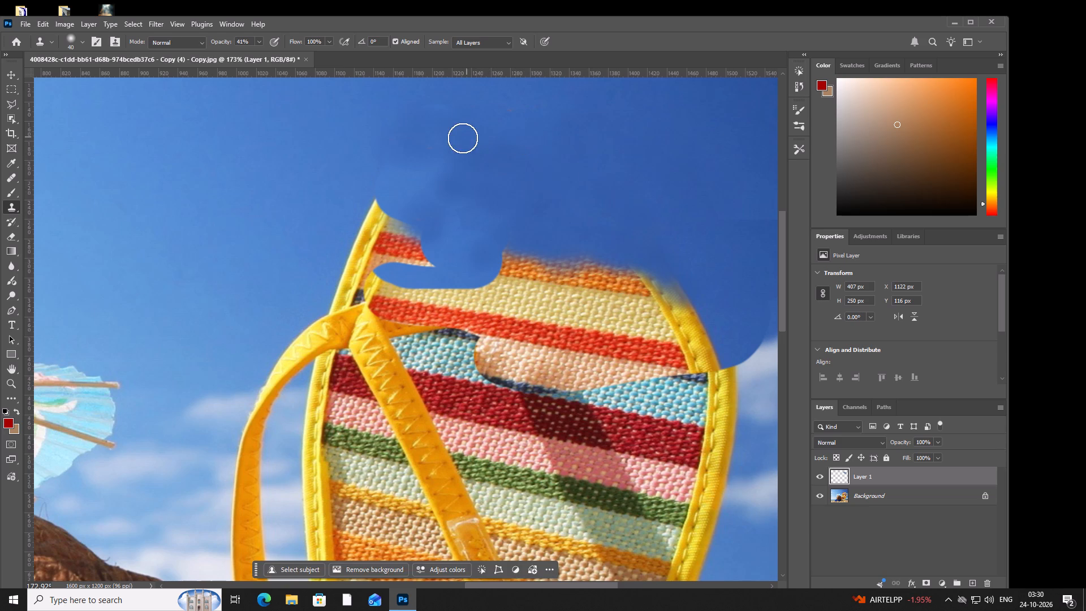
pyautogui.doubleClick(456, 147)
pyautogui.moveTo(438, 171); pyautogui.dragTo(437, 178)
pyautogui.click(437, 178)
pyautogui.click(439, 158)
pyautogui.moveTo(442, 156); pyautogui.dragTo(434, 149)
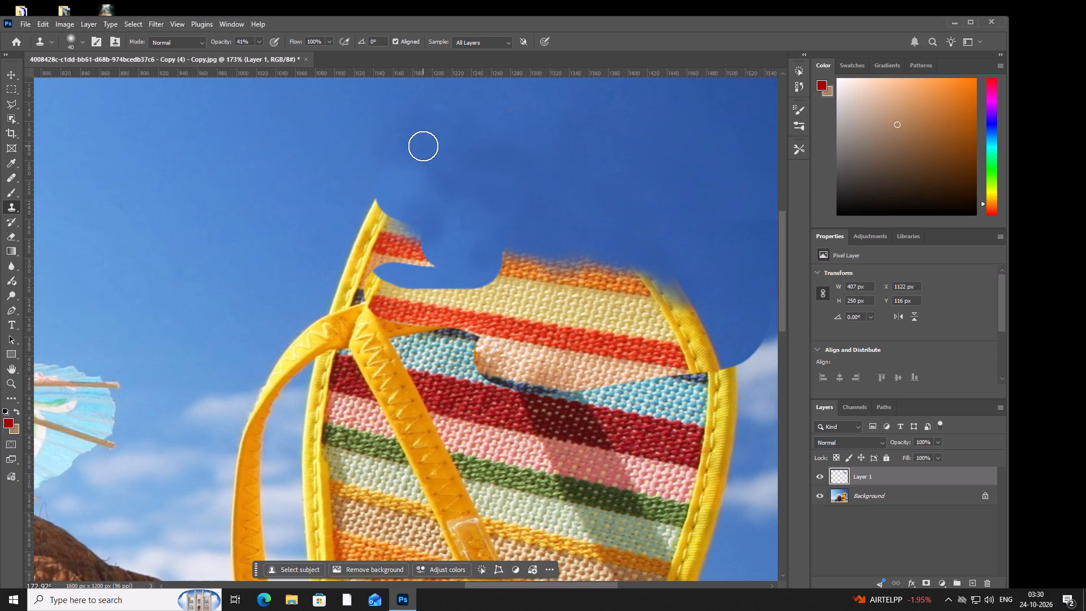
# Blend the sky directly above the left corner piece's tip and upper edge with cloned sky.
pyautogui.click(422, 146)
pyautogui.moveTo(414, 153); pyautogui.dragTo(413, 162)
pyautogui.moveTo(416, 164); pyautogui.dragTo(426, 169)
pyautogui.doubleClick(430, 169)
pyautogui.click(397, 170)
pyautogui.moveTo(390, 171); pyautogui.dragTo(385, 177)
pyautogui.click(385, 178)
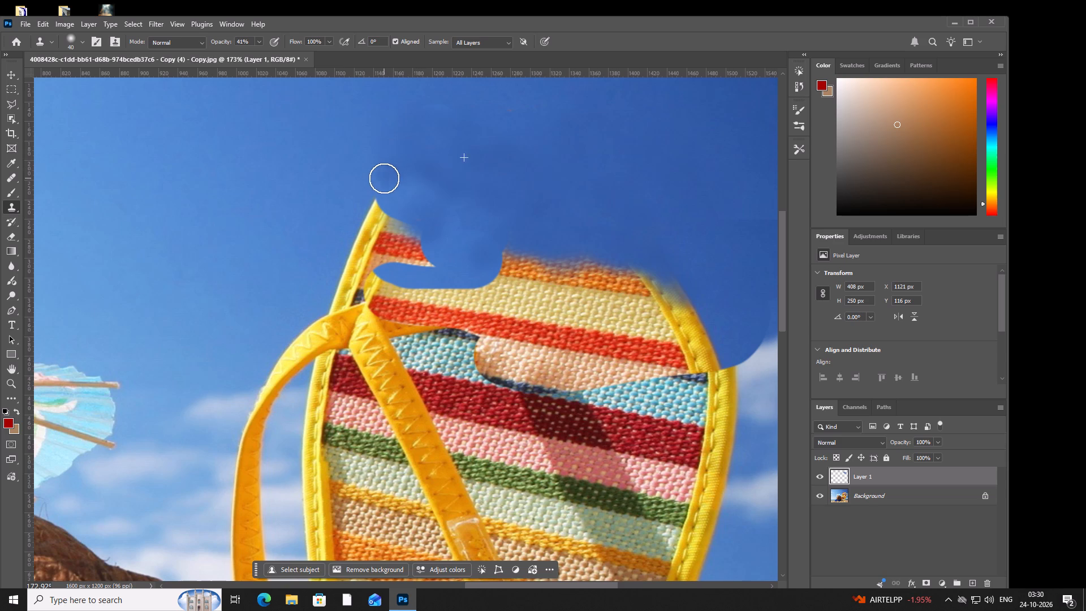
pyautogui.moveTo(384, 180); pyautogui.dragTo(393, 196)
pyautogui.click(417, 190)
pyautogui.doubleClick(424, 187)
pyautogui.click(422, 187)
# Clone cloud over the hard curved border of the dark sky patch to the right of the flip-flop.
pyautogui.scroll(-3, 531, 339)
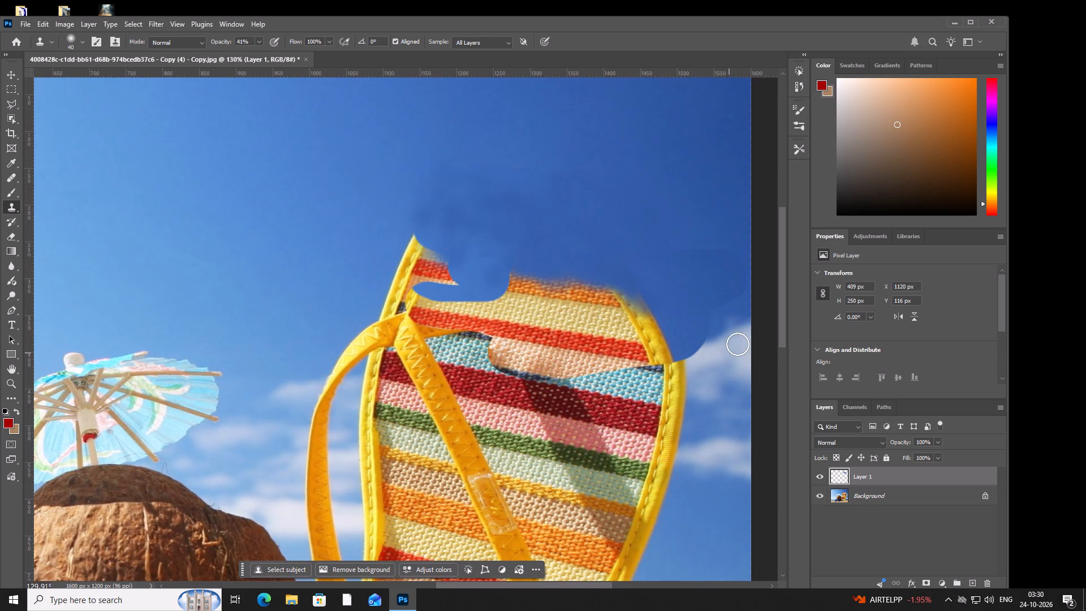
pyautogui.keyDown('alt'); pyautogui.moveTo(729, 346); pyautogui.dragTo(722, 368); pyautogui.keyUp('alt')
pyautogui.click(702, 351)
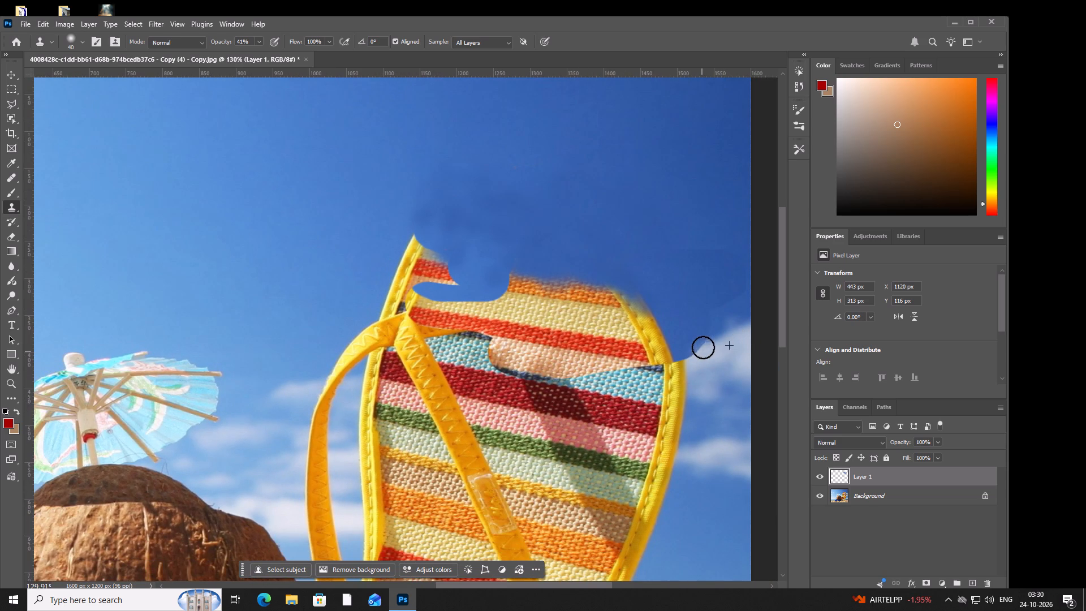
pyautogui.click(703, 347)
pyautogui.click(706, 342)
pyautogui.moveTo(706, 335); pyautogui.dragTo(713, 334)
pyautogui.click(719, 330)
pyautogui.moveTo(725, 328); pyautogui.dragTo(735, 325)
pyautogui.click(739, 324)
pyautogui.moveTo(735, 326); pyautogui.dragTo(727, 330)
pyautogui.click(724, 332)
# Extend the cloned cloud along the dark patch's lower border up to the flip-flop's yellow trim.
pyautogui.doubleClick(688, 350)
pyautogui.doubleClick(697, 339)
pyautogui.click(704, 329)
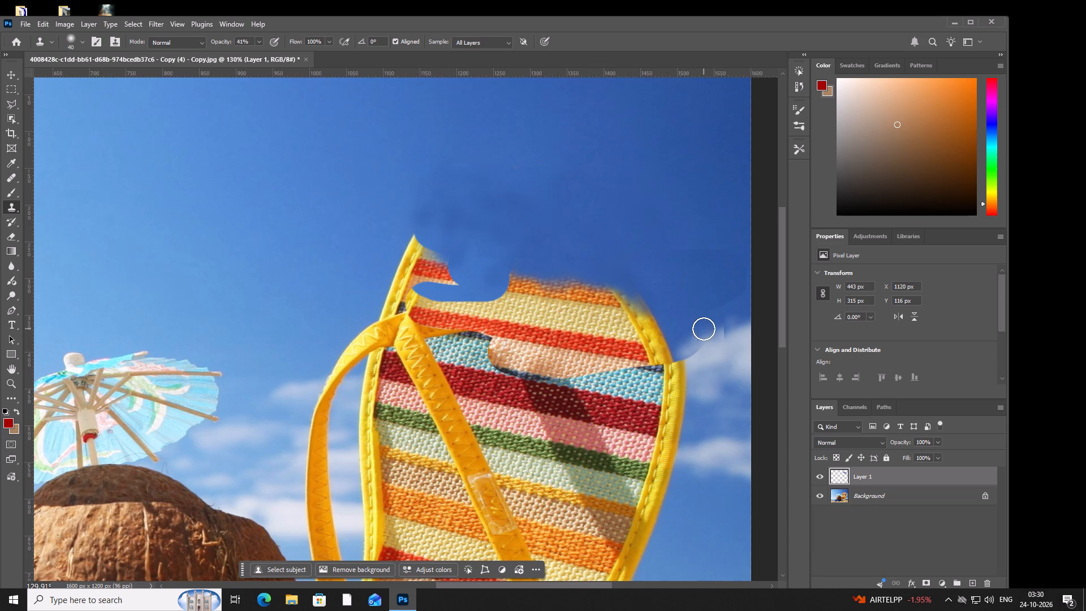
pyautogui.moveTo(704, 329); pyautogui.dragTo(700, 334)
pyautogui.moveTo(694, 339); pyautogui.dragTo(691, 345)
pyautogui.click(689, 347)
pyautogui.click(684, 351)
pyautogui.moveTo(675, 351); pyautogui.dragTo(669, 355)
pyautogui.click(662, 357)
pyautogui.moveTo(676, 353); pyautogui.dragTo(699, 347)
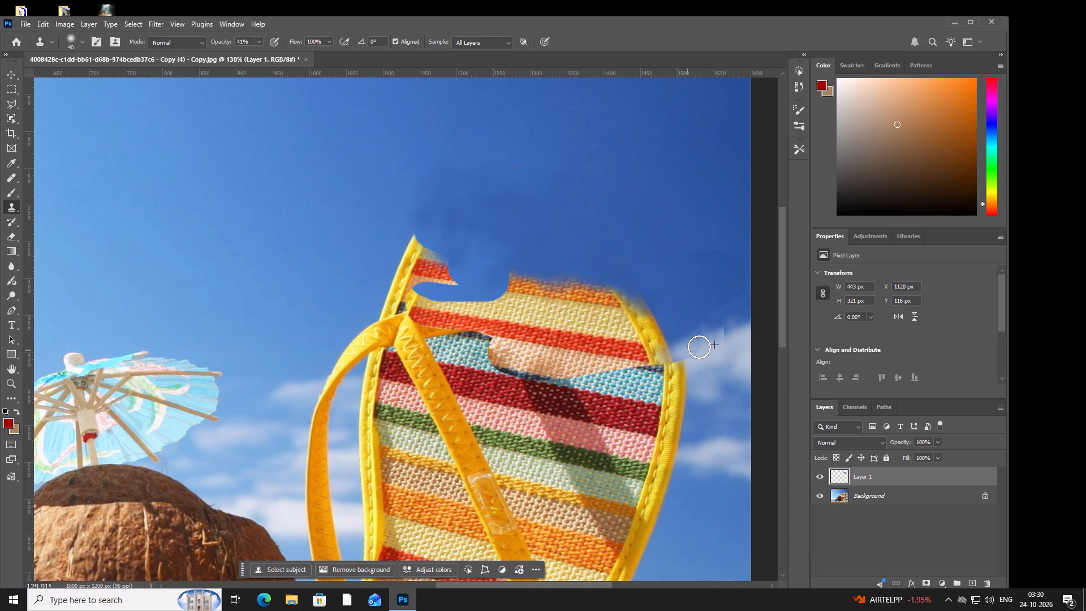
pyautogui.moveTo(699, 347); pyautogui.dragTo(699, 347)
pyautogui.click(705, 346)
# Clone cloud over the outer edge of the flip-flop's right yellow trim beside the blue stripe.
pyautogui.moveTo(700, 351); pyautogui.dragTo(693, 359)
pyautogui.click(680, 361)
pyautogui.doubleClick(669, 367)
pyautogui.click(676, 365)
pyautogui.moveTo(679, 365); pyautogui.dragTo(684, 364)
pyautogui.doubleClick(691, 358)
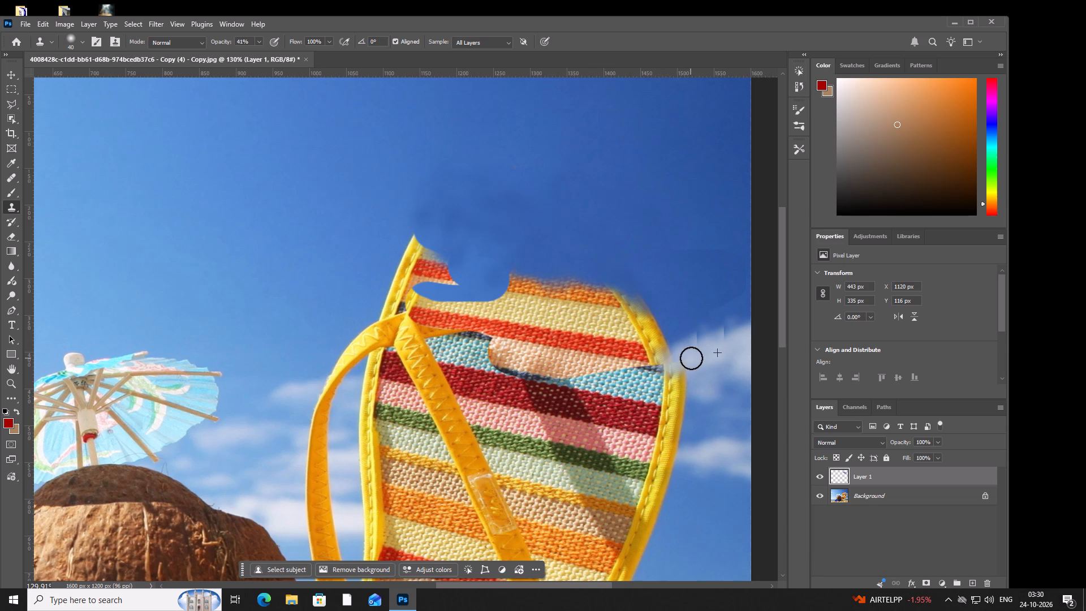
pyautogui.moveTo(688, 365); pyautogui.dragTo(674, 386)
pyautogui.moveTo(668, 386); pyautogui.dragTo(684, 373)
pyautogui.tripleClick(684, 372)
pyautogui.click(684, 376)
pyautogui.moveTo(680, 379); pyautogui.dragTo(676, 384)
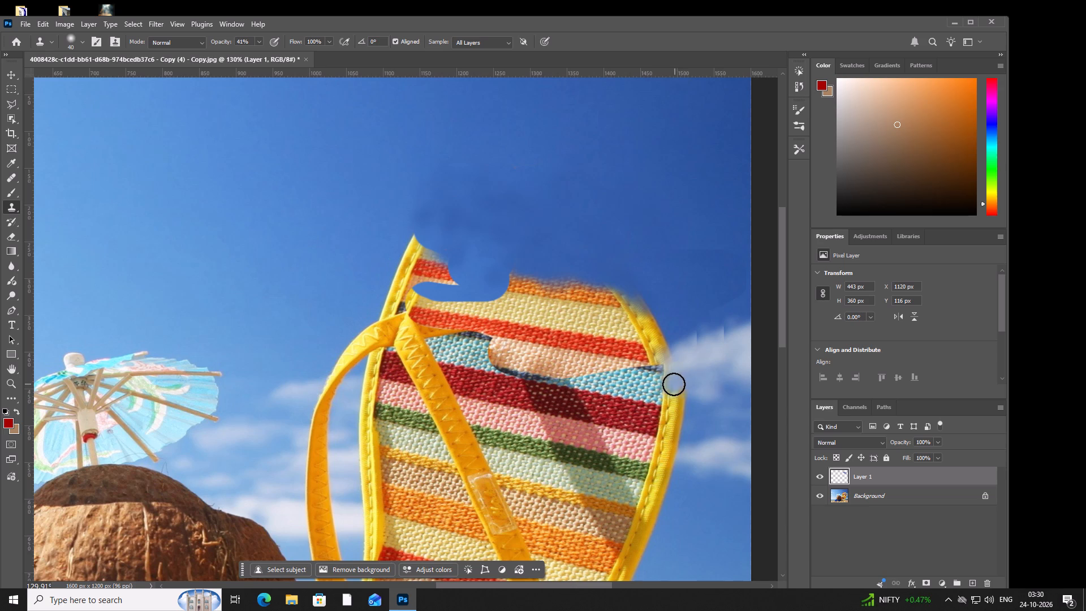
# Continue covering the right yellow trim with cloned cloud downward beside the dark red stripe.
pyautogui.click(673, 384)
pyautogui.moveTo(670, 386); pyautogui.dragTo(686, 373)
pyautogui.click(687, 372)
pyautogui.moveTo(685, 383); pyautogui.dragTo(682, 388)
pyautogui.click(682, 388)
pyautogui.moveTo(682, 389); pyautogui.dragTo(680, 396)
pyautogui.click(677, 396)
pyautogui.moveTo(677, 391); pyautogui.dragTo(691, 383)
pyautogui.click(699, 377)
# Clone cloud over the remaining yellow trim at the right end of the blue stripe.
pyautogui.moveTo(681, 375); pyautogui.dragTo(673, 377)
pyautogui.moveTo(669, 377); pyautogui.dragTo(669, 364)
pyautogui.doubleClick(667, 360)
pyautogui.click(661, 368)
pyautogui.moveTo(660, 371); pyautogui.dragTo(680, 346)
pyautogui.doubleClick(680, 346)
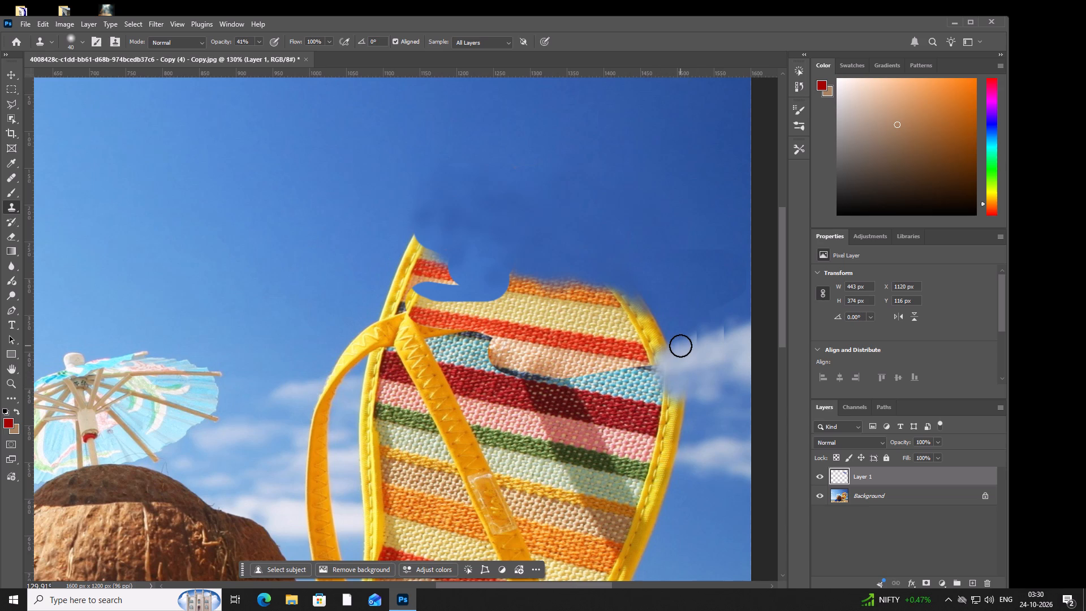
# Cover the yellow trim and the right ends of the upper red and peach stripes with cloned cloud.
pyautogui.click(664, 346)
pyautogui.tripleClick(659, 346)
pyautogui.moveTo(658, 345); pyautogui.dragTo(668, 342)
pyautogui.click(673, 341)
pyautogui.moveTo(653, 357); pyautogui.dragTo(631, 373)
pyautogui.moveTo(627, 371); pyautogui.dragTo(662, 352)
pyautogui.click(664, 351)
pyautogui.doubleClick(667, 350)
pyautogui.moveTo(669, 345); pyautogui.dragTo(661, 368)
pyautogui.click(661, 369)
pyautogui.doubleClick(667, 375)
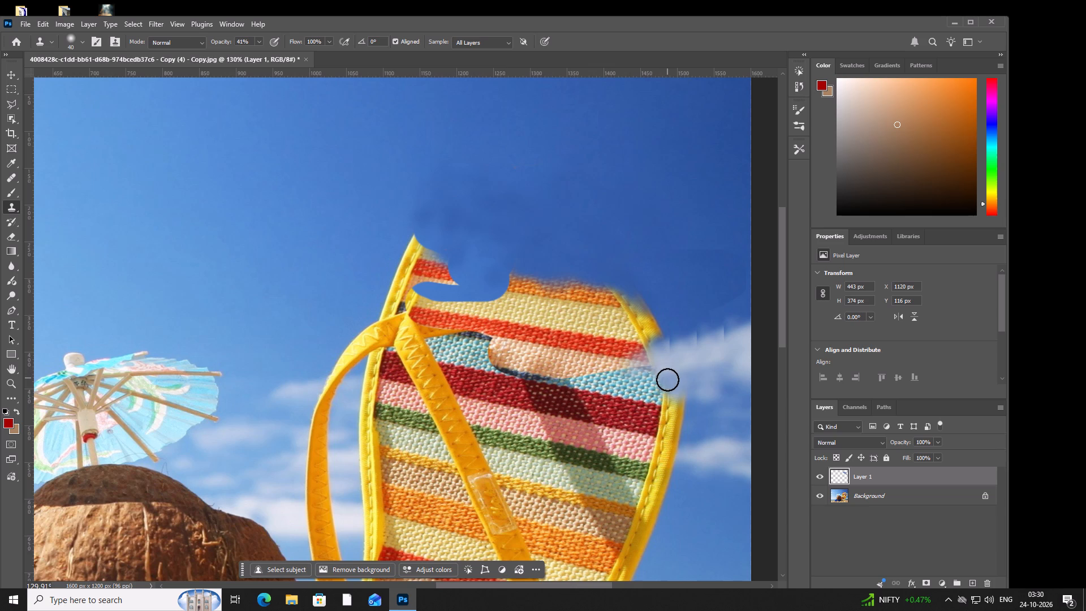
# Clone over the right trim down past the dark red stripe and touch up the cloud beside it.
pyautogui.click(669, 381)
pyautogui.doubleClick(669, 389)
pyautogui.moveTo(669, 390); pyautogui.dragTo(672, 421)
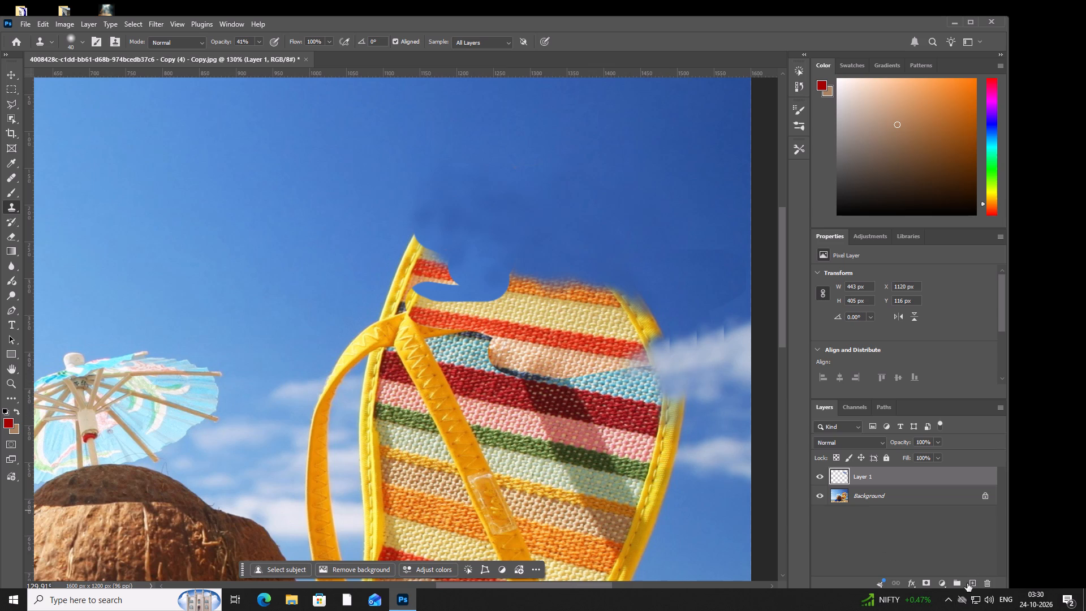
pyautogui.click(663, 356)
pyautogui.moveTo(677, 351); pyautogui.dragTo(695, 340)
pyautogui.click(705, 335)
pyautogui.doubleClick(699, 339)
# Trim back the orange stripe's upper edge and left end with cloned sky.
pyautogui.click(550, 283)
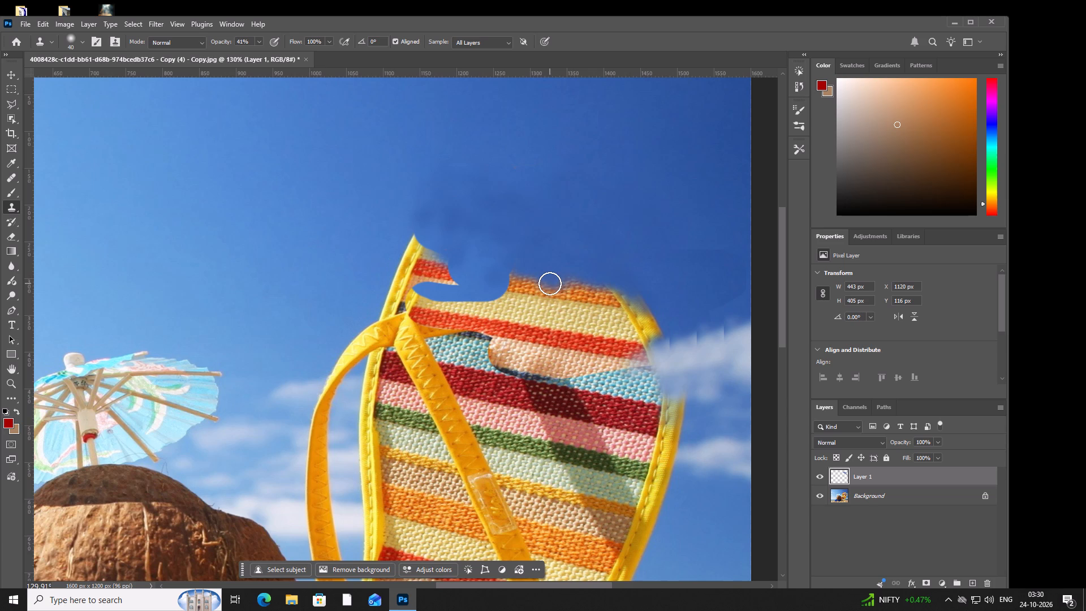
pyautogui.moveTo(555, 284); pyautogui.dragTo(570, 284)
pyautogui.click(575, 282)
pyautogui.moveTo(575, 282); pyautogui.dragTo(562, 279)
pyautogui.doubleClick(532, 271)
pyautogui.moveTo(527, 274); pyautogui.dragTo(524, 279)
pyautogui.doubleClick(517, 280)
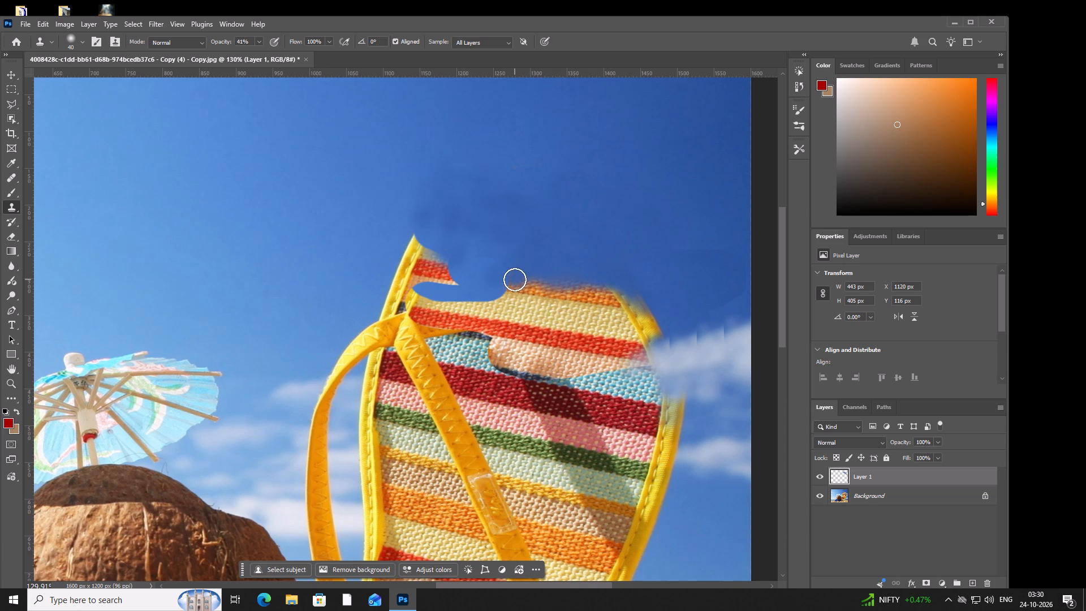
pyautogui.click(511, 276)
# Resample darker sky and clone it over the light patches in the gap beside the left corner piece.
pyautogui.keyDown('alt'); pyautogui.click(617, 195); pyautogui.keyUp('alt')
pyautogui.click(508, 237)
pyautogui.click(523, 219)
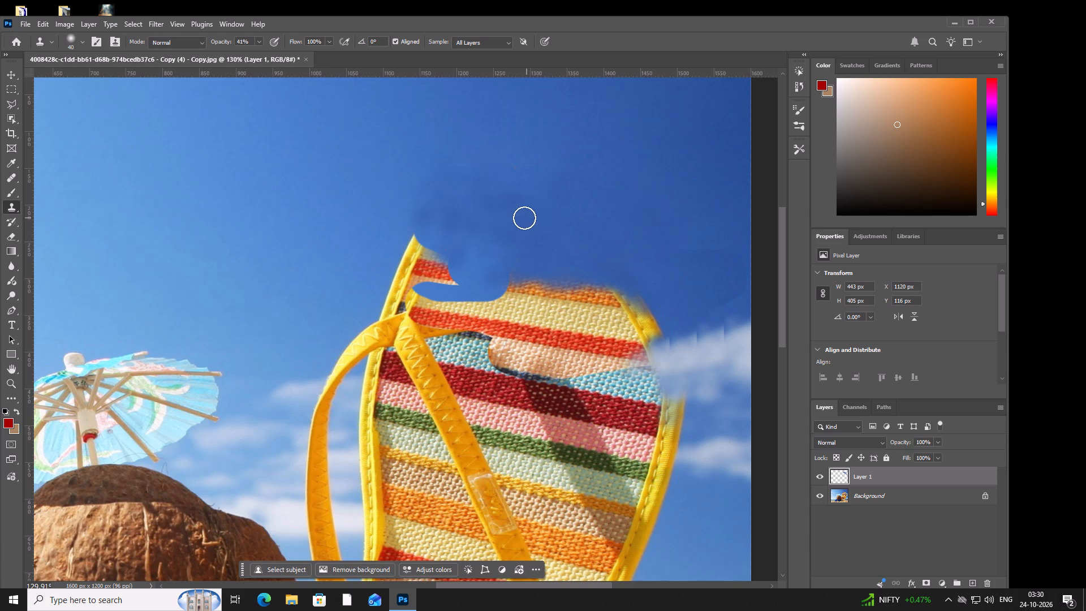
pyautogui.moveTo(524, 218); pyautogui.dragTo(493, 248)
pyautogui.click(489, 248)
pyautogui.click(486, 252)
pyautogui.doubleClick(476, 254)
pyautogui.click(472, 256)
pyautogui.click(471, 252)
pyautogui.click(467, 246)
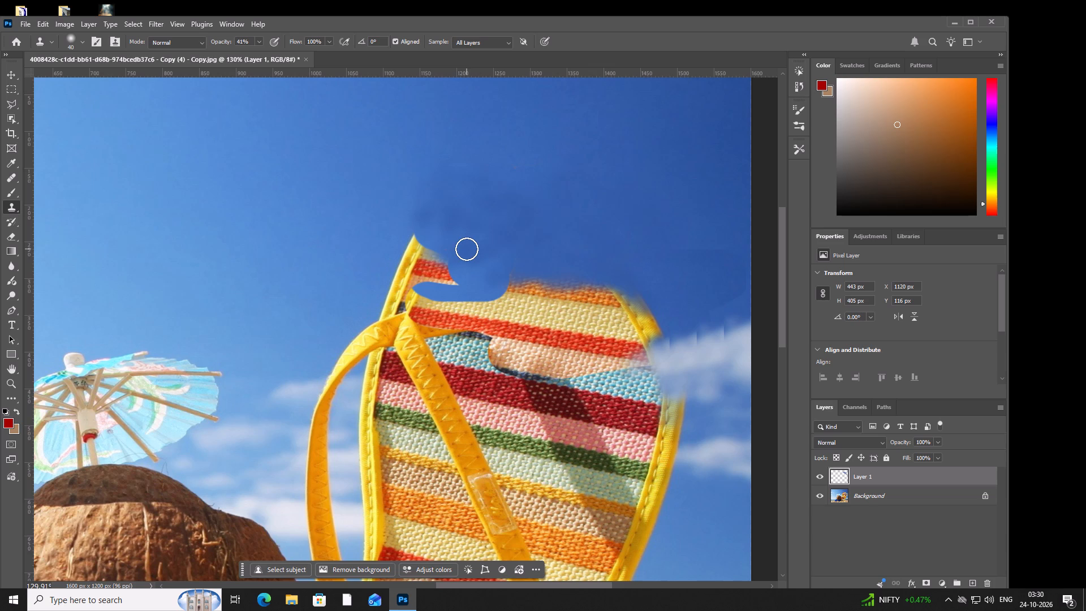
pyautogui.click(467, 249)
pyautogui.moveTo(466, 254); pyautogui.dragTo(459, 259)
pyautogui.doubleClick(455, 263)
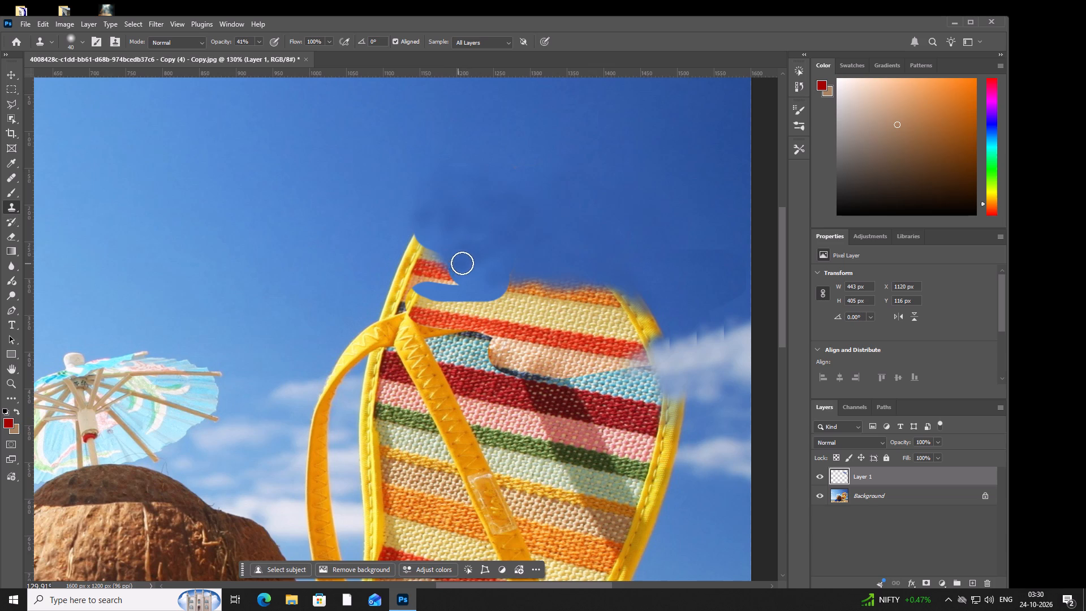
pyautogui.click(473, 263)
pyautogui.moveTo(490, 264); pyautogui.dragTo(502, 261)
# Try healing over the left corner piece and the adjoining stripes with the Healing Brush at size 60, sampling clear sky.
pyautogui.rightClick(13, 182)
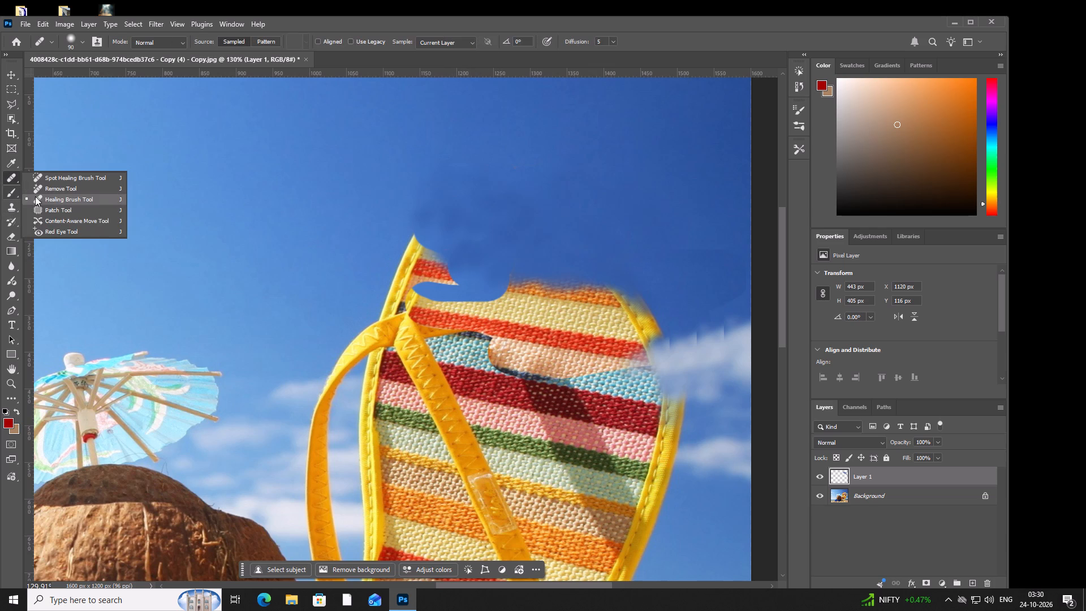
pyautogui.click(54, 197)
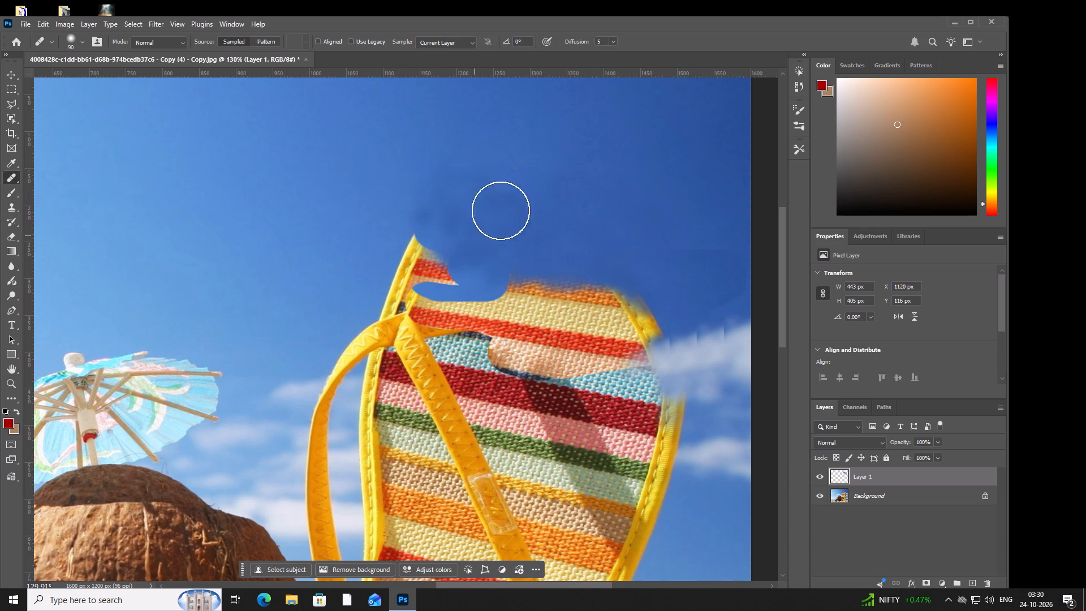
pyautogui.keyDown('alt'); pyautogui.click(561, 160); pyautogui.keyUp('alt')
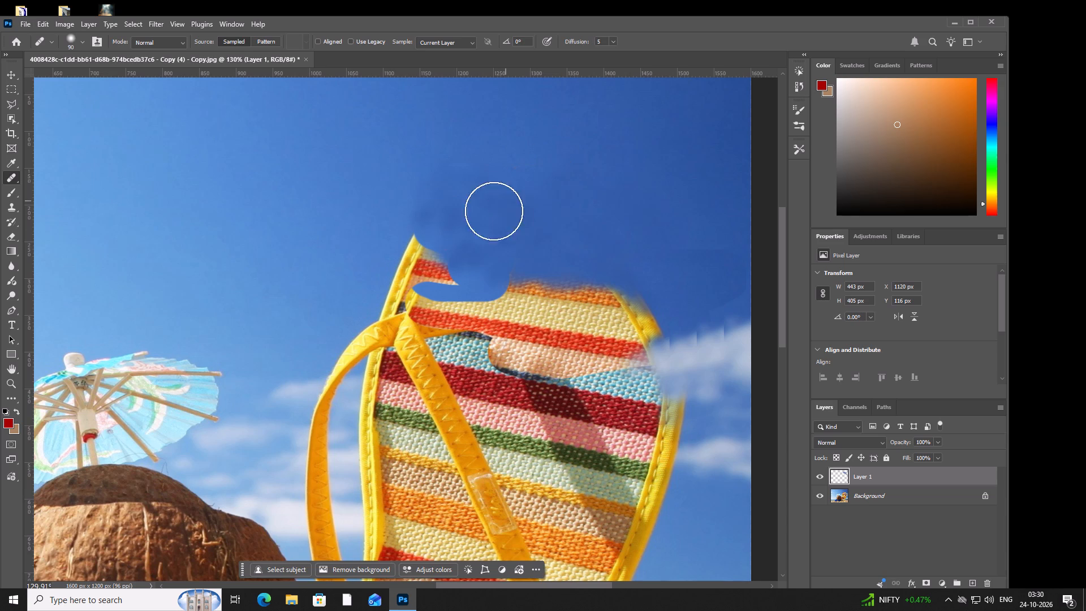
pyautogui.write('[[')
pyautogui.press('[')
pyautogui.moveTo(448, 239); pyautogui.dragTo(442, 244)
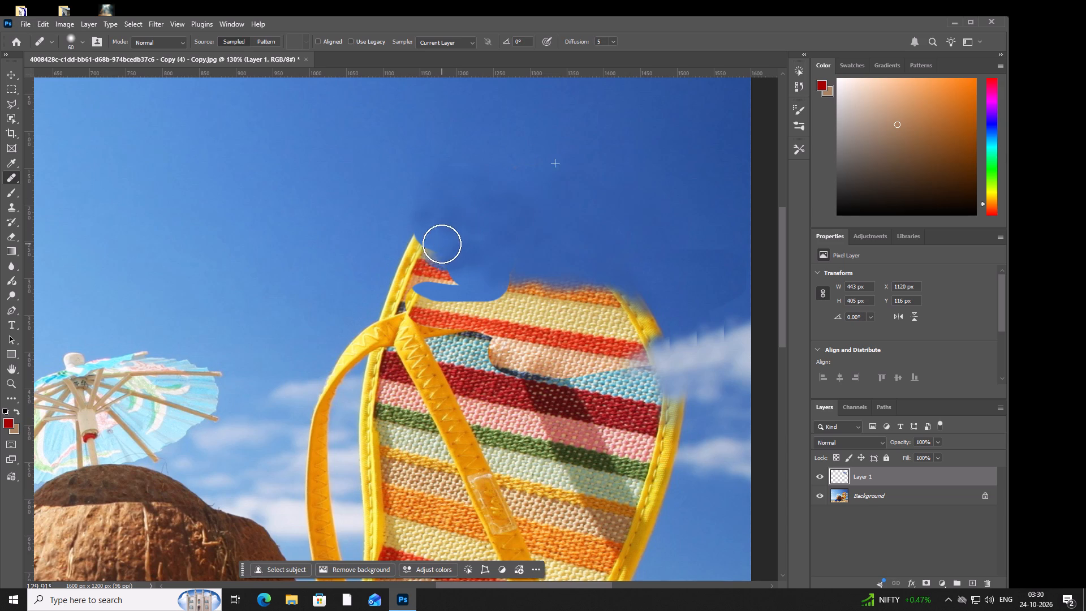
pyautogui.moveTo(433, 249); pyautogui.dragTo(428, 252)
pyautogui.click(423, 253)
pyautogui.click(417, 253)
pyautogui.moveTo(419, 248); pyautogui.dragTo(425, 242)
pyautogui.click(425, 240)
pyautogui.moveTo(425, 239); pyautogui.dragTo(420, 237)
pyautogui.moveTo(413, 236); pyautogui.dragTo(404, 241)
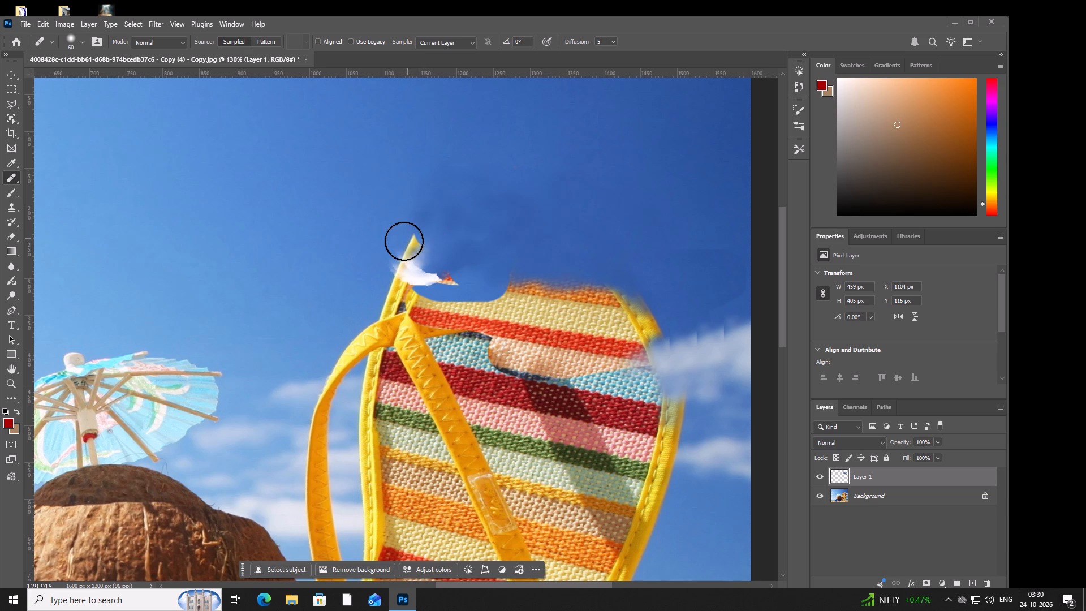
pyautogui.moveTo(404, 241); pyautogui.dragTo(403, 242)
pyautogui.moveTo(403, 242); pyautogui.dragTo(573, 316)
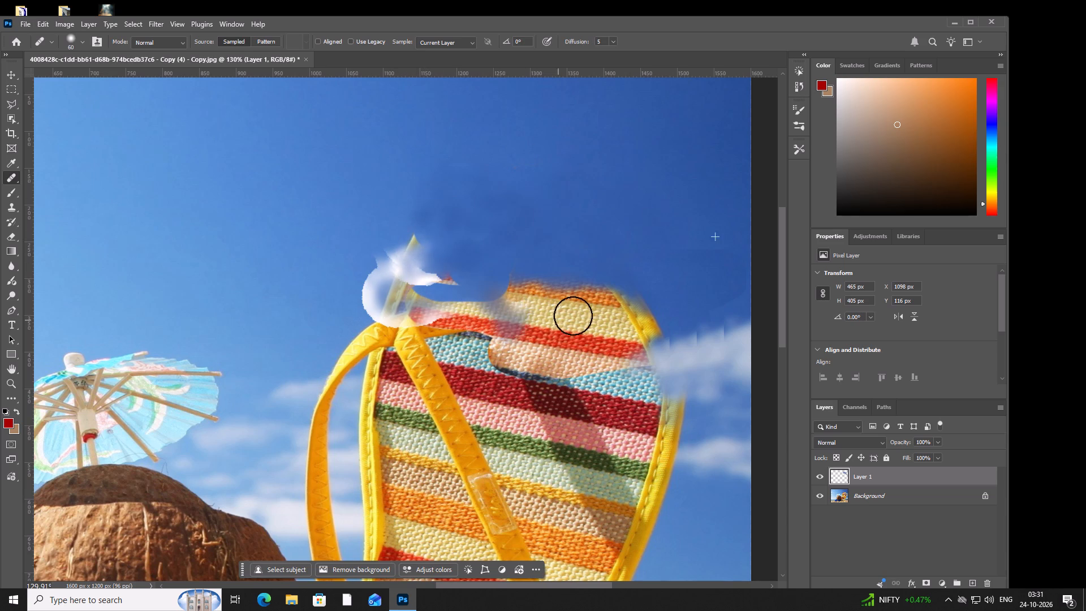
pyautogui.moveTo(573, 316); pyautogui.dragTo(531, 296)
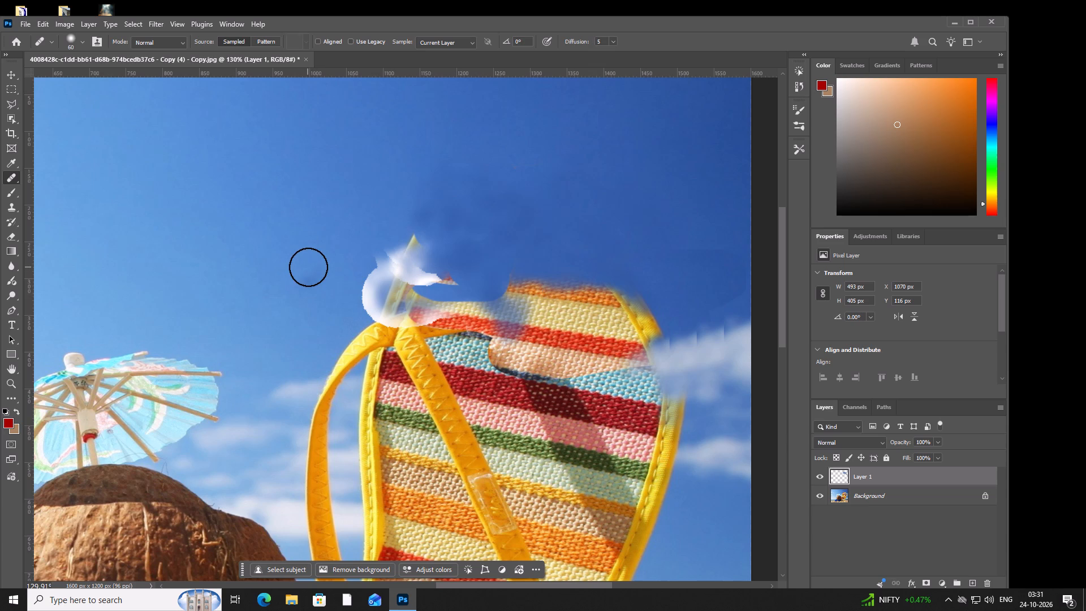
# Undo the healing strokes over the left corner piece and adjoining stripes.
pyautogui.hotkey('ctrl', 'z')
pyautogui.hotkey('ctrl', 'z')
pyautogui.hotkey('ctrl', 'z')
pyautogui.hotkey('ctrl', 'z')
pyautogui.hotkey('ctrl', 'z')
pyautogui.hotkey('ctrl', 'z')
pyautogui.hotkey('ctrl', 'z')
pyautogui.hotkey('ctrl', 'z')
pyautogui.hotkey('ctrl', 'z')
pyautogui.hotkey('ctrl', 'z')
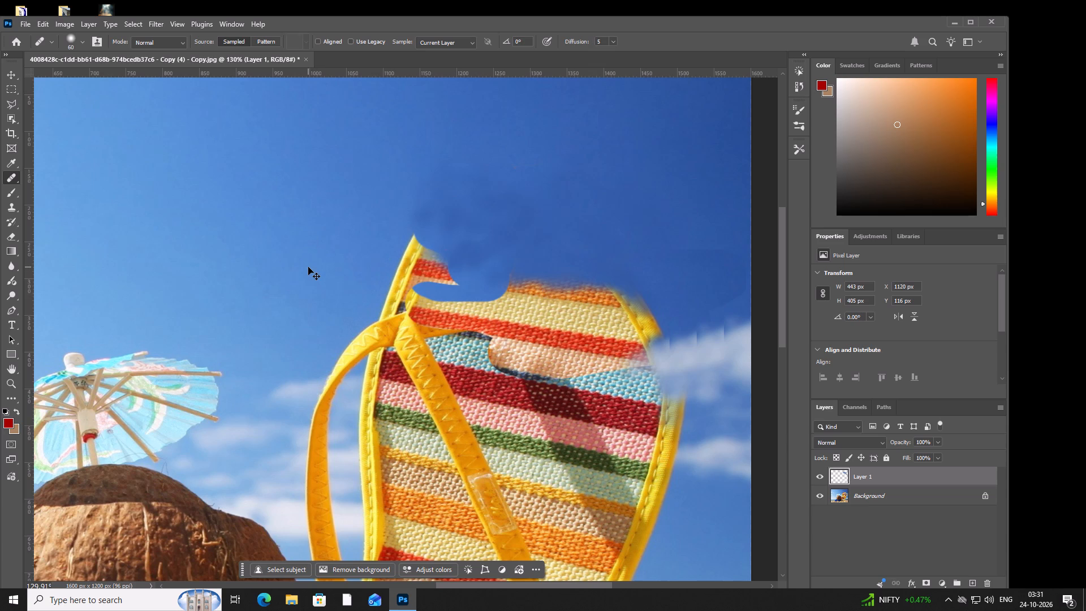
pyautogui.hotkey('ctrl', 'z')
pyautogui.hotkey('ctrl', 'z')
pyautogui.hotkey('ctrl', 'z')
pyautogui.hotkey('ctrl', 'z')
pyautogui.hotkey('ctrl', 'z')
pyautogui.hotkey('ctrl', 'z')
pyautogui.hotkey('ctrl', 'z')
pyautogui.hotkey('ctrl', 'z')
# Resample clear sky with the Clone Stamp and cover the left corner piece's yellow tip and the inner part of its red stripe.
pyautogui.click(9, 206)
pyautogui.rightClick(9, 206)
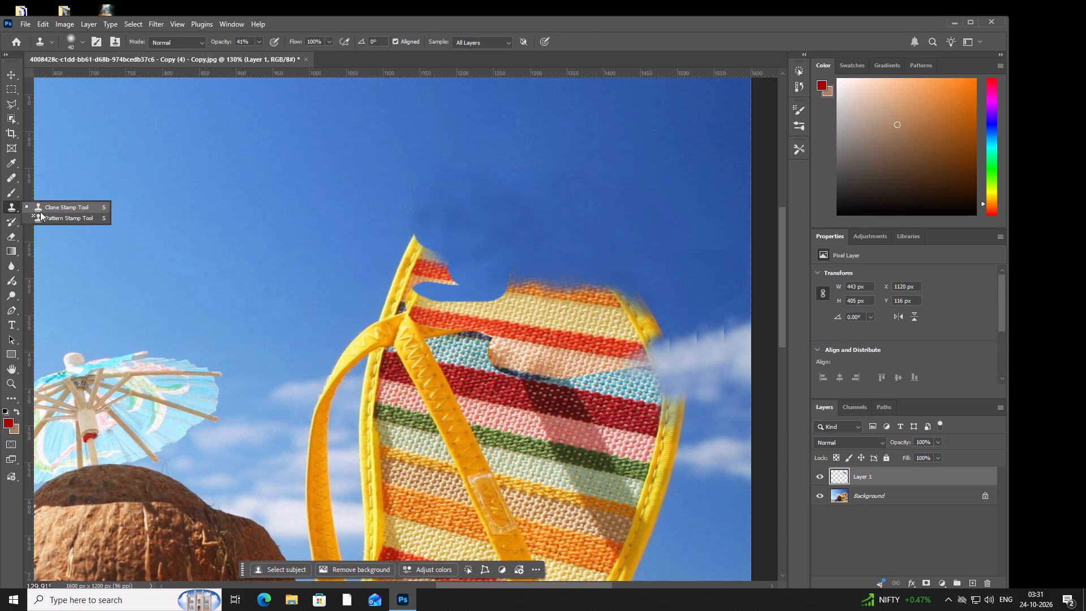
pyautogui.click(55, 210)
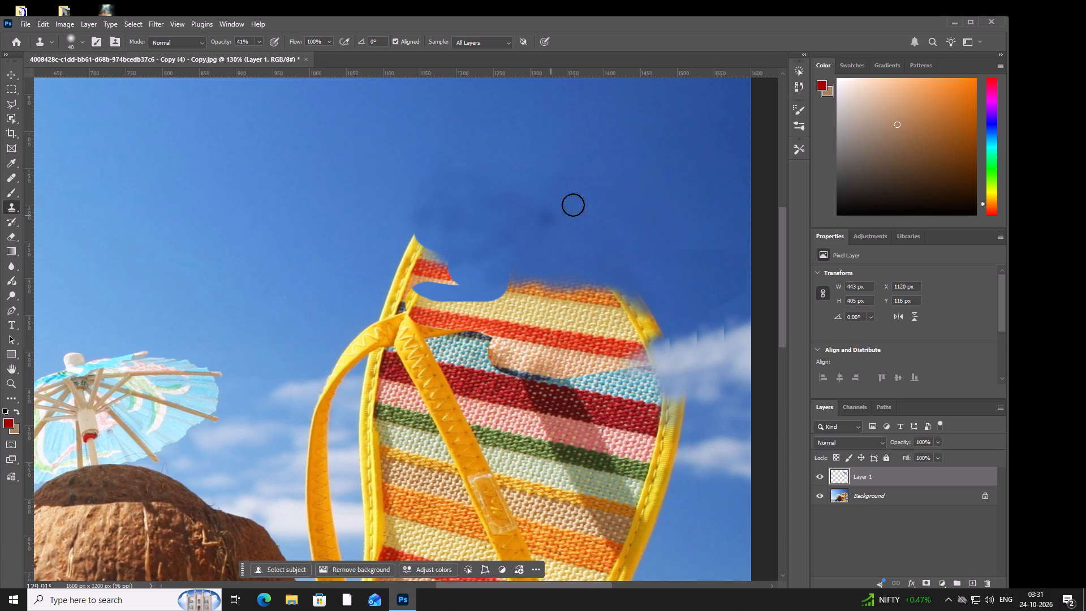
pyautogui.moveTo(431, 253); pyautogui.dragTo(421, 244)
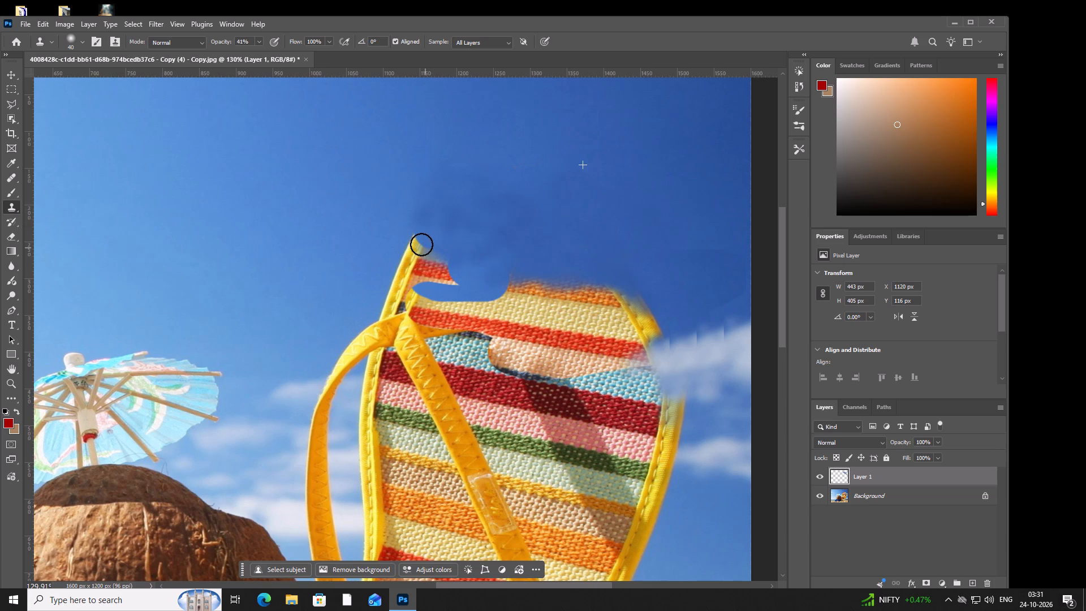
pyautogui.moveTo(421, 244); pyautogui.dragTo(414, 242)
pyautogui.click(413, 241)
pyautogui.tripleClick(419, 248)
pyautogui.tripleClick(418, 239)
pyautogui.click(419, 257)
pyautogui.moveTo(421, 260); pyautogui.dragTo(436, 261)
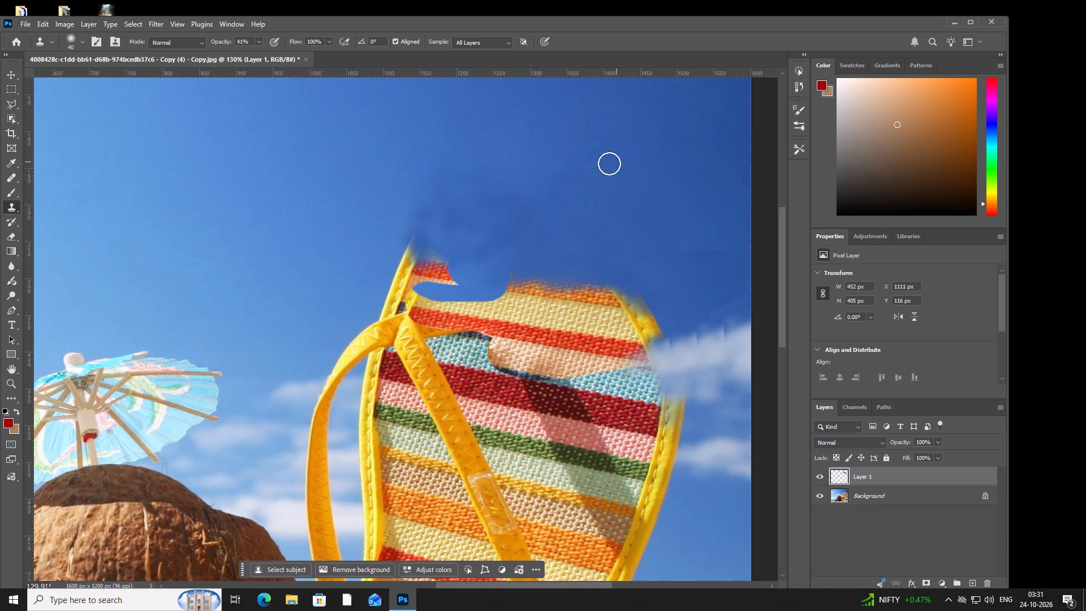
pyautogui.keyDown('alt'); pyautogui.click(543, 184); pyautogui.keyUp('alt')
pyautogui.doubleClick(420, 272)
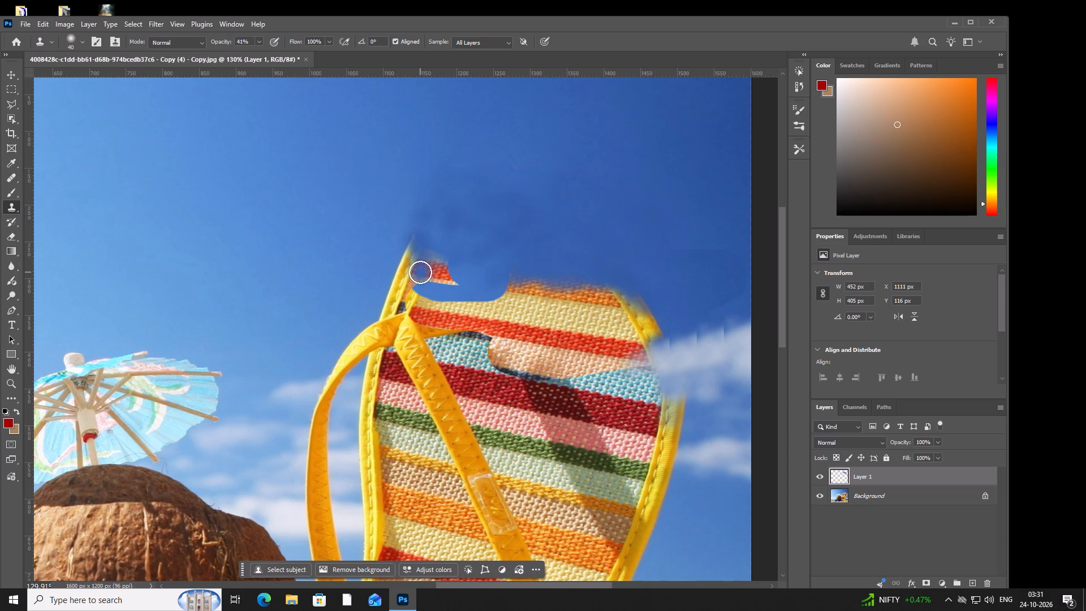
pyautogui.moveTo(420, 272); pyautogui.dragTo(424, 263)
pyautogui.doubleClick(442, 242)
# Clone sky over the left end of the orange stripe down to the edge of the cream stripe.
pyautogui.moveTo(542, 278); pyautogui.dragTo(553, 288)
pyautogui.moveTo(553, 289); pyautogui.dragTo(535, 285)
pyautogui.moveTo(523, 279); pyautogui.dragTo(516, 280)
pyautogui.click(512, 280)
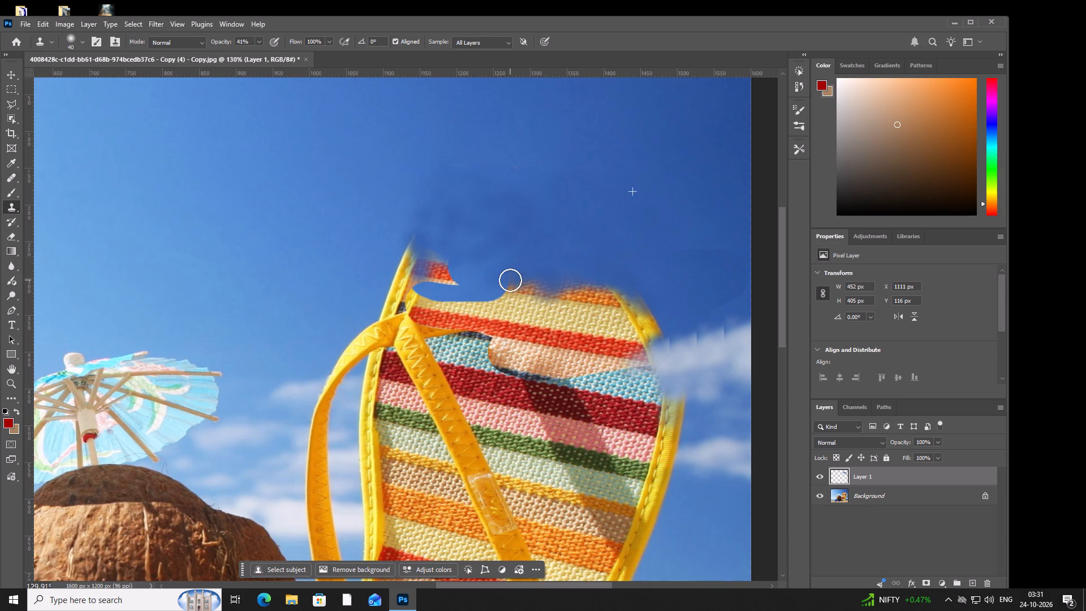
pyautogui.moveTo(508, 281); pyautogui.dragTo(517, 286)
pyautogui.tripleClick(520, 286)
pyautogui.doubleClick(524, 282)
pyautogui.click(531, 281)
pyautogui.click(534, 281)
pyautogui.click(540, 284)
pyautogui.moveTo(527, 283); pyautogui.dragTo(514, 283)
pyautogui.click(505, 281)
pyautogui.moveTo(502, 286); pyautogui.dragTo(522, 281)
pyautogui.click(531, 278)
pyautogui.moveTo(537, 282); pyautogui.dragTo(540, 287)
pyautogui.moveTo(540, 287); pyautogui.dragTo(529, 285)
pyautogui.click(520, 283)
pyautogui.moveTo(514, 283); pyautogui.dragTo(505, 295)
pyautogui.moveTo(520, 291); pyautogui.dragTo(524, 290)
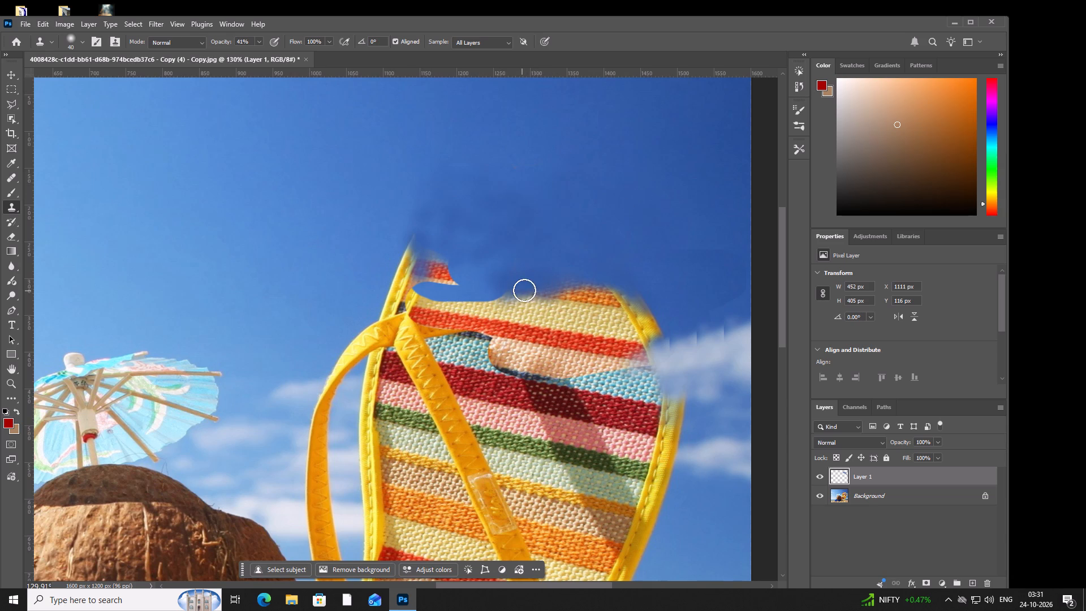
# Extend the cloned sky over the left middle of the orange stripe and soften the cream edge below it.
pyautogui.moveTo(524, 290); pyautogui.dragTo(532, 287)
pyautogui.moveTo(535, 287); pyautogui.dragTo(540, 295)
pyautogui.moveTo(546, 295); pyautogui.dragTo(566, 283)
pyautogui.tripleClick(573, 282)
pyautogui.moveTo(568, 287); pyautogui.dragTo(562, 289)
pyautogui.click(558, 289)
pyautogui.moveTo(546, 290); pyautogui.dragTo(536, 299)
pyautogui.click(531, 295)
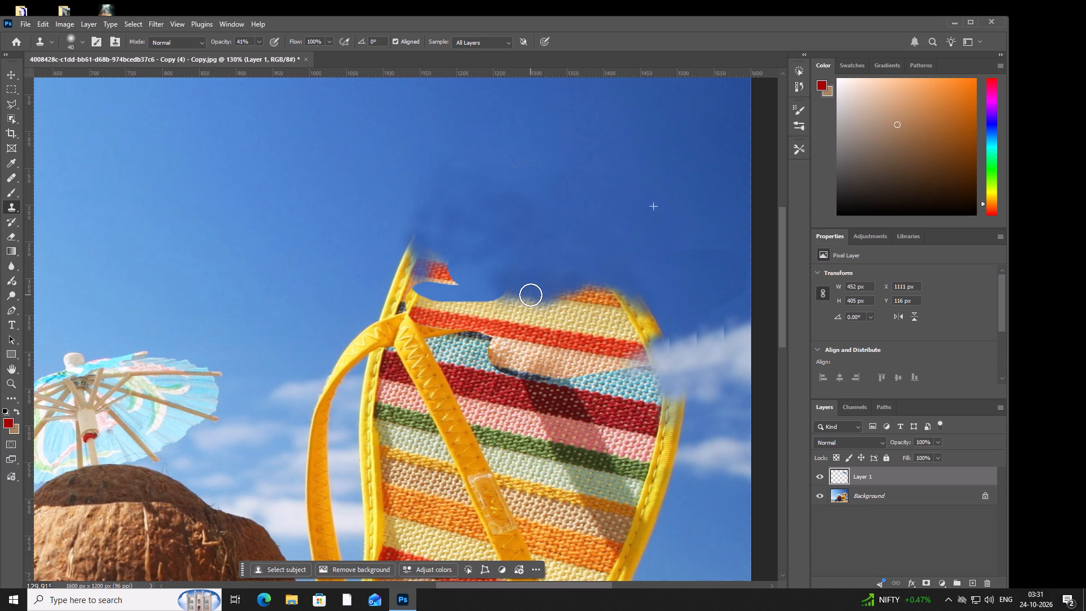
# Clone sky over the remaining middle of the orange stripe and into the upper edge of the cream stripe.
pyautogui.moveTo(531, 295); pyautogui.dragTo(544, 296)
pyautogui.click(558, 295)
pyautogui.moveTo(563, 299); pyautogui.dragTo(580, 290)
pyautogui.moveTo(587, 285); pyautogui.dragTo(592, 286)
pyautogui.doubleClick(593, 284)
pyautogui.moveTo(580, 307); pyautogui.dragTo(574, 312)
pyautogui.click(573, 309)
pyautogui.moveTo(571, 303); pyautogui.dragTo(572, 294)
pyautogui.moveTo(573, 293); pyautogui.dragTo(590, 295)
pyautogui.click(590, 294)
pyautogui.click(583, 294)
pyautogui.click(579, 296)
pyautogui.moveTo(579, 296); pyautogui.dragTo(568, 296)
pyautogui.click(557, 294)
pyautogui.moveTo(557, 294); pyautogui.dragTo(555, 299)
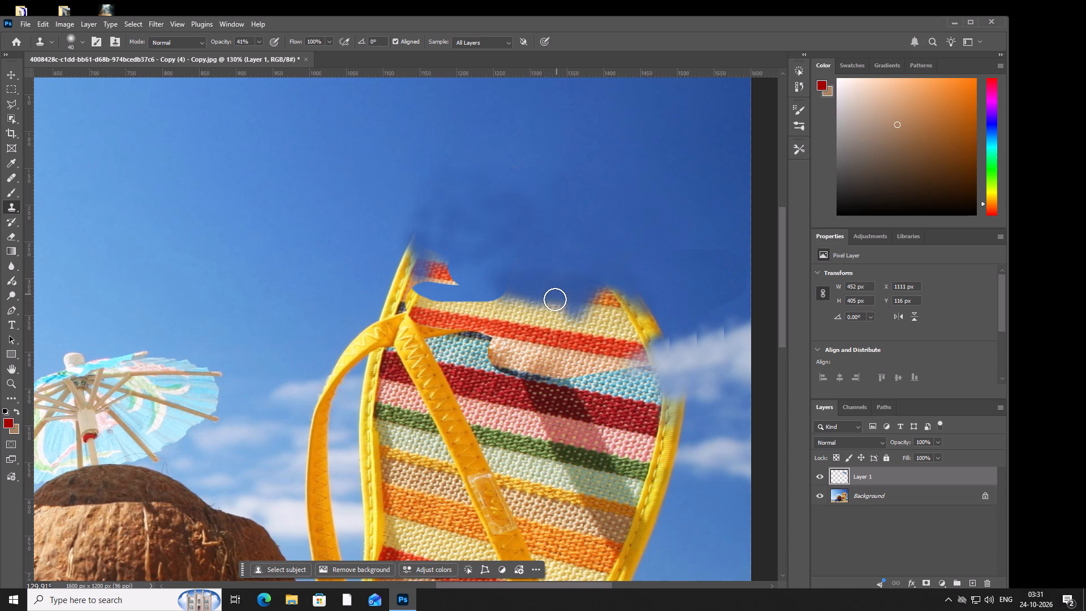
# Smooth the cream stripe's upper edge with cloned sky and trim the orange remnant beside the right yellow trim.
pyautogui.moveTo(555, 299); pyautogui.dragTo(555, 302)
pyautogui.moveTo(555, 302); pyautogui.dragTo(567, 300)
pyautogui.moveTo(569, 301); pyautogui.dragTo(575, 303)
pyautogui.moveTo(578, 303); pyautogui.dragTo(584, 299)
pyautogui.click(591, 293)
pyautogui.click(595, 291)
pyautogui.moveTo(596, 291); pyautogui.dragTo(609, 287)
pyautogui.tripleClick(610, 286)
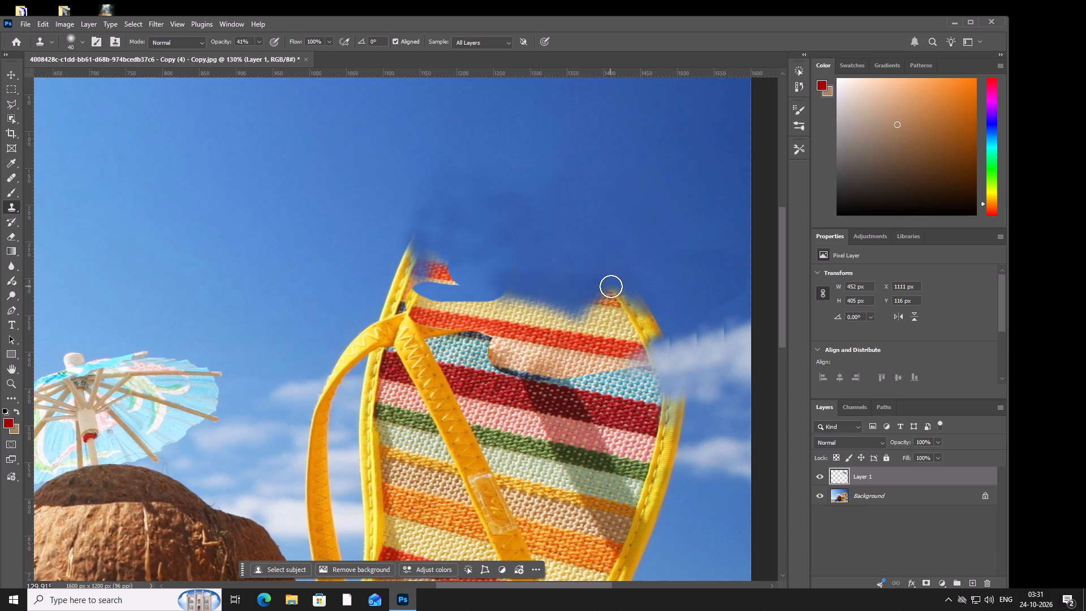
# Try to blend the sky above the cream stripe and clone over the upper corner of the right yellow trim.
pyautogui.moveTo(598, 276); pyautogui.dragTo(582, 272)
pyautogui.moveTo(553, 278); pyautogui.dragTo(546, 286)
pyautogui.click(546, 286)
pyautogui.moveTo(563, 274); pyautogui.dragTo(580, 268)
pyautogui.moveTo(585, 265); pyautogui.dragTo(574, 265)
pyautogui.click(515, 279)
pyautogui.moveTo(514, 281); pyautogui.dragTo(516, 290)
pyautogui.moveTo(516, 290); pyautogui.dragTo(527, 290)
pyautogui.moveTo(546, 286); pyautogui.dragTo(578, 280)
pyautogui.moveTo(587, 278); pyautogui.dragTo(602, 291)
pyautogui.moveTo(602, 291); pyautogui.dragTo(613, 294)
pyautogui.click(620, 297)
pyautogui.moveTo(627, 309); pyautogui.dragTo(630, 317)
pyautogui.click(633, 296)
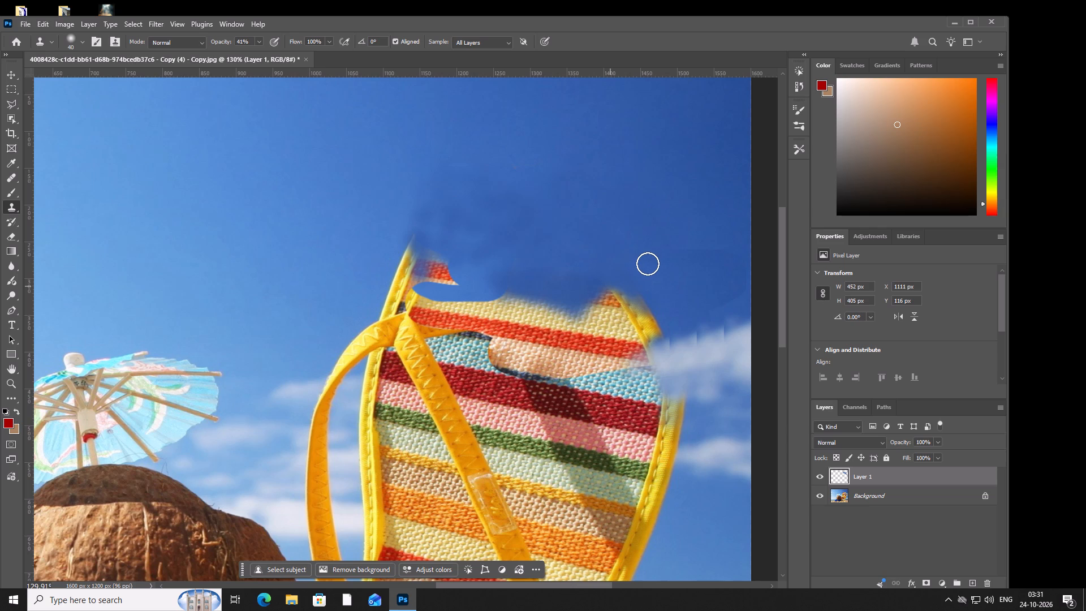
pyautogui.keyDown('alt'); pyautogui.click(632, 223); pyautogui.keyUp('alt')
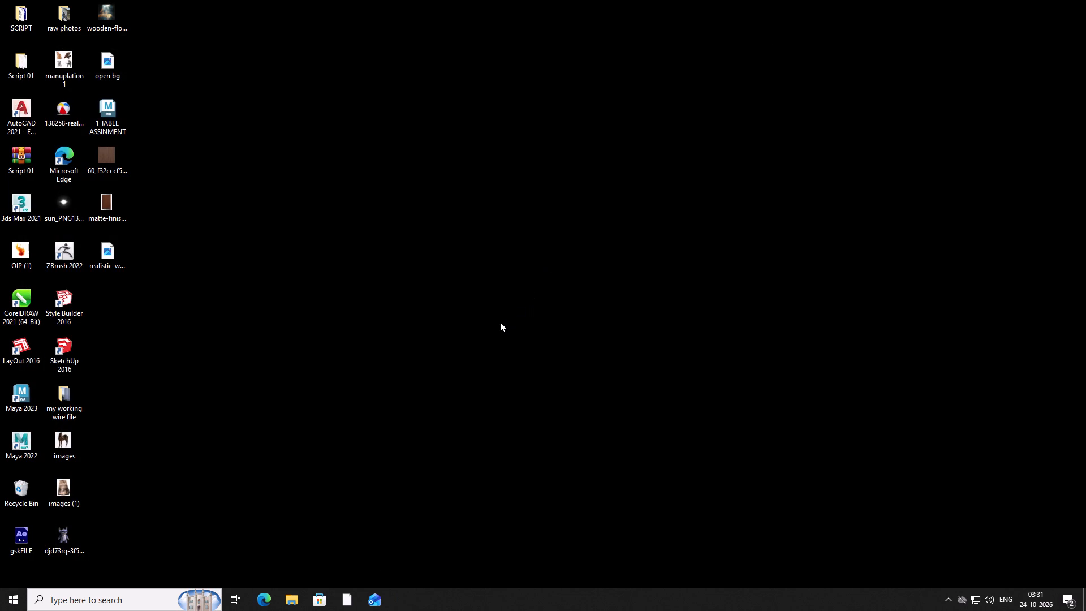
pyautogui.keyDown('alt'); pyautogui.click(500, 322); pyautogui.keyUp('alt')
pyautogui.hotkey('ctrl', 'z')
# Relaunch Adobe Photoshop 2026 from the Windows search.
pyautogui.click(109, 590)
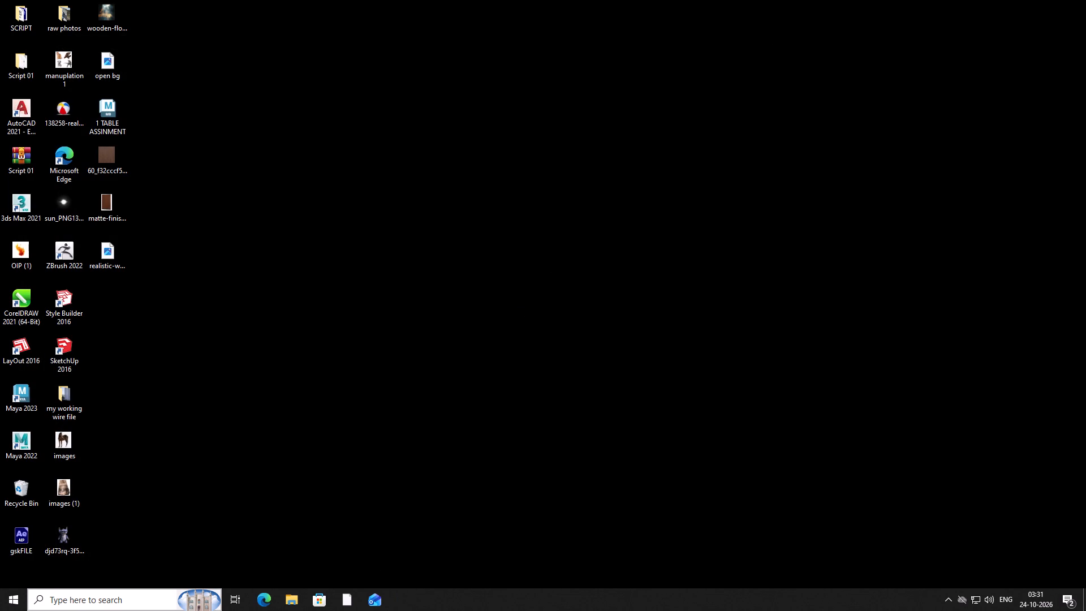
pyautogui.click(94, 601)
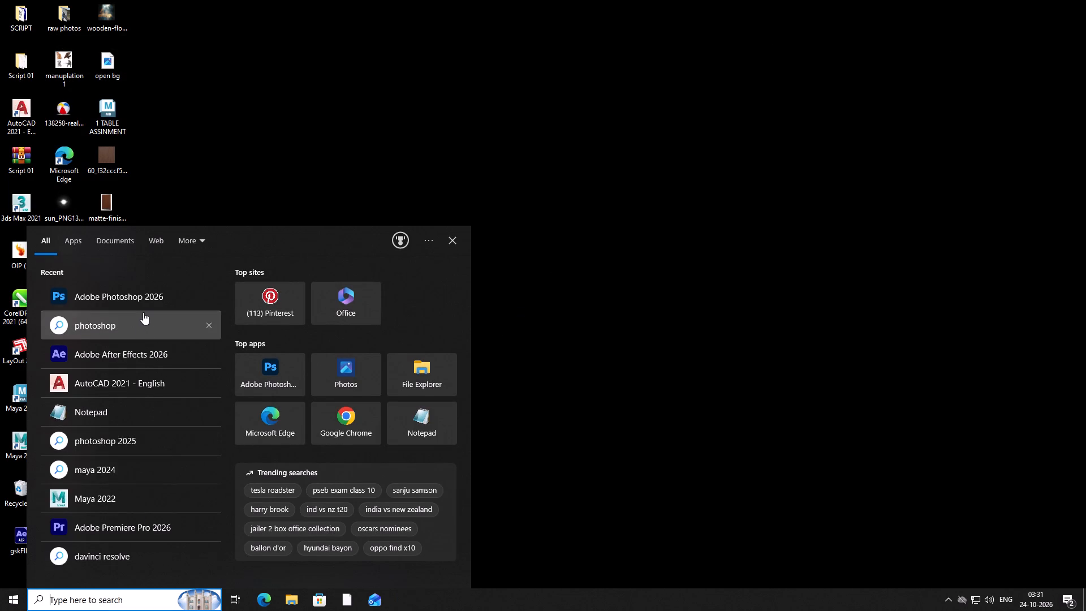
pyautogui.click(145, 308)
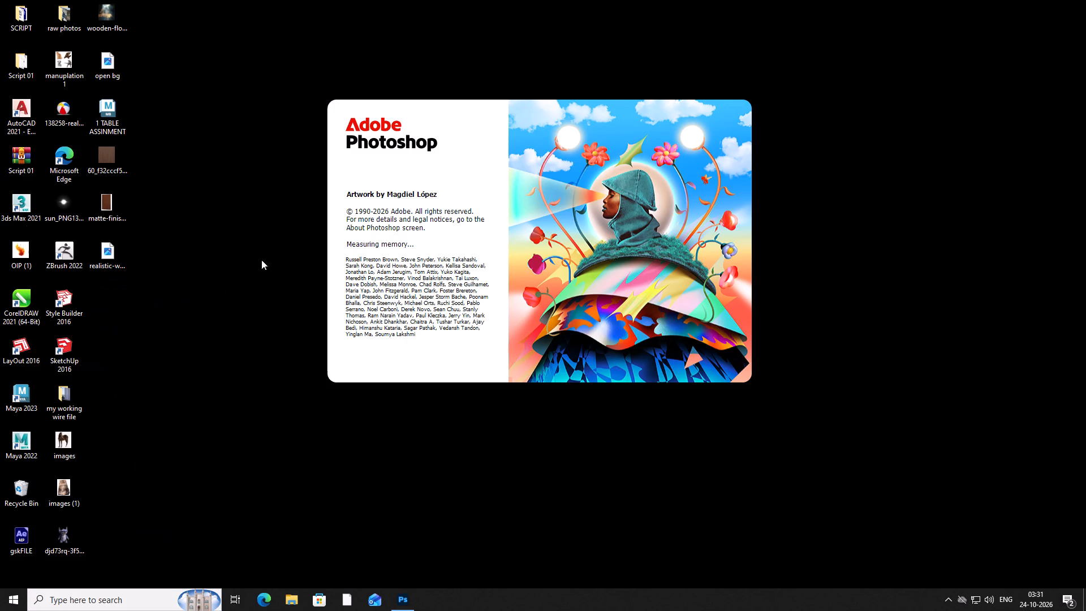
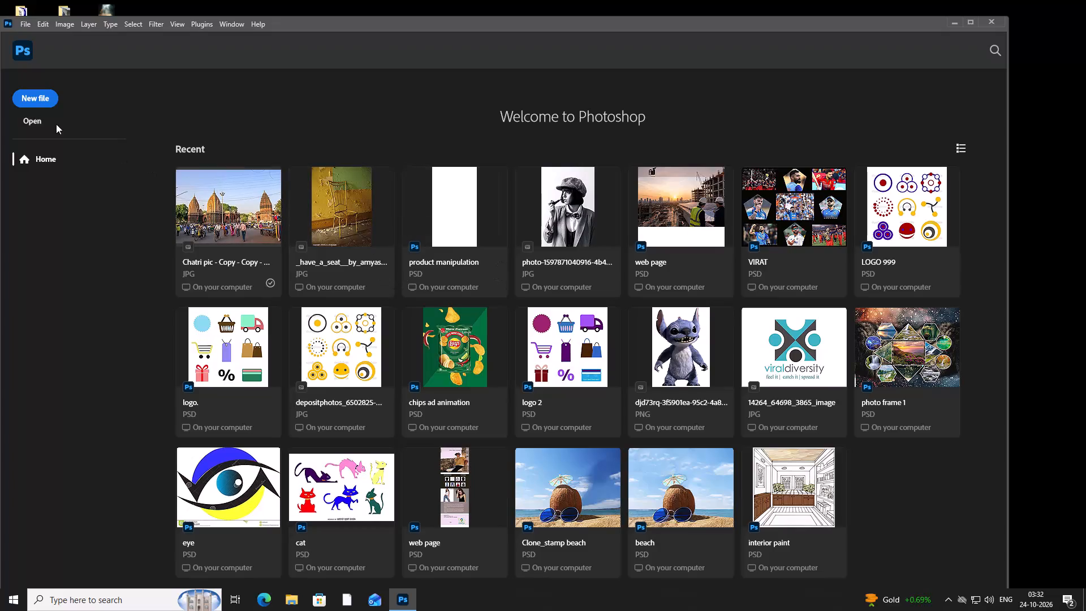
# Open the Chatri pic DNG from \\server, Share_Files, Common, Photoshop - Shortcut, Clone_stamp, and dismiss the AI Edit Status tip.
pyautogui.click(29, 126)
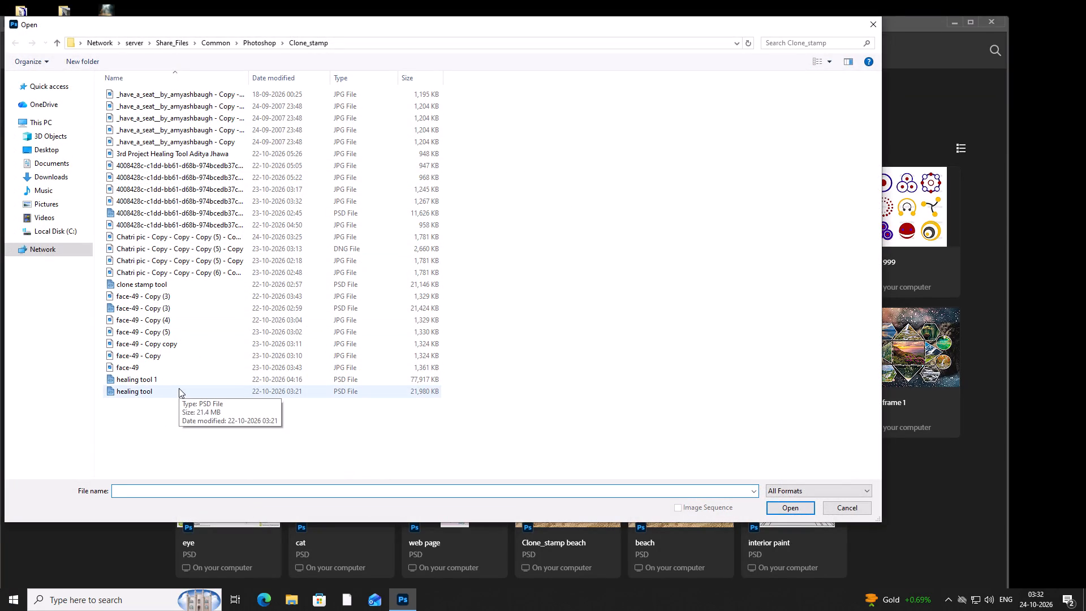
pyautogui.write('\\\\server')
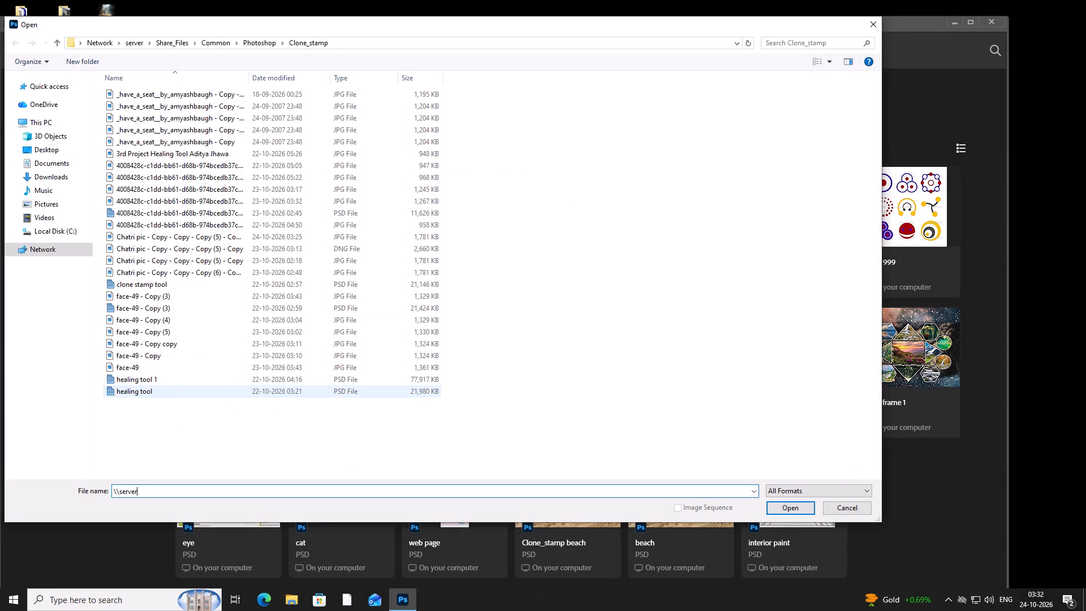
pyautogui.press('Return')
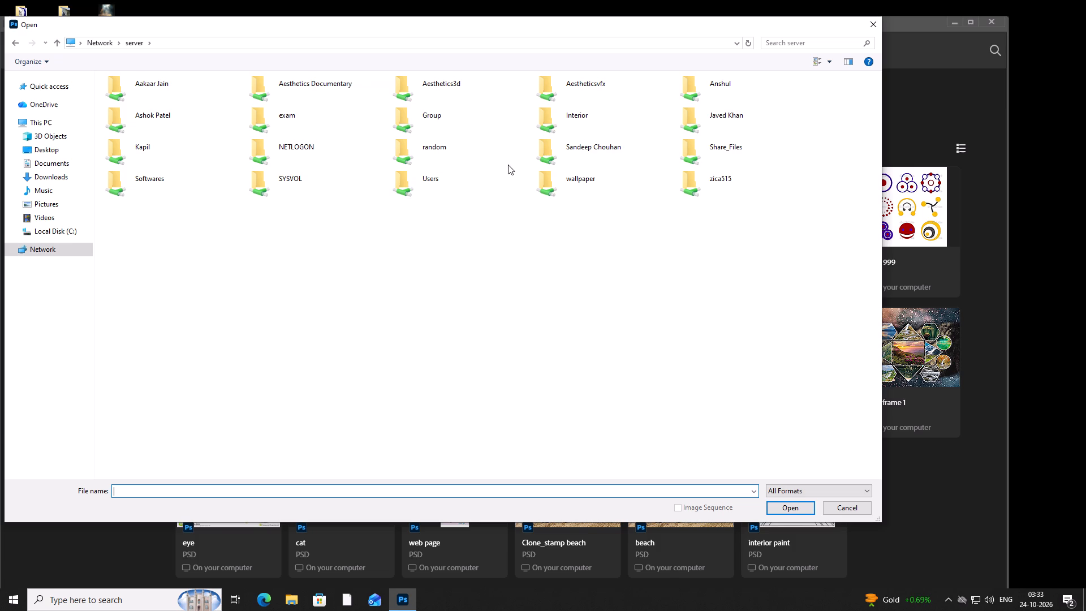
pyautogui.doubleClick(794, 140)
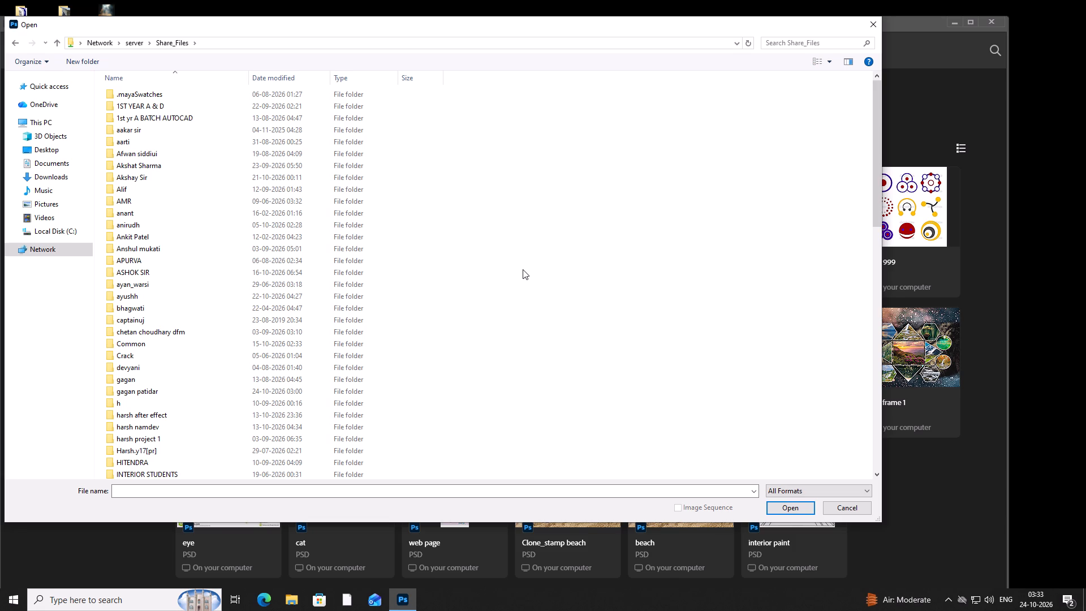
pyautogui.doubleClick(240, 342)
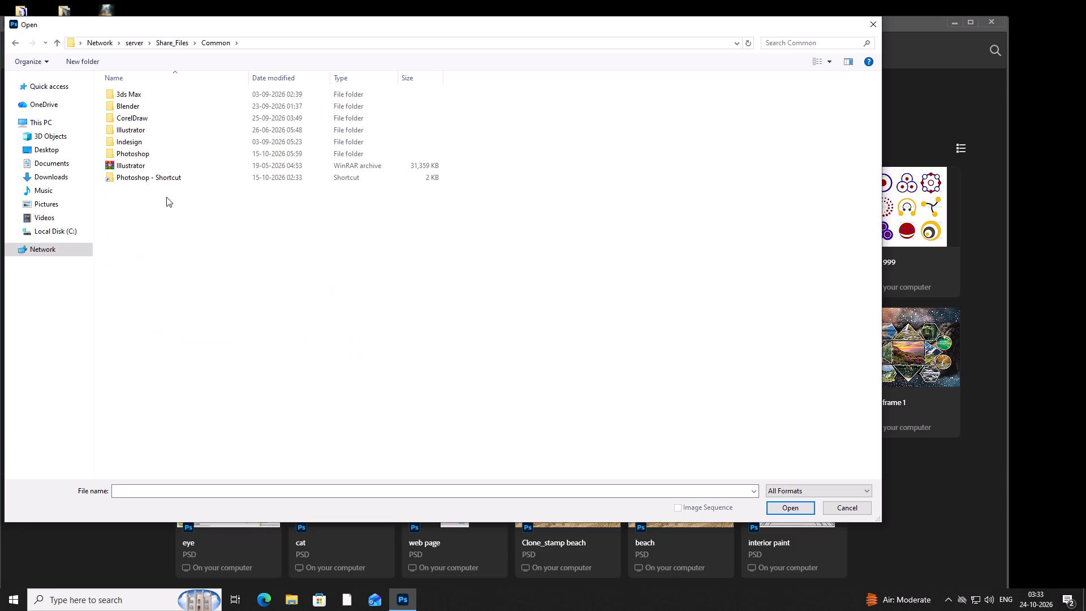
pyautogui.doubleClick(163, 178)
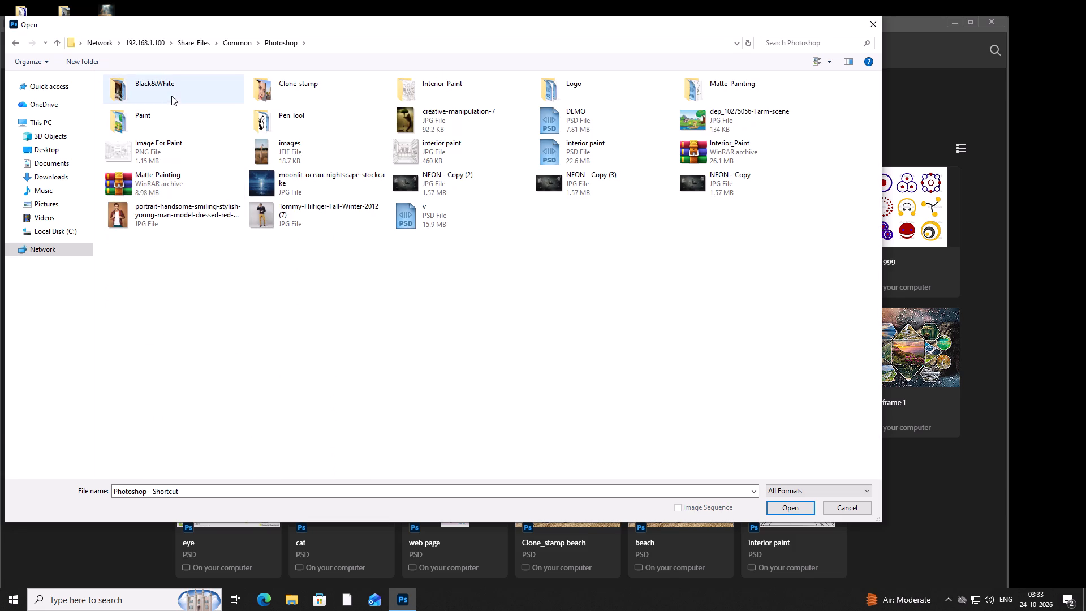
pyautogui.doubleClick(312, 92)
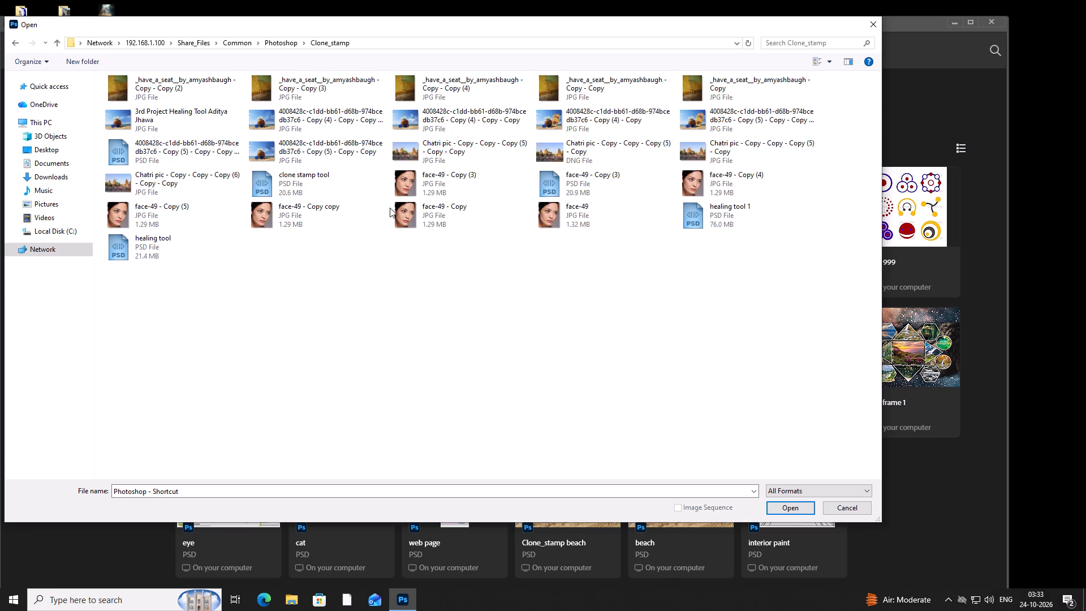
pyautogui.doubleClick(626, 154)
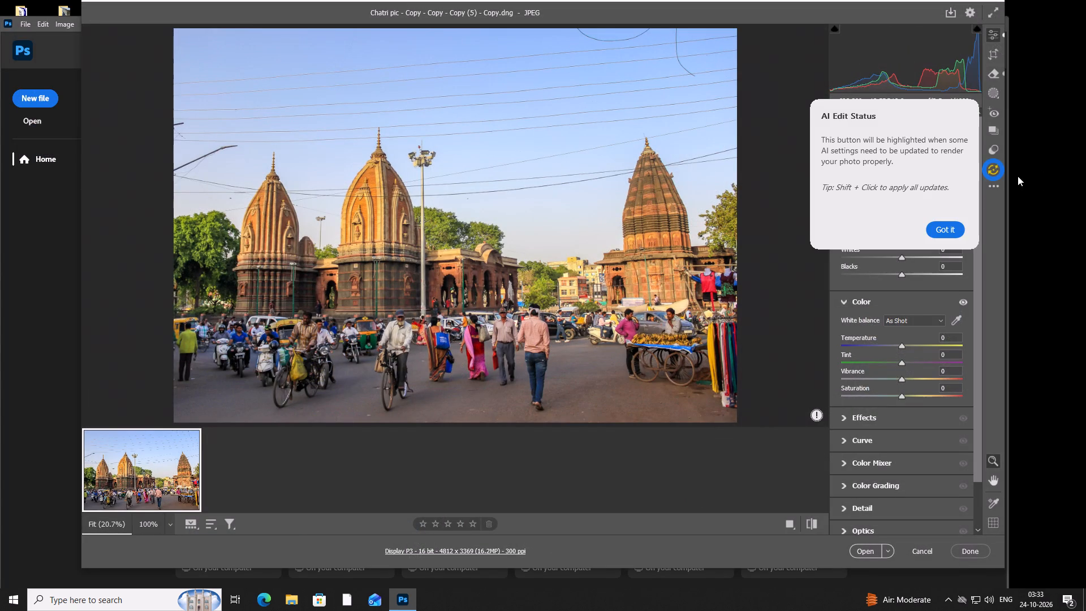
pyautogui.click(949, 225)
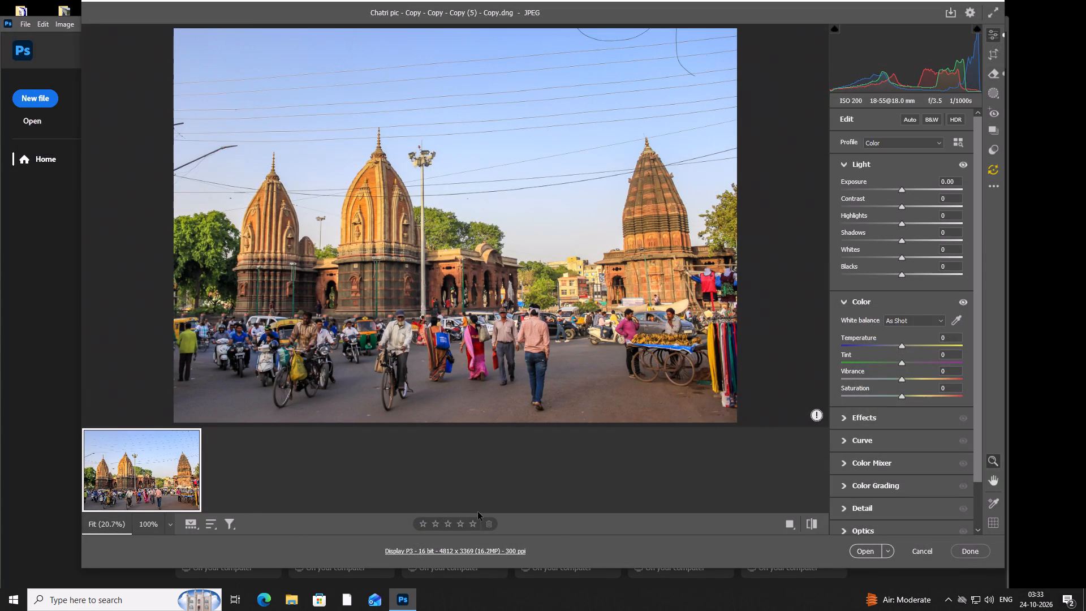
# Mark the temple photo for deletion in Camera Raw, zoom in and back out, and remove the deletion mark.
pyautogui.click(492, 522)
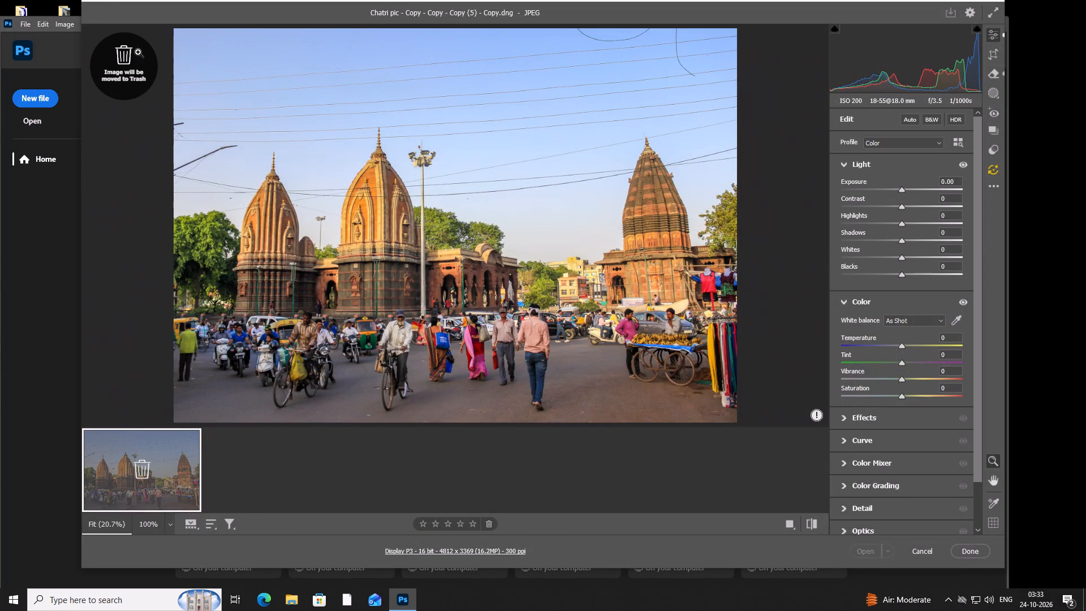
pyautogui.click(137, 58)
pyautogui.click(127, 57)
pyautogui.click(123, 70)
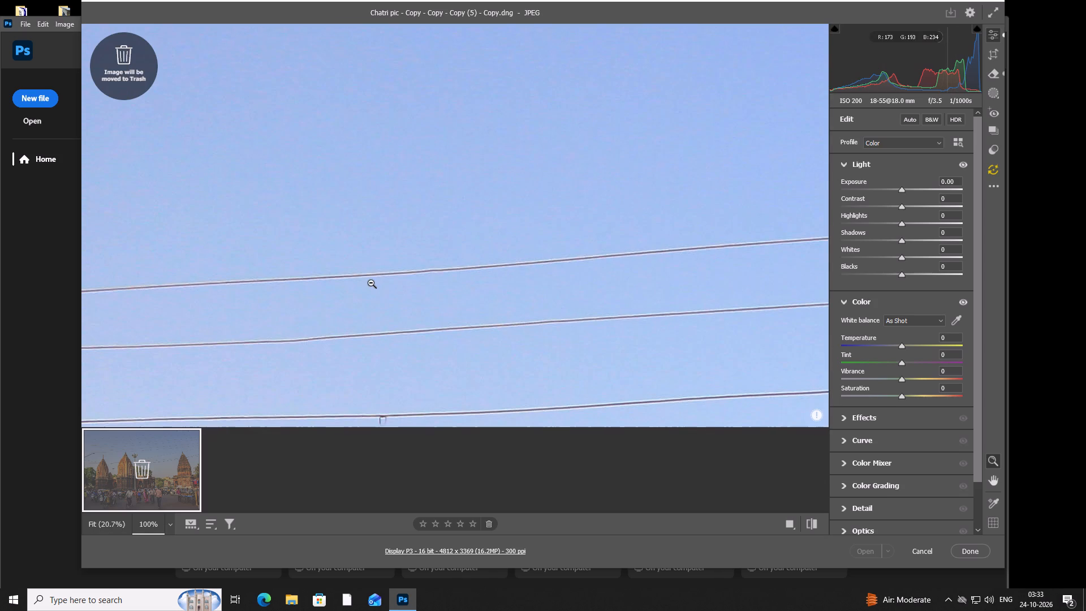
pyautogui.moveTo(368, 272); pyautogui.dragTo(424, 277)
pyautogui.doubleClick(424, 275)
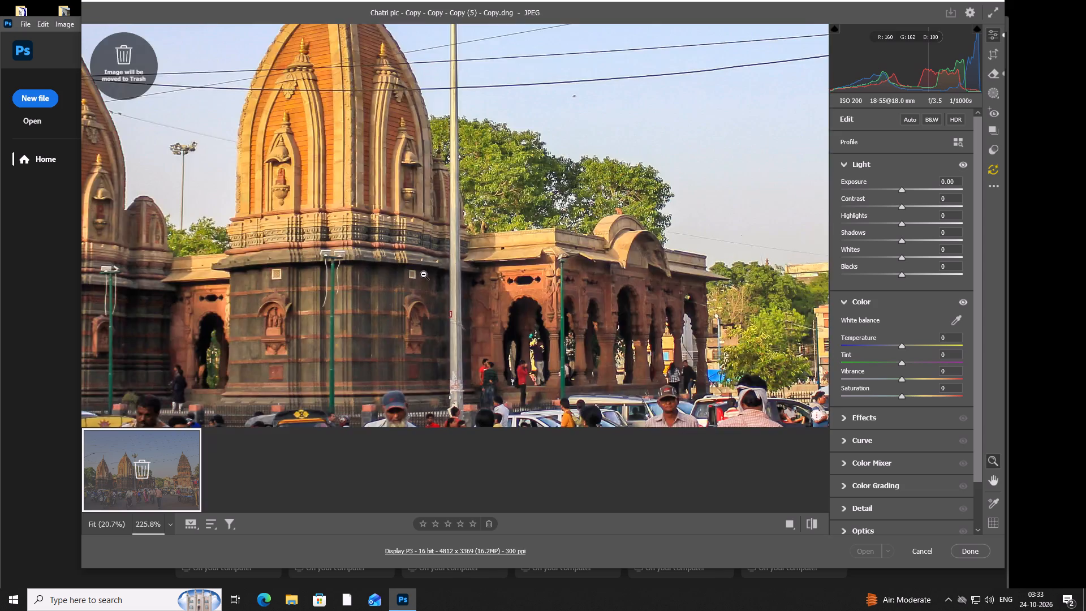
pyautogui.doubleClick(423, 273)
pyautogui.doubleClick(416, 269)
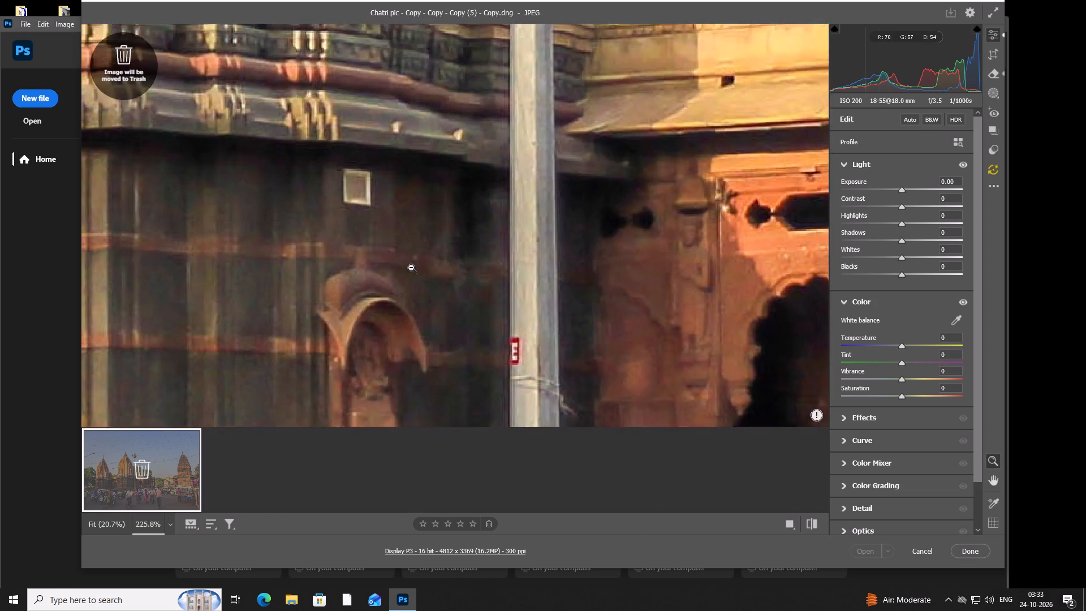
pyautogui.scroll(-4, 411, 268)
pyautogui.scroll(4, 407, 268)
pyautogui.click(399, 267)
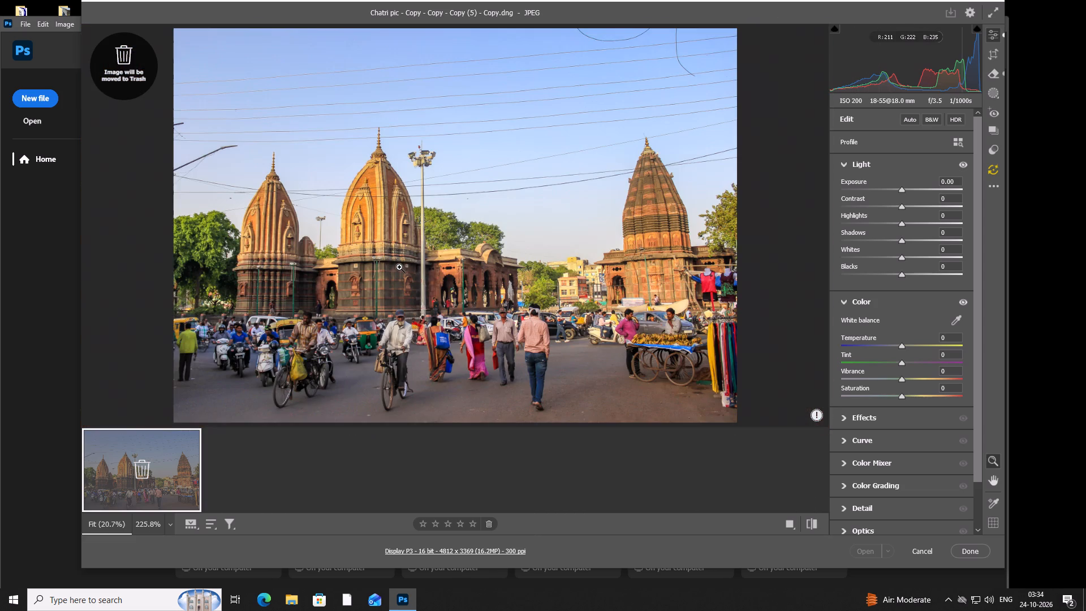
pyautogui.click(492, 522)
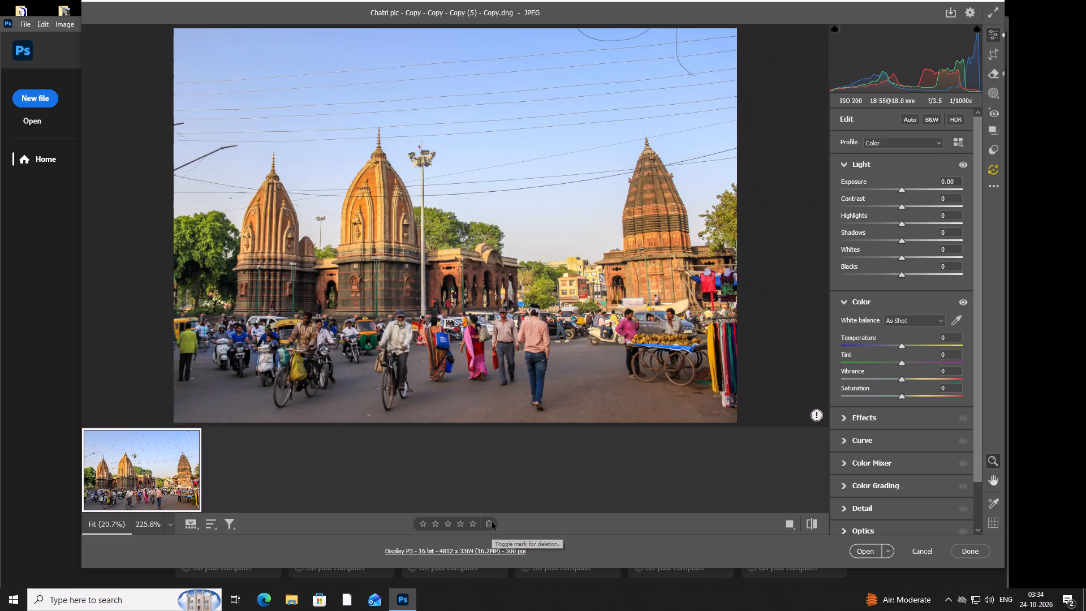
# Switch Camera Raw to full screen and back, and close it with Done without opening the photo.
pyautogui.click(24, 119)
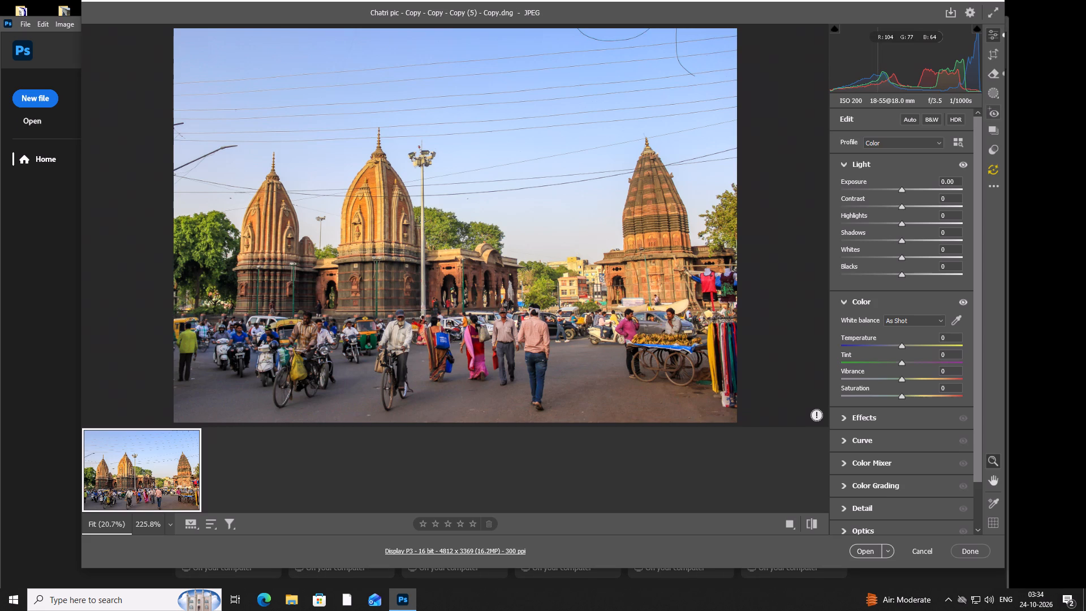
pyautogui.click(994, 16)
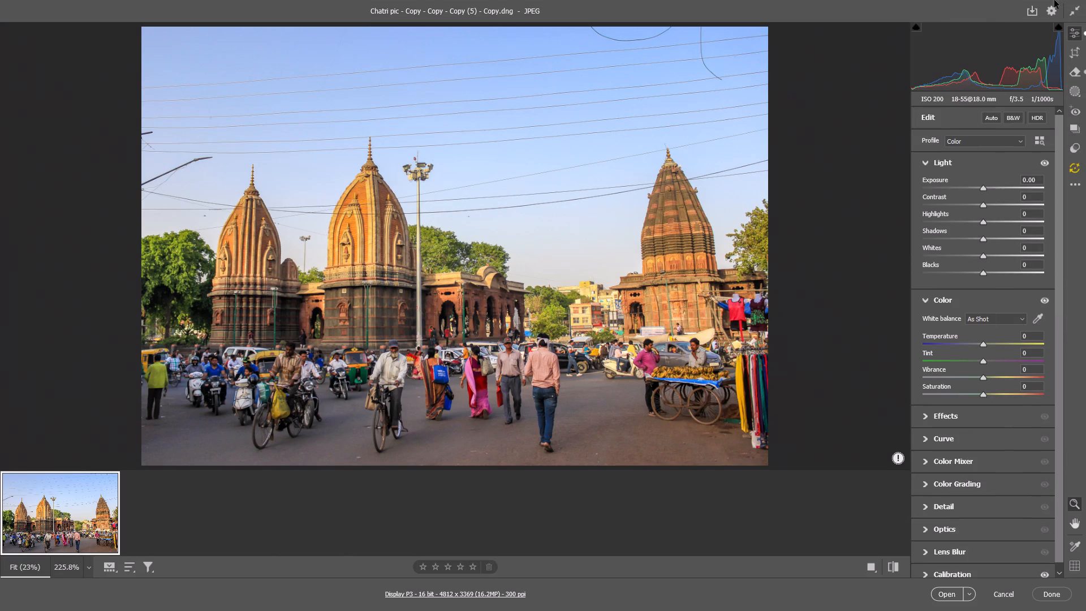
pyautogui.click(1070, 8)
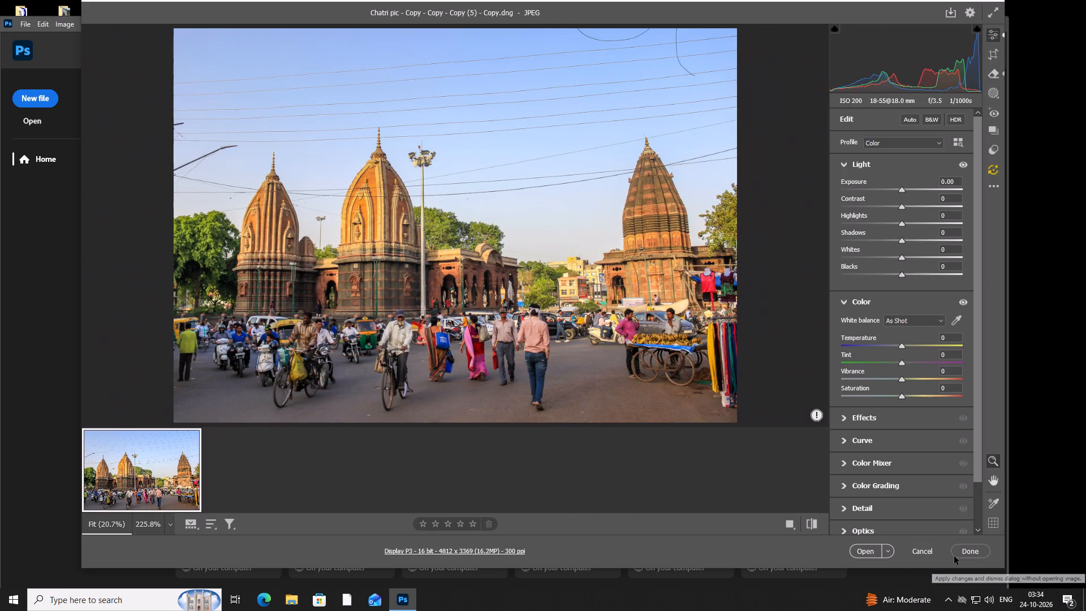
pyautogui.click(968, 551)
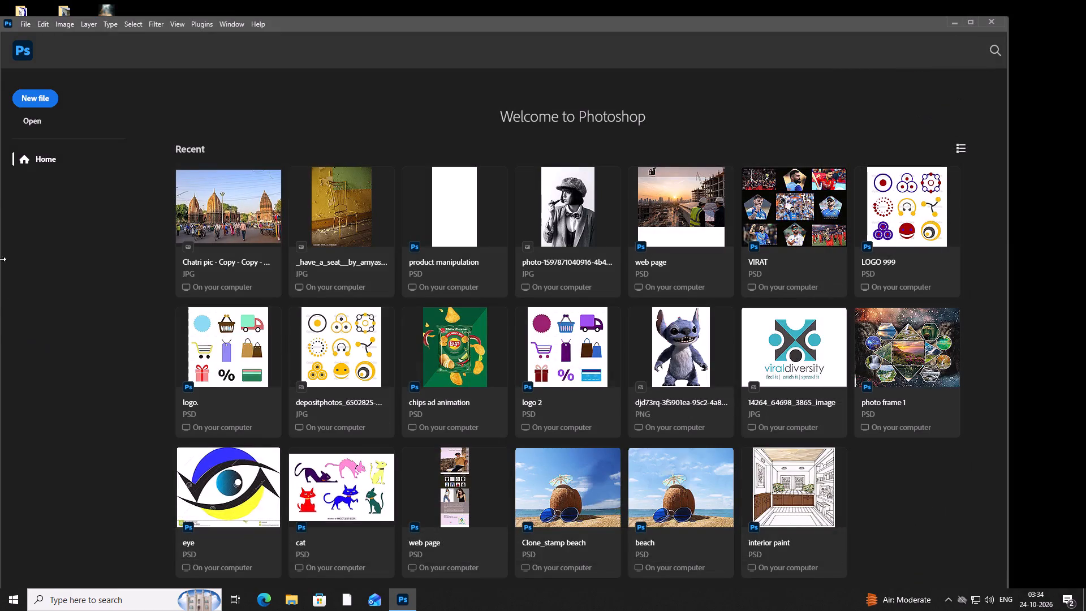
# Browse for a file to open in \\server, Share_Files, Common, Photoshop, Clone_stamp.
pyautogui.doubleClick(32, 127)
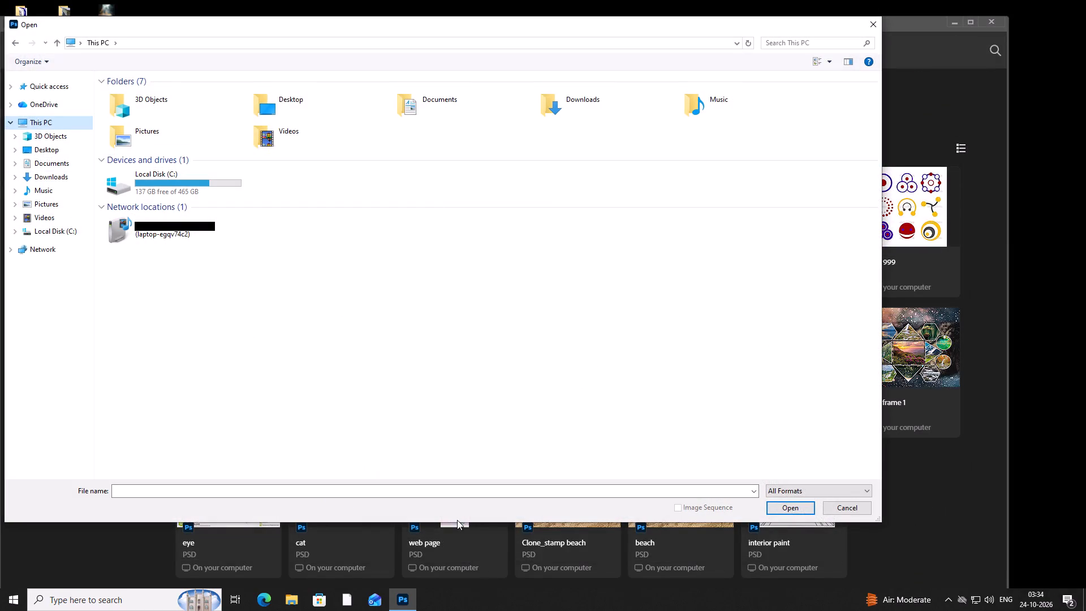
pyautogui.write('\\\\')
pyautogui.click(131, 496)
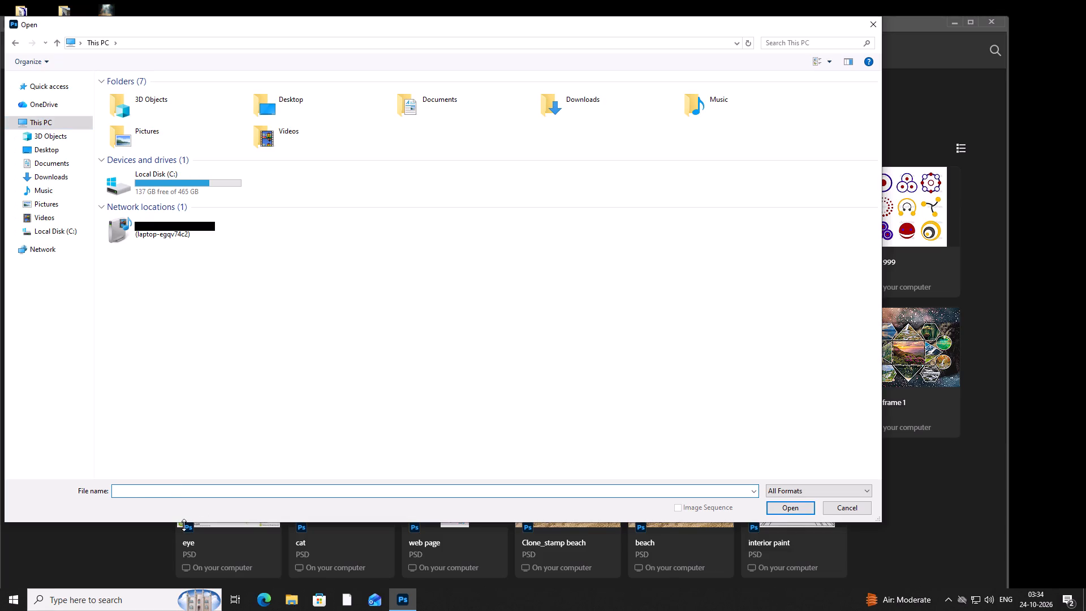
pyautogui.write('\\\\')
pyautogui.write('server')
pyautogui.press('Return')
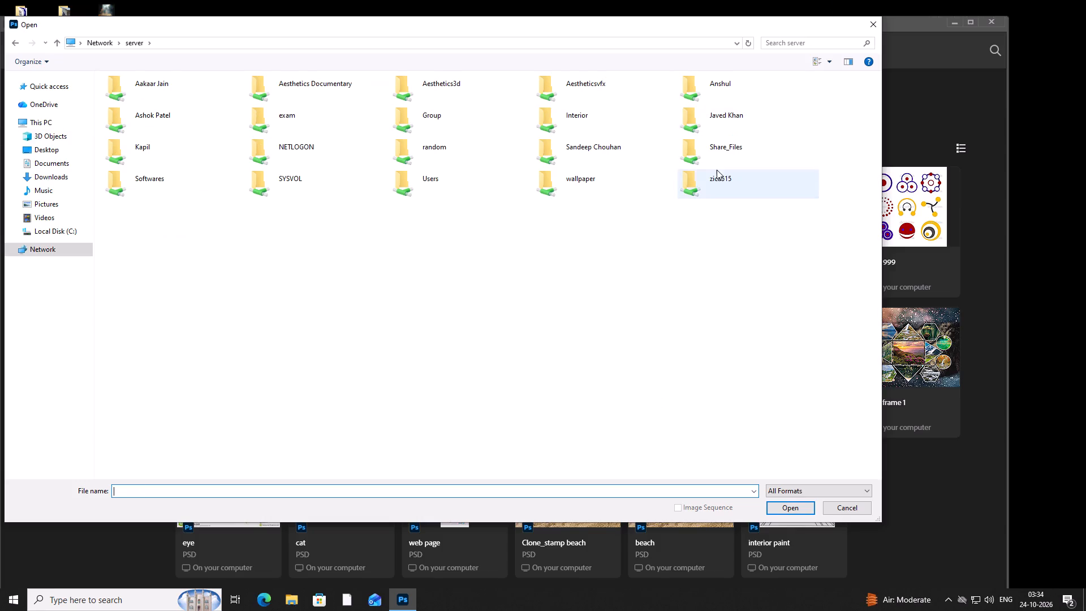
pyautogui.doubleClick(725, 152)
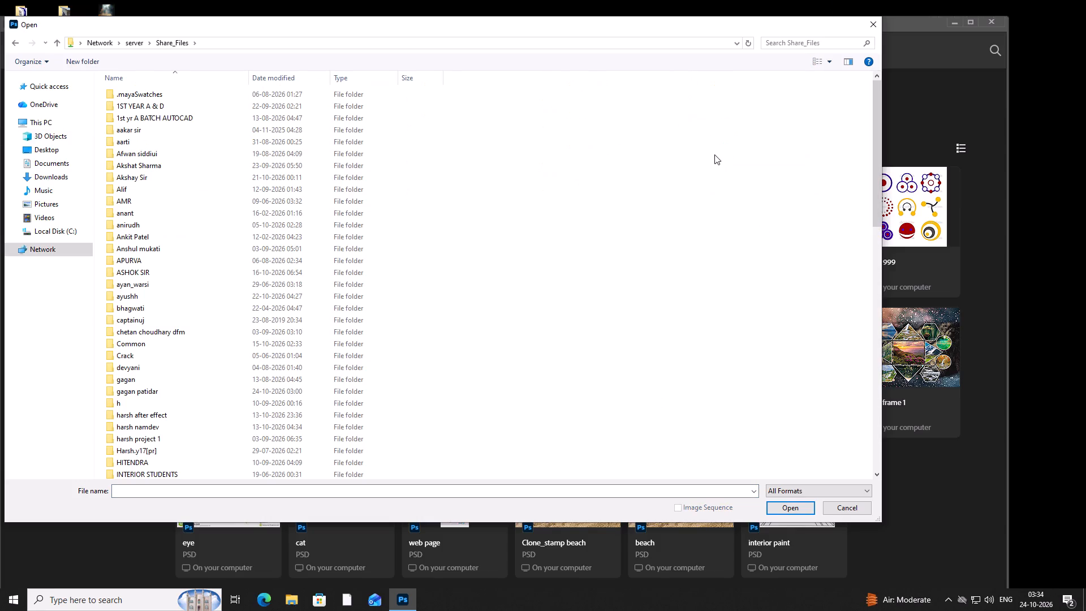
pyautogui.doubleClick(150, 347)
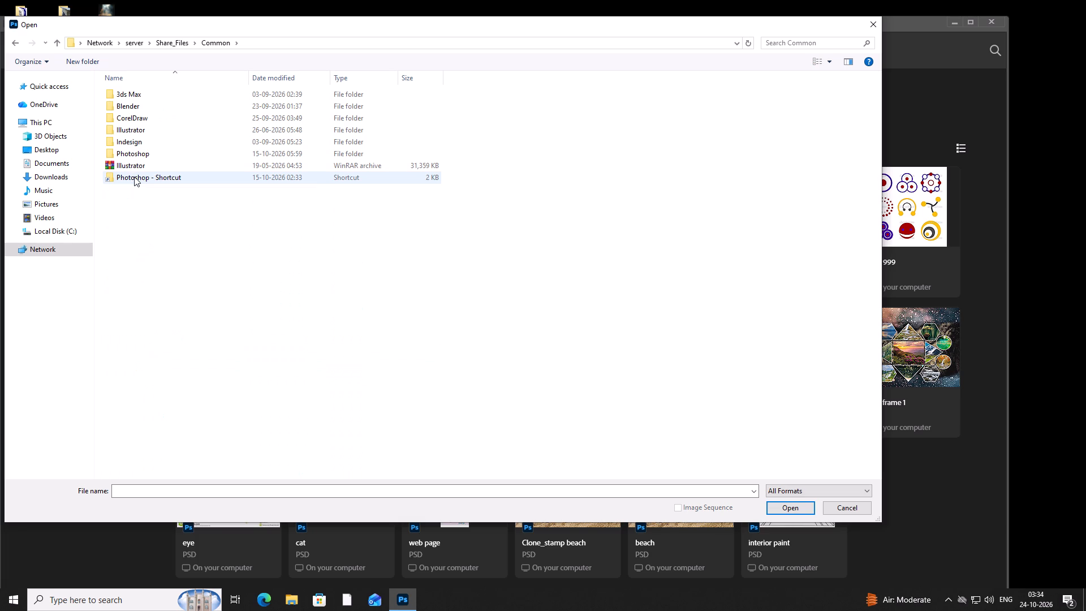
pyautogui.doubleClick(137, 153)
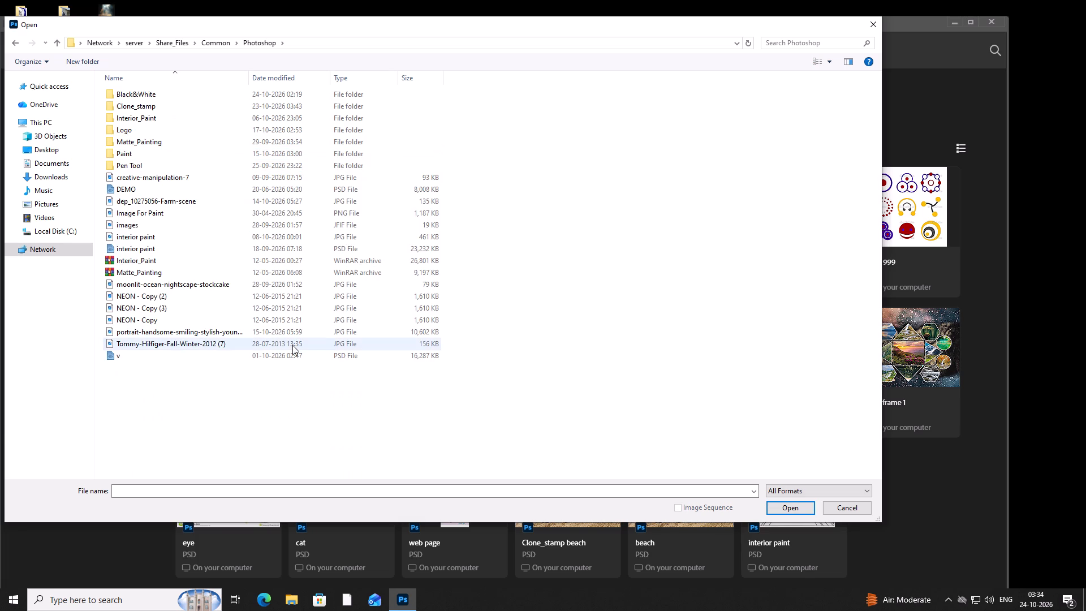
pyautogui.click(184, 106)
pyautogui.click(182, 110)
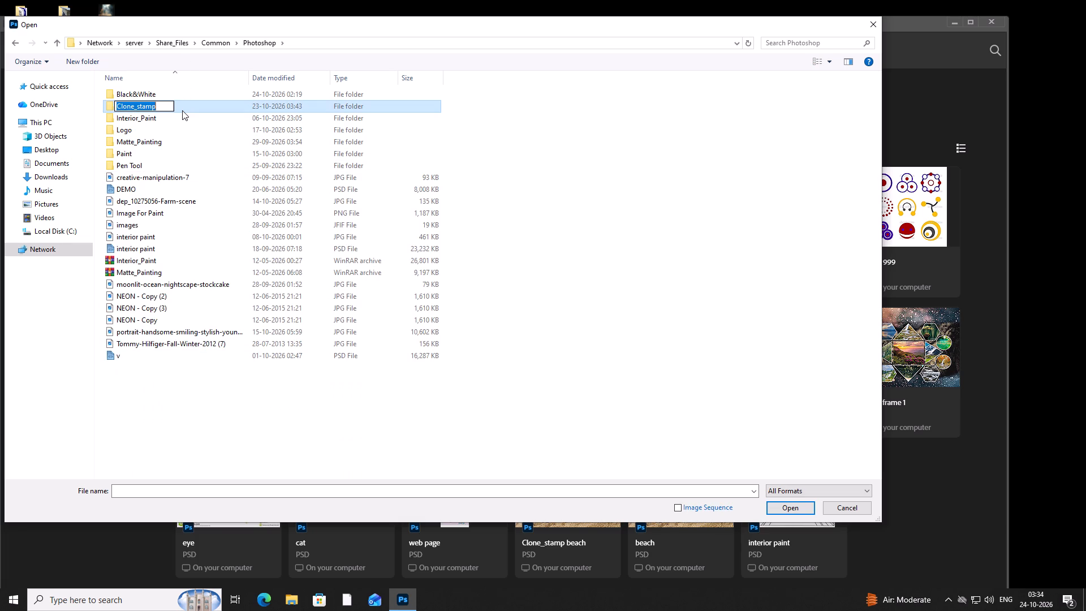
pyautogui.click(187, 109)
pyautogui.doubleClick(188, 108)
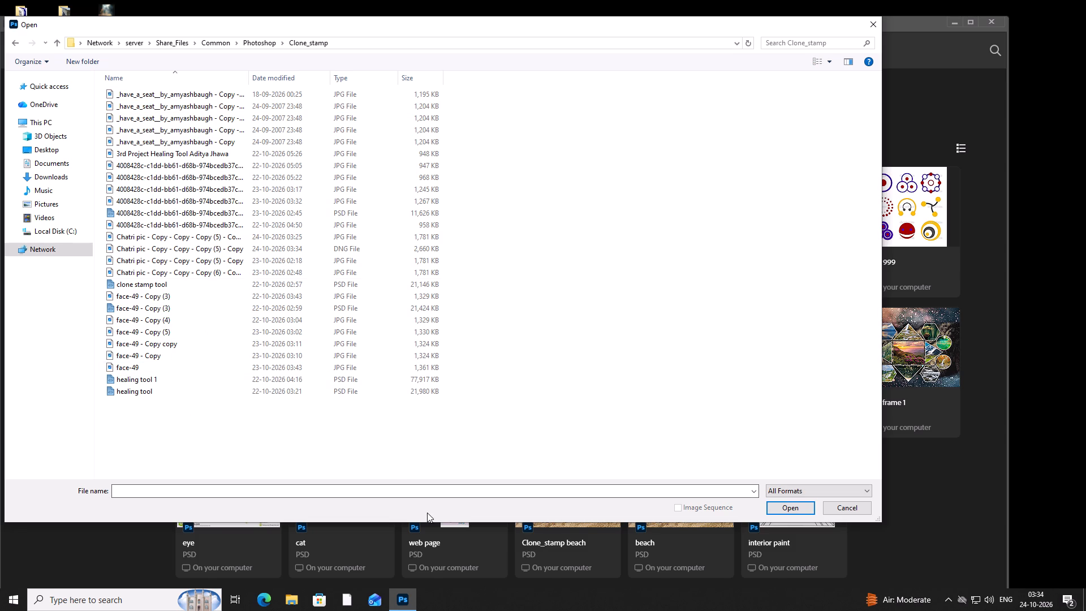
# Return to the Common folder, enter Clone_stamp through Photoshop - Shortcut, and open the Chatri pic DNG in Camera Raw.
pyautogui.click(53, 42)
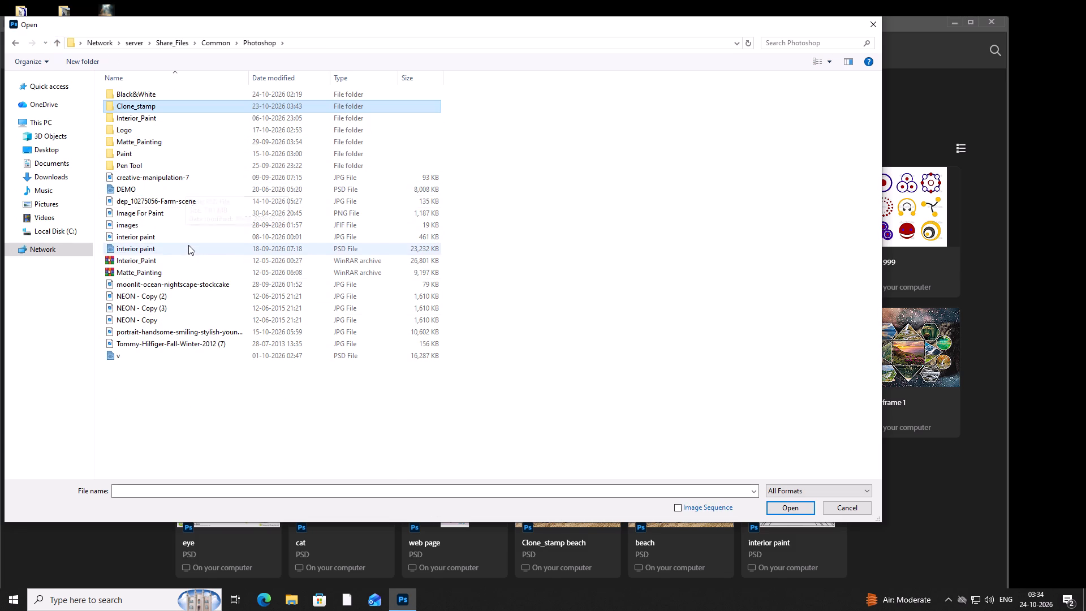
pyautogui.scroll(-1, 189, 246)
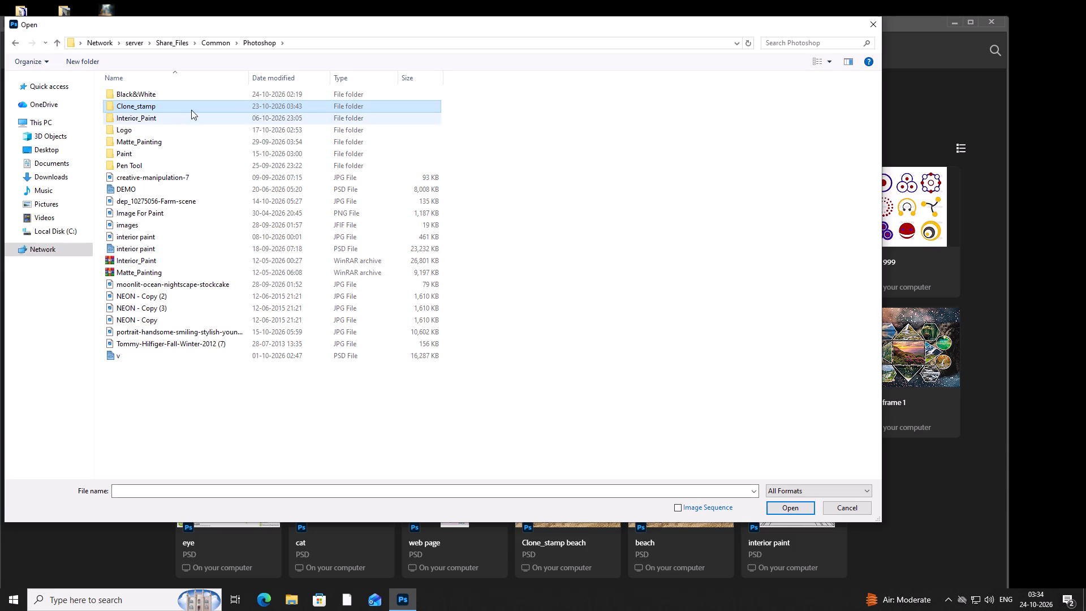
pyautogui.click(220, 38)
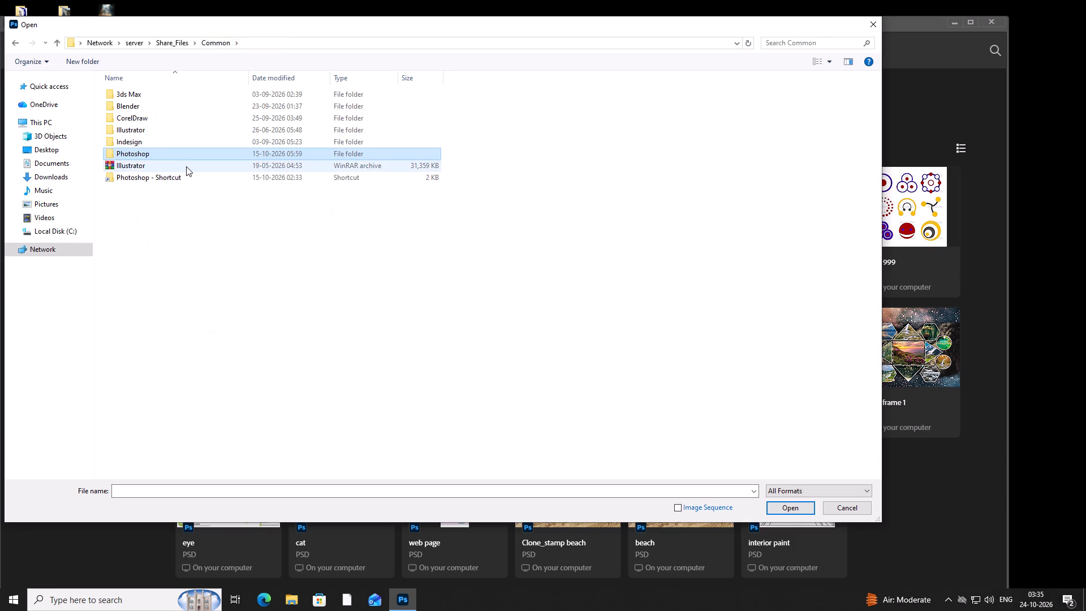
pyautogui.doubleClick(185, 175)
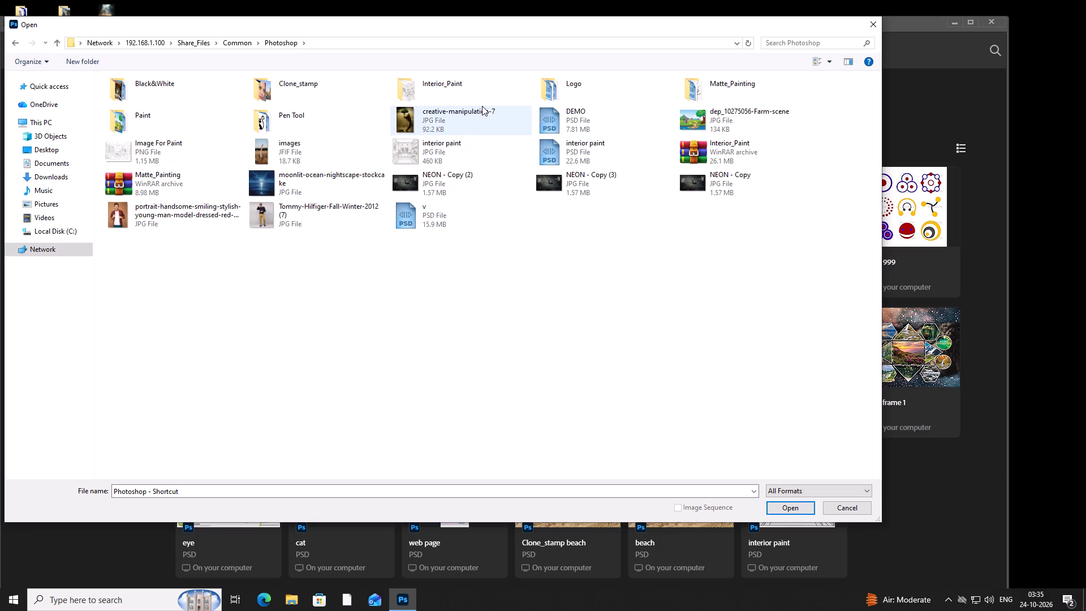
pyautogui.doubleClick(296, 90)
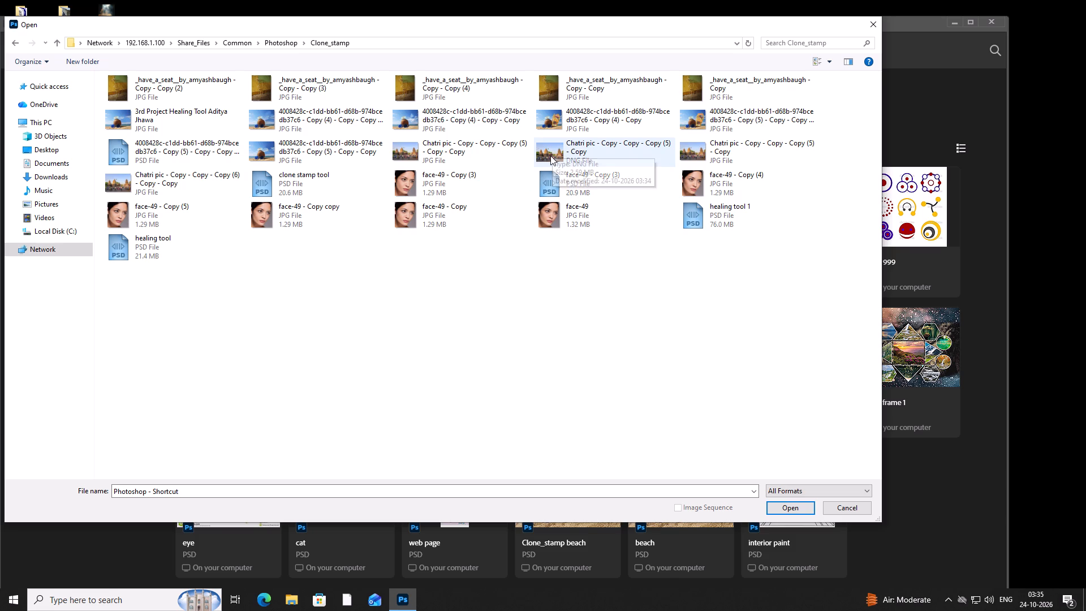
pyautogui.doubleClick(587, 156)
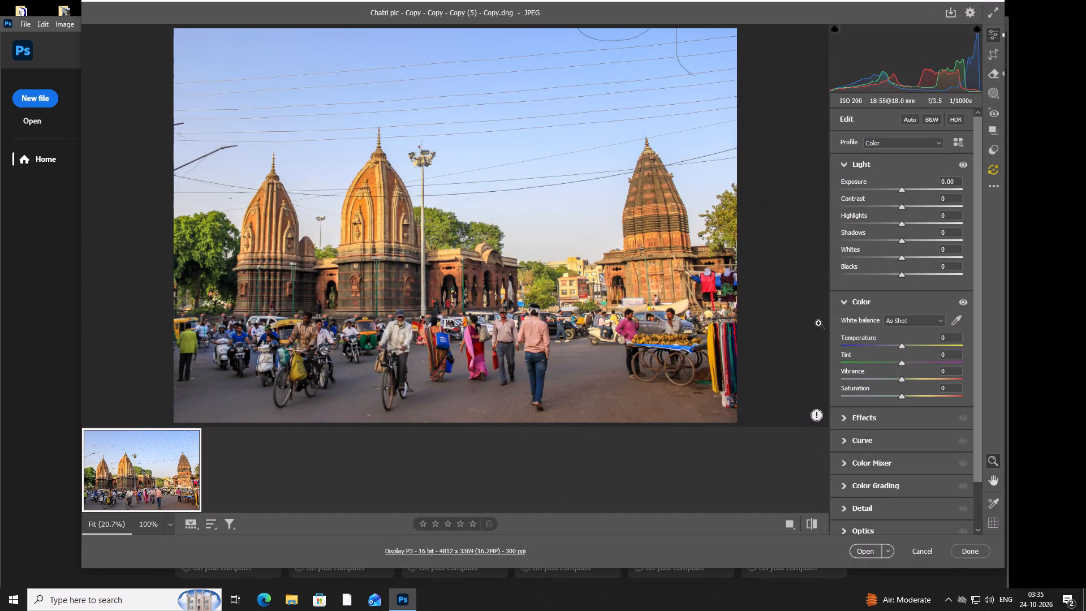
# Close Camera Raw without opening the temple photo.
pyautogui.click(937, 556)
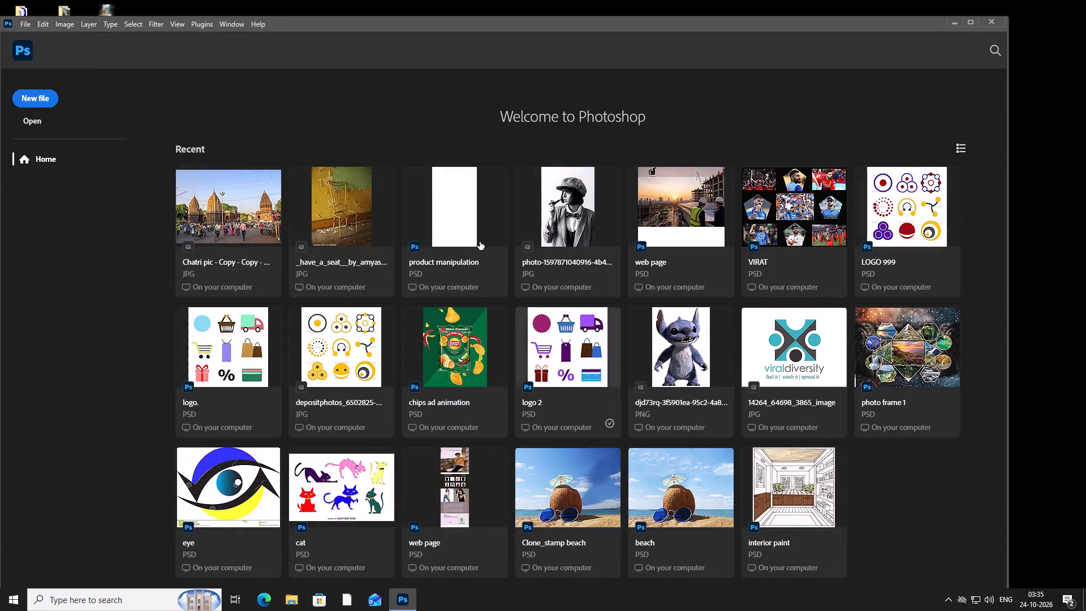
# Open the beach JPG 4008428c… - Copy (4) - Copy from \\server, Share_Files, Common, Photoshop - Shortcut, Clone_stamp.
pyautogui.doubleClick(29, 122)
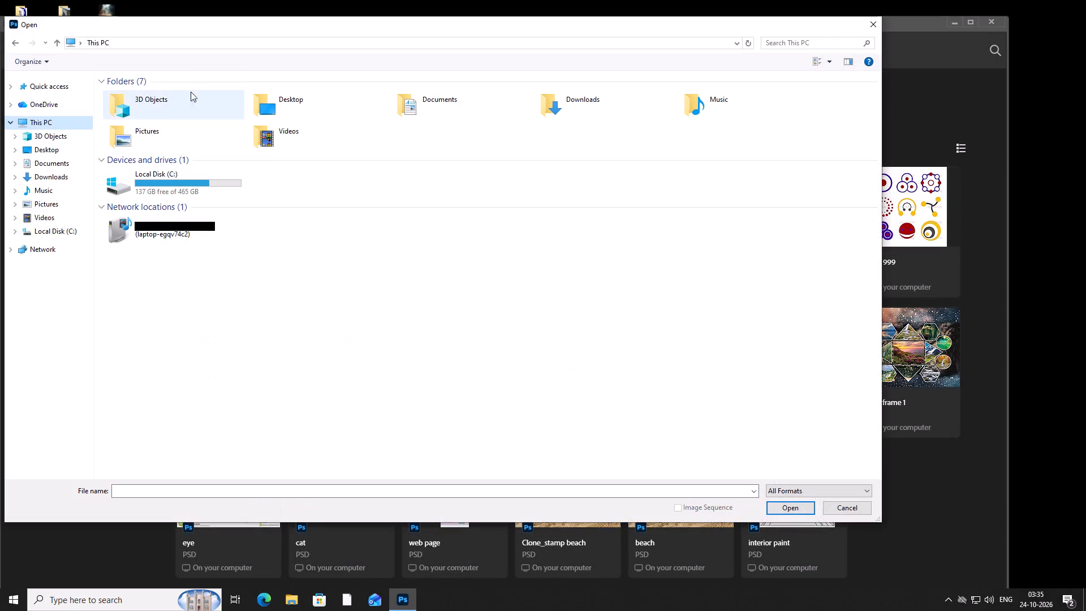
pyautogui.click(268, 492)
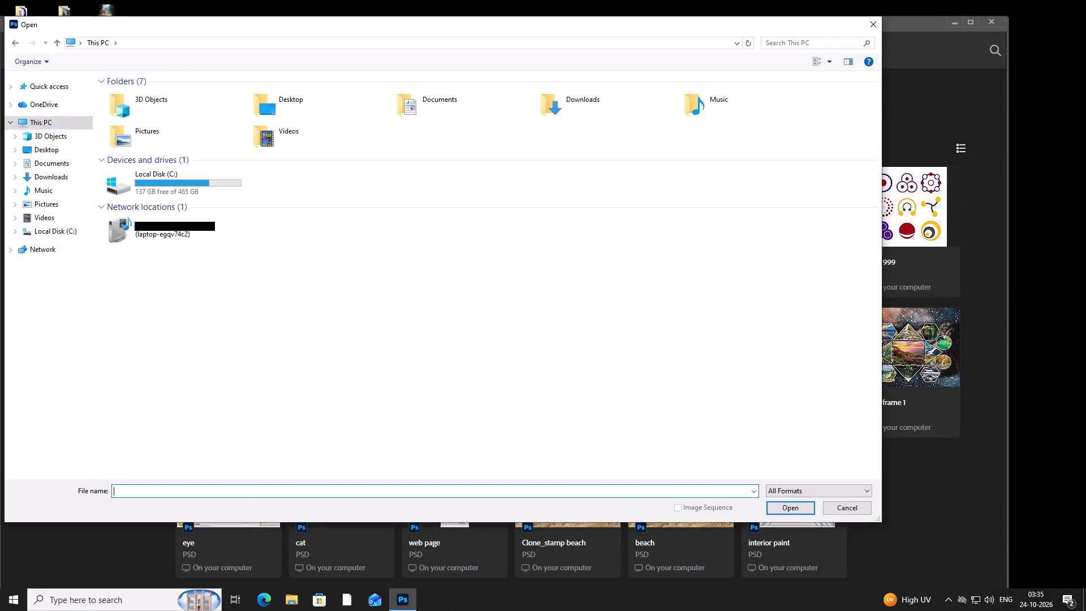
pyautogui.write('\\\\server')
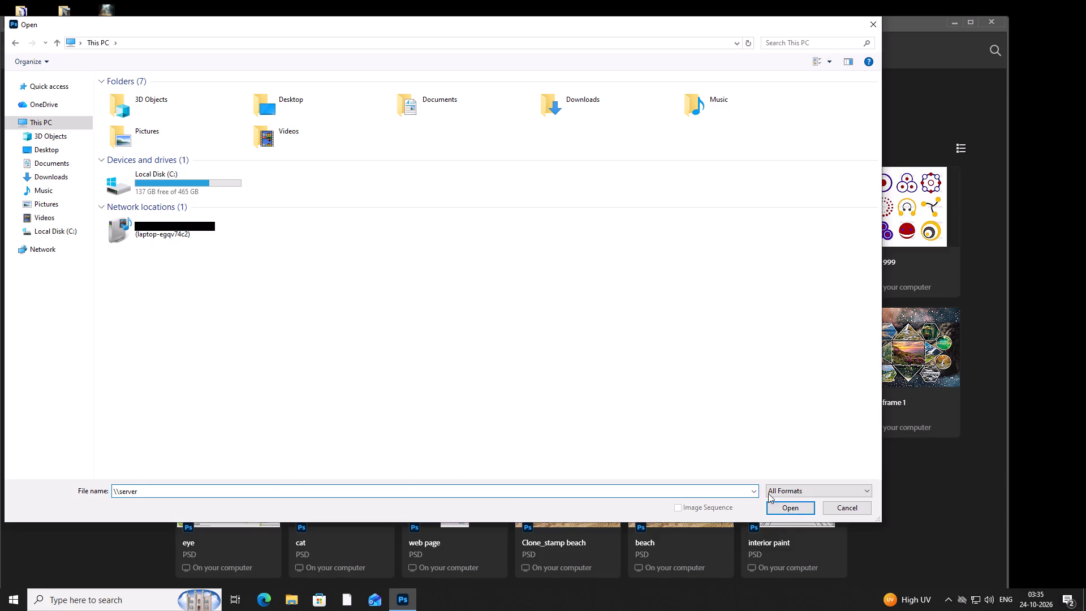
pyautogui.click(790, 506)
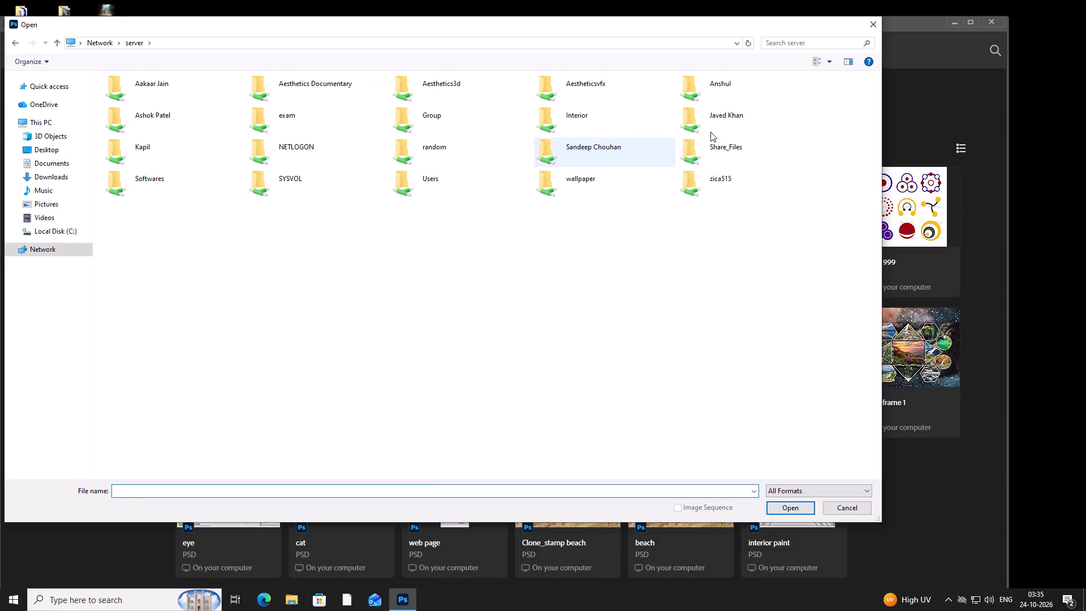
pyautogui.doubleClick(727, 142)
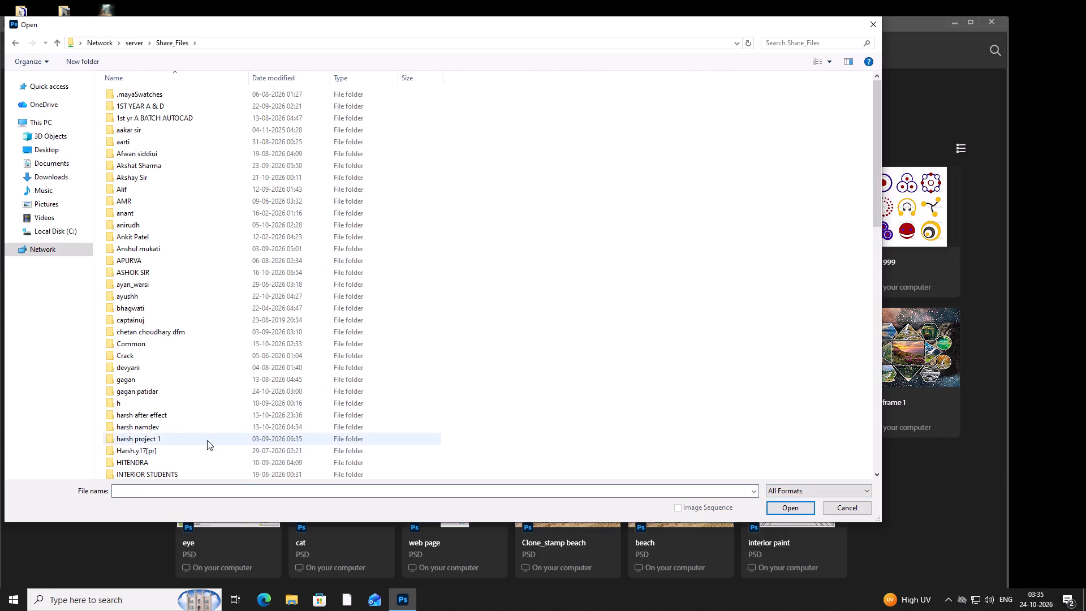
pyautogui.doubleClick(174, 343)
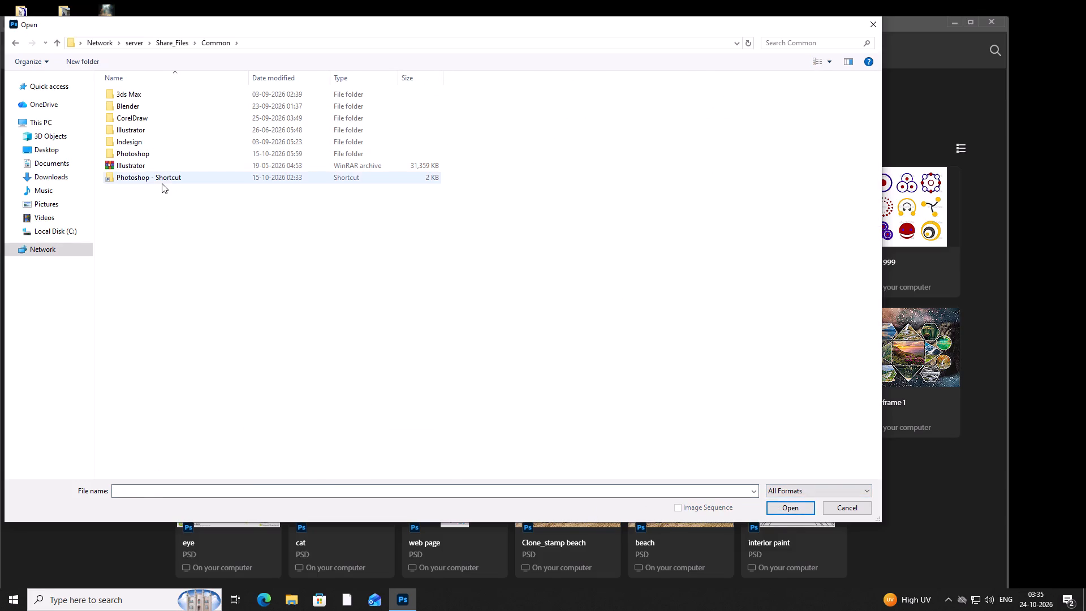
pyautogui.doubleClick(162, 178)
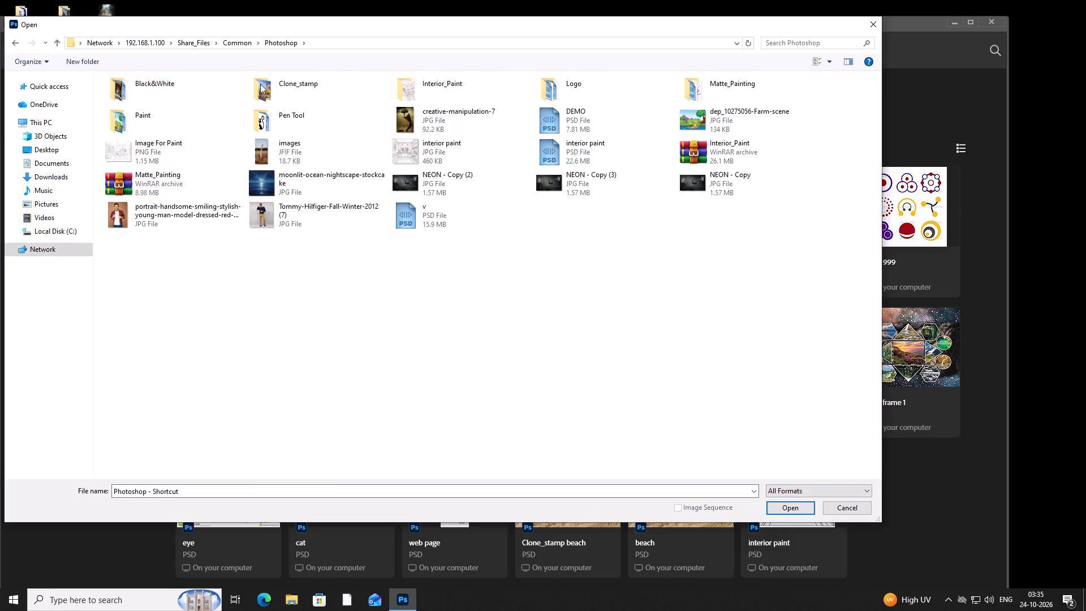
pyautogui.doubleClick(272, 84)
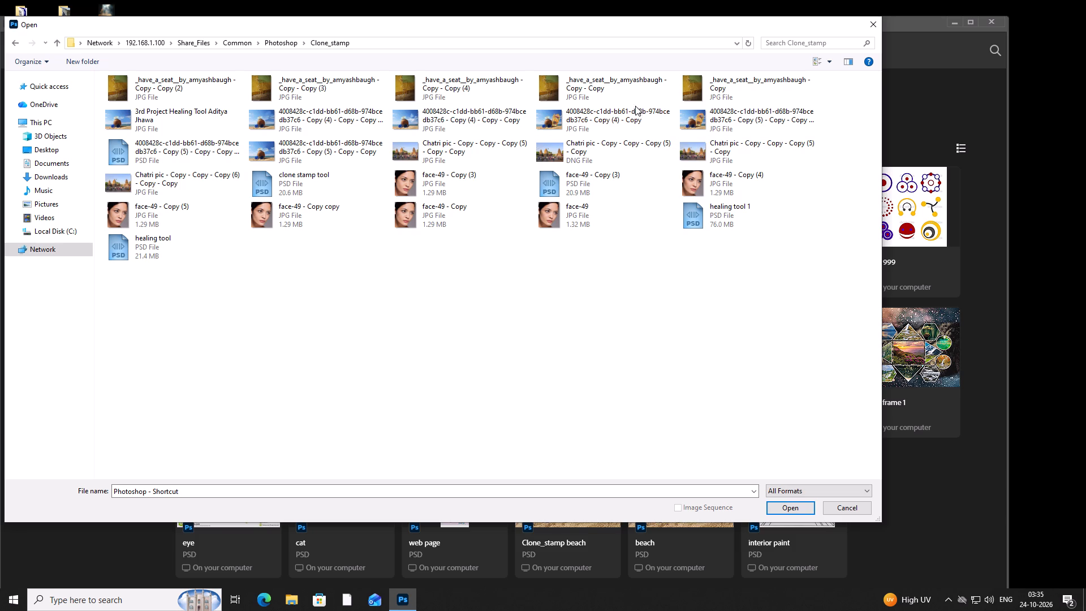
pyautogui.click(561, 124)
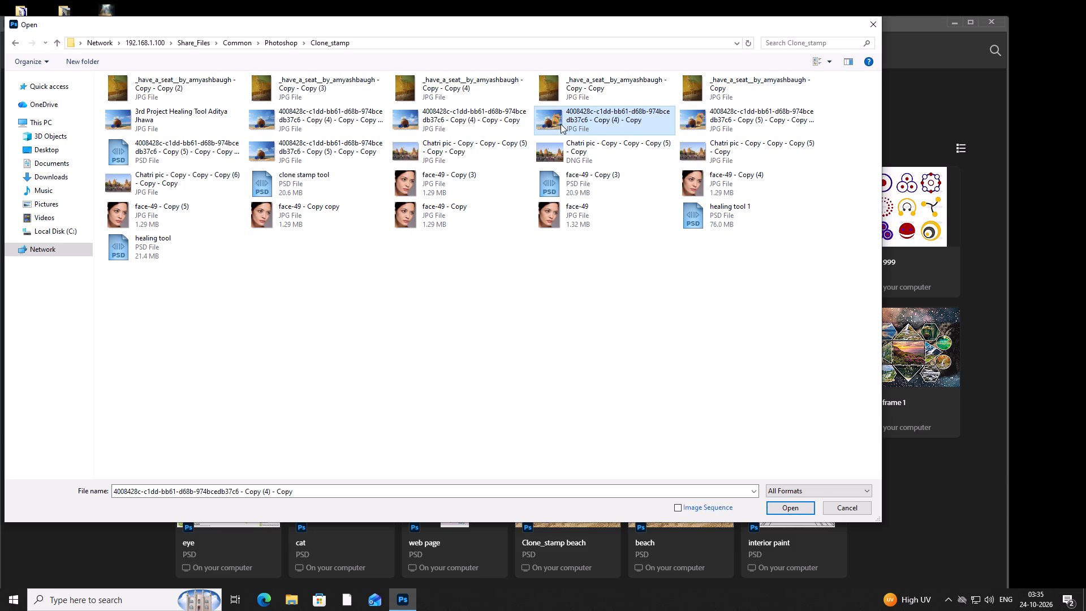
pyautogui.click(561, 124)
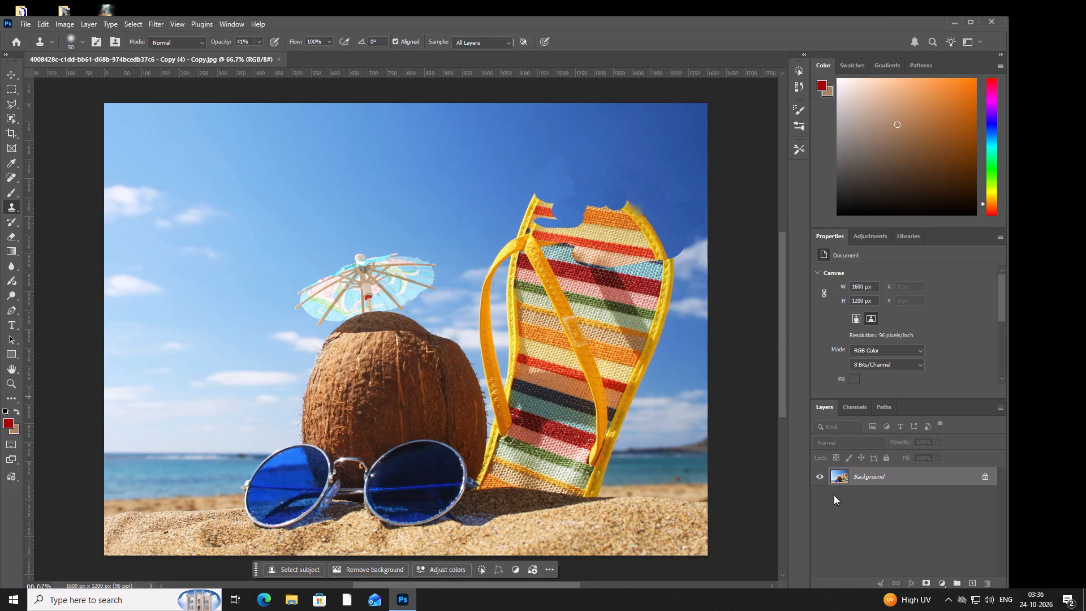
# Convert the Background into a regular layer, lock it completely, and hide and show it once.
pyautogui.click(817, 474)
pyautogui.click(817, 476)
pyautogui.click(985, 473)
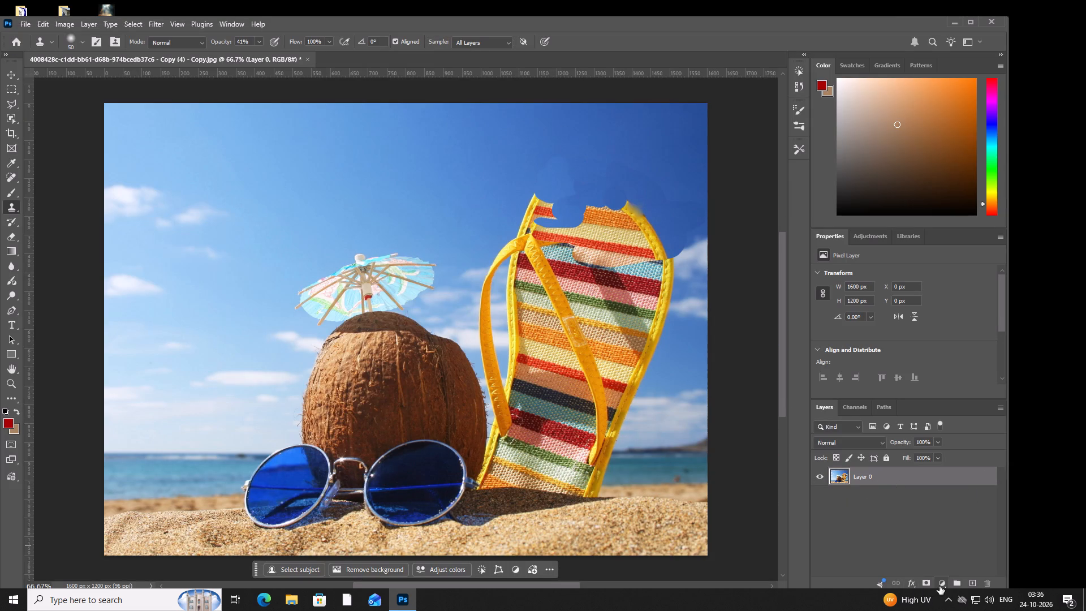
pyautogui.click(887, 456)
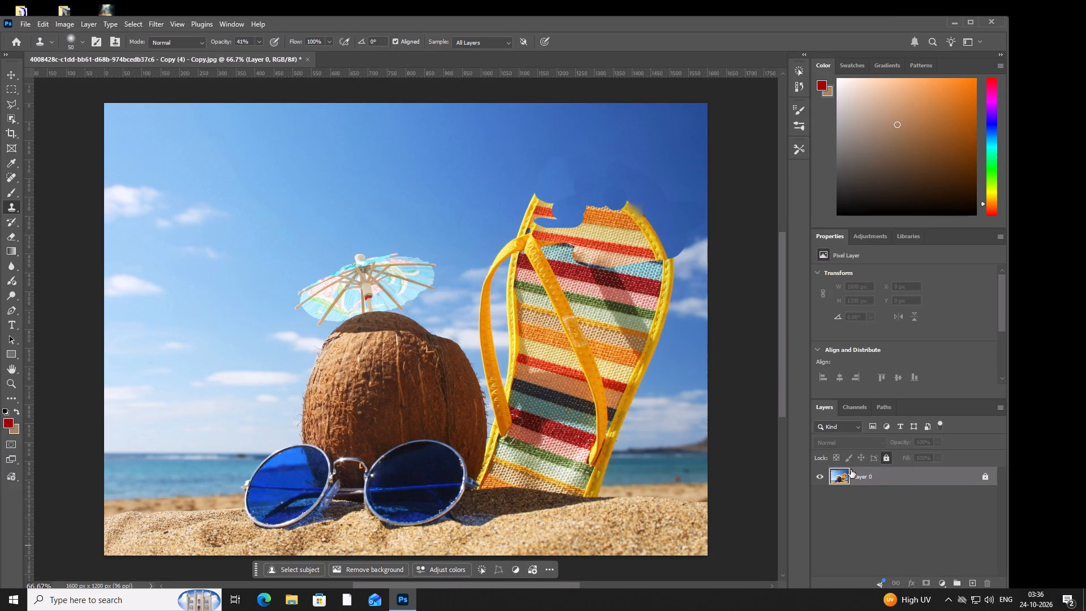
pyautogui.click(817, 477)
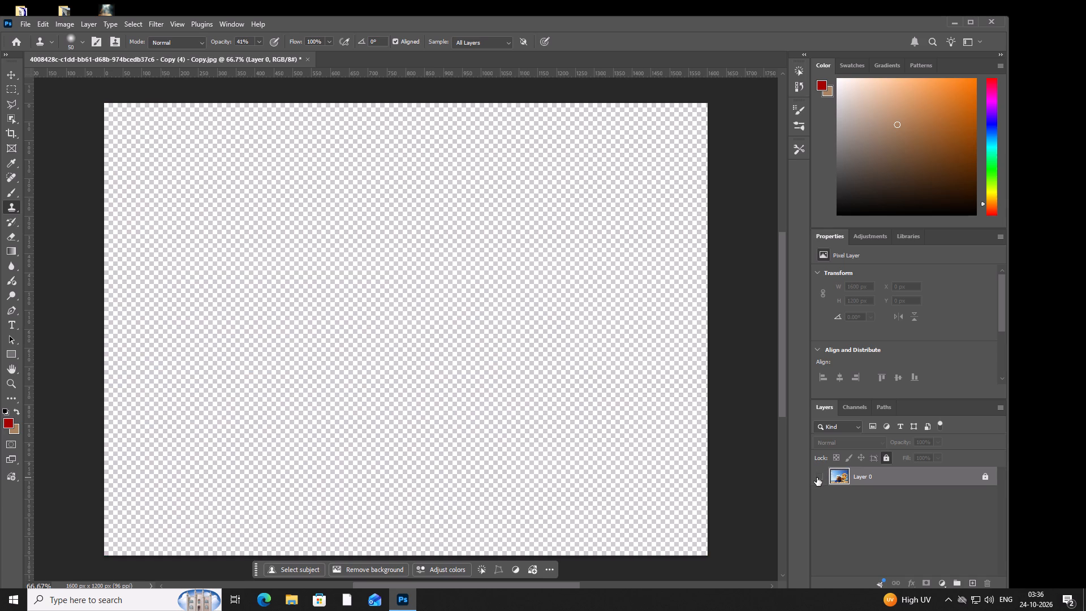
pyautogui.click(817, 477)
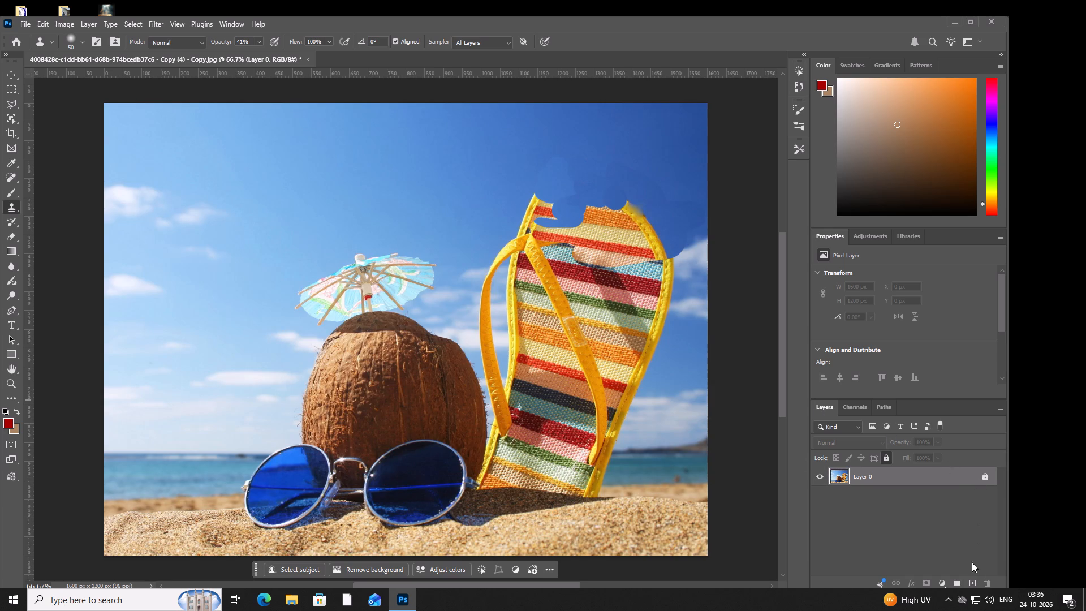
# Add a new empty layer above the locked photo layer.
pyautogui.click(973, 588)
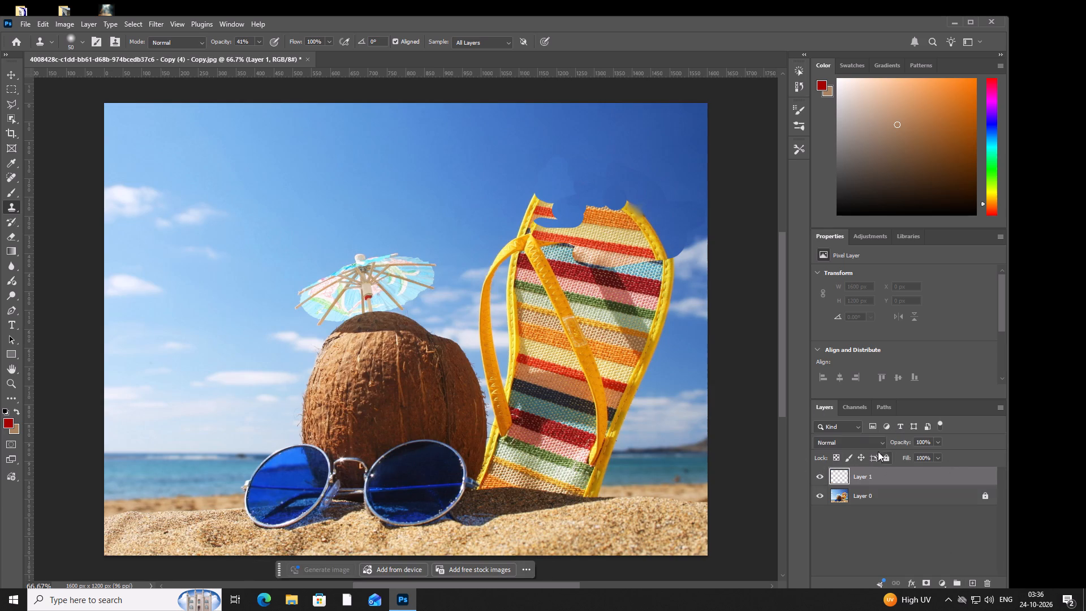
# With the Clone Stamp, sample the sky above the striped sandal and clone it over the blotchy sky beside its upper right edge.
pyautogui.click(6, 206)
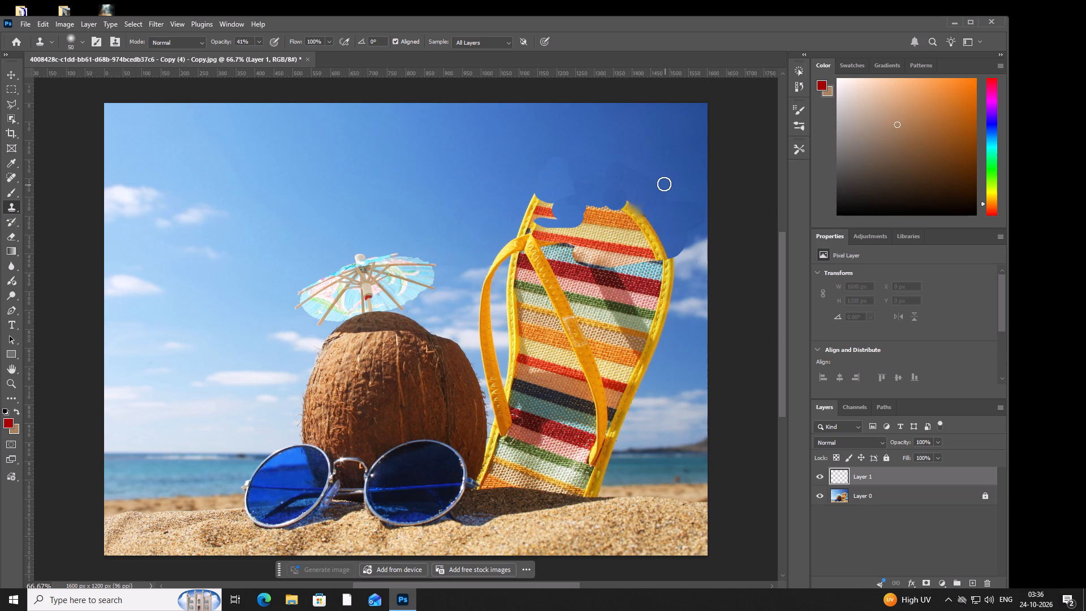
pyautogui.keyDown('alt'); pyautogui.click(660, 178); pyautogui.keyUp('alt')
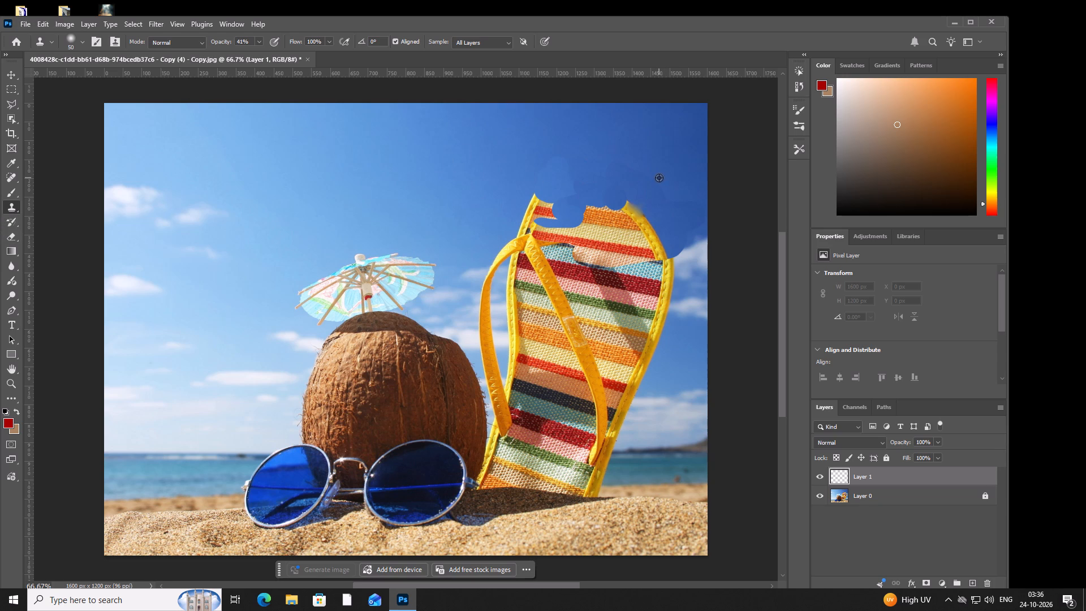
pyautogui.click(655, 179)
pyautogui.moveTo(661, 183); pyautogui.dragTo(661, 191)
pyautogui.click(661, 191)
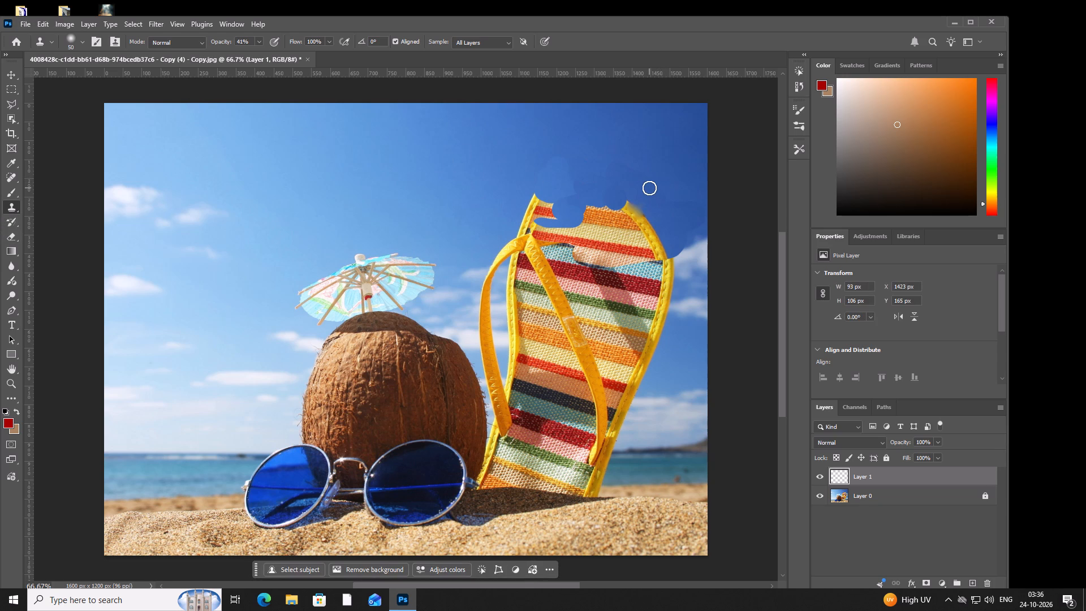
pyautogui.click(649, 188)
pyautogui.doubleClick(649, 185)
pyautogui.scroll(6, 630, 187)
pyautogui.doubleClick(684, 195)
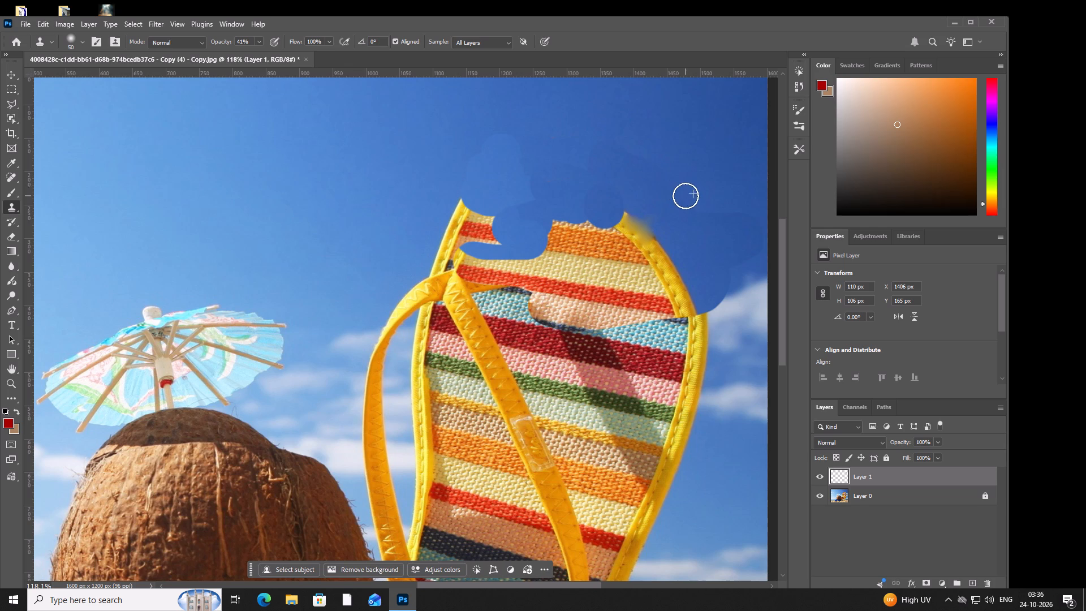
pyautogui.moveTo(688, 197); pyautogui.dragTo(691, 206)
pyautogui.click(691, 206)
pyautogui.moveTo(695, 209); pyautogui.dragTo(705, 210)
pyautogui.click(706, 210)
pyautogui.moveTo(726, 210); pyautogui.dragTo(739, 214)
pyautogui.click(740, 214)
# Clone sky over the uneven patches above the sandal, from its right side to its torn top edge.
pyautogui.moveTo(742, 214); pyautogui.dragTo(705, 198)
pyautogui.moveTo(653, 178); pyautogui.dragTo(654, 170)
pyautogui.moveTo(654, 170); pyautogui.dragTo(673, 177)
pyautogui.moveTo(682, 186); pyautogui.dragTo(690, 196)
pyautogui.moveTo(690, 187); pyautogui.dragTo(658, 172)
pyautogui.click(642, 167)
pyautogui.moveTo(627, 161); pyautogui.dragTo(619, 154)
pyautogui.click(617, 153)
pyautogui.click(608, 149)
pyautogui.moveTo(604, 152); pyautogui.dragTo(600, 161)
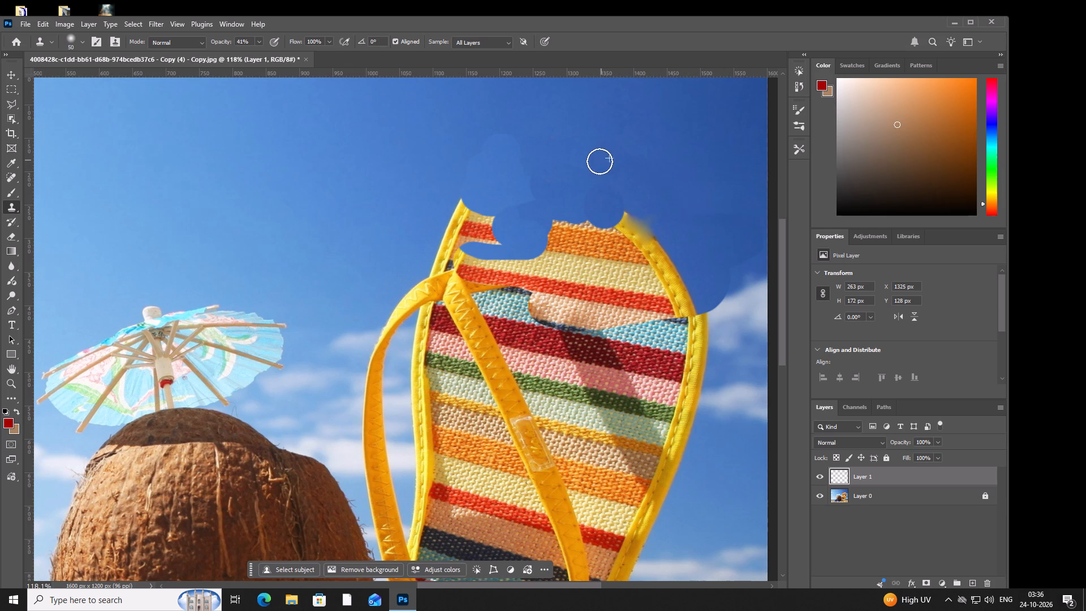
pyautogui.moveTo(600, 161); pyautogui.dragTo(601, 160)
pyautogui.moveTo(599, 166); pyautogui.dragTo(599, 181)
pyautogui.click(602, 182)
pyautogui.moveTo(614, 190); pyautogui.dragTo(619, 193)
pyautogui.click(620, 193)
pyautogui.moveTo(618, 193); pyautogui.dragTo(601, 182)
pyautogui.moveTo(590, 179); pyautogui.dragTo(587, 188)
pyautogui.moveTo(589, 195); pyautogui.dragTo(593, 201)
pyautogui.moveTo(593, 202); pyautogui.dragTo(597, 208)
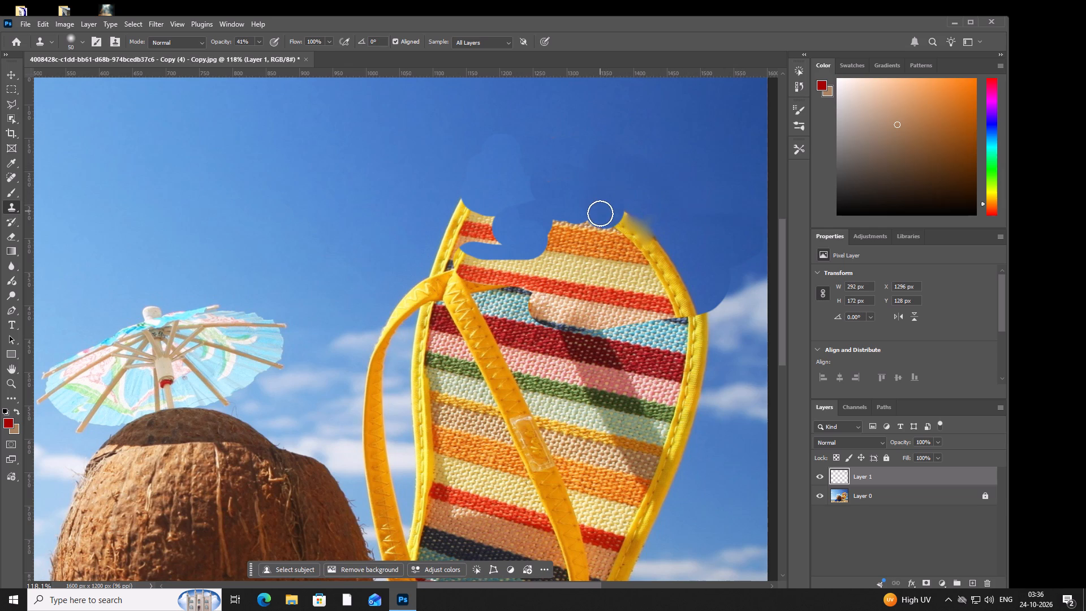
# Clone along the right part of the sandal's torn top edge and into the adjoining sky.
pyautogui.click(600, 212)
pyautogui.moveTo(609, 218); pyautogui.dragTo(622, 225)
pyautogui.moveTo(626, 225); pyautogui.dragTo(633, 228)
pyautogui.moveTo(636, 228); pyautogui.dragTo(646, 230)
pyautogui.moveTo(650, 228); pyautogui.dragTo(656, 228)
pyautogui.moveTo(658, 228); pyautogui.dragTo(699, 222)
pyautogui.click(712, 218)
pyautogui.moveTo(713, 212); pyautogui.dragTo(701, 206)
pyautogui.moveTo(687, 205); pyautogui.dragTo(680, 205)
pyautogui.click(675, 205)
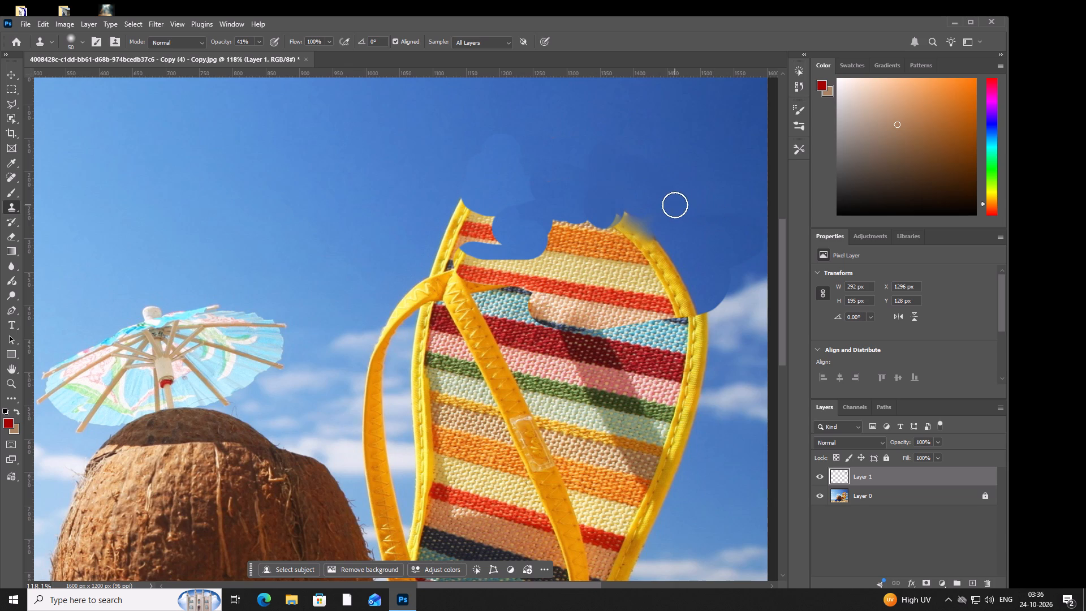
# Clone more sky over the blotches above and to the right of the sandal.
pyautogui.moveTo(680, 208); pyautogui.dragTo(697, 213)
pyautogui.click(706, 212)
pyautogui.moveTo(706, 212); pyautogui.dragTo(725, 210)
pyautogui.click(728, 210)
pyautogui.moveTo(727, 206); pyautogui.dragTo(712, 194)
pyautogui.moveTo(701, 185); pyautogui.dragTo(696, 184)
pyautogui.moveTo(696, 184); pyautogui.dragTo(678, 187)
pyautogui.moveTo(672, 186); pyautogui.dragTo(654, 174)
pyautogui.click(654, 174)
pyautogui.moveTo(654, 172); pyautogui.dragTo(661, 171)
pyautogui.click(672, 176)
pyautogui.moveTo(661, 173); pyautogui.dragTo(645, 170)
pyautogui.moveTo(644, 170); pyautogui.dragTo(629, 161)
pyautogui.moveTo(624, 157); pyautogui.dragTo(635, 156)
pyautogui.moveTo(635, 156); pyautogui.dragTo(612, 156)
pyautogui.moveTo(606, 156); pyautogui.dragTo(600, 158)
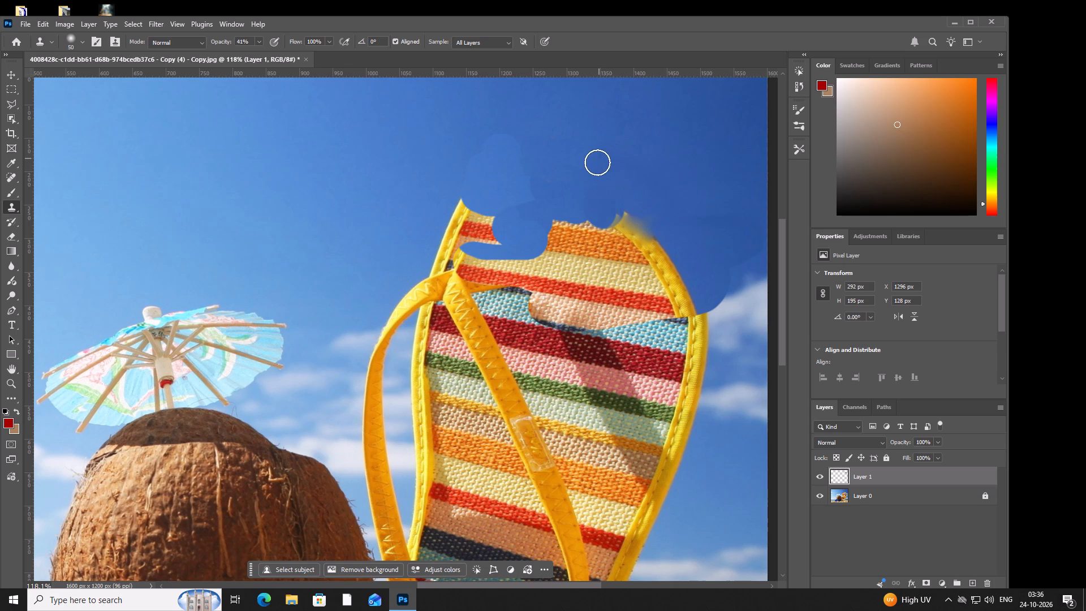
# Clone down the sky above the sandal and over the torn edge near its yellow right corner.
pyautogui.click(598, 159)
pyautogui.moveTo(594, 163); pyautogui.dragTo(589, 169)
pyautogui.moveTo(581, 172); pyautogui.dragTo(579, 180)
pyautogui.moveTo(578, 183); pyautogui.dragTo(578, 192)
pyautogui.doubleClick(578, 193)
pyautogui.moveTo(583, 199); pyautogui.dragTo(586, 205)
pyautogui.moveTo(593, 218); pyautogui.dragTo(599, 223)
pyautogui.click(600, 223)
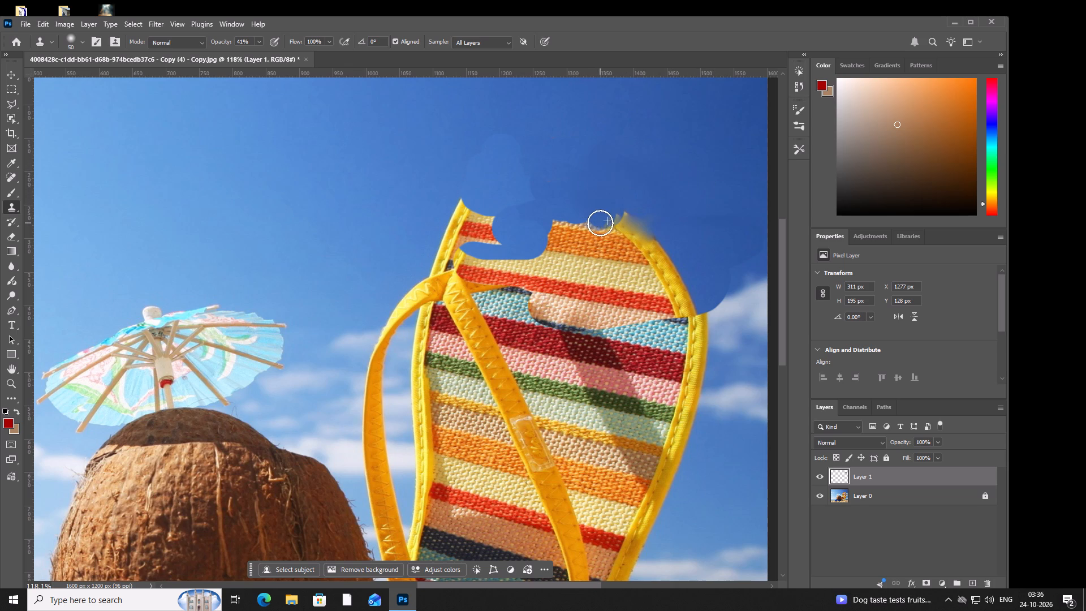
pyautogui.moveTo(600, 223); pyautogui.dragTo(610, 221)
pyautogui.tripleClick(616, 217)
pyautogui.moveTo(615, 221); pyautogui.dragTo(609, 236)
pyautogui.moveTo(605, 236); pyautogui.dragTo(611, 227)
# Resample the dark blue sky and clone it over the blotchy patches above the sandal, moving toward its left side.
pyautogui.keyDown('alt'); pyautogui.click(671, 135); pyautogui.keyUp('alt')
pyautogui.click(624, 173)
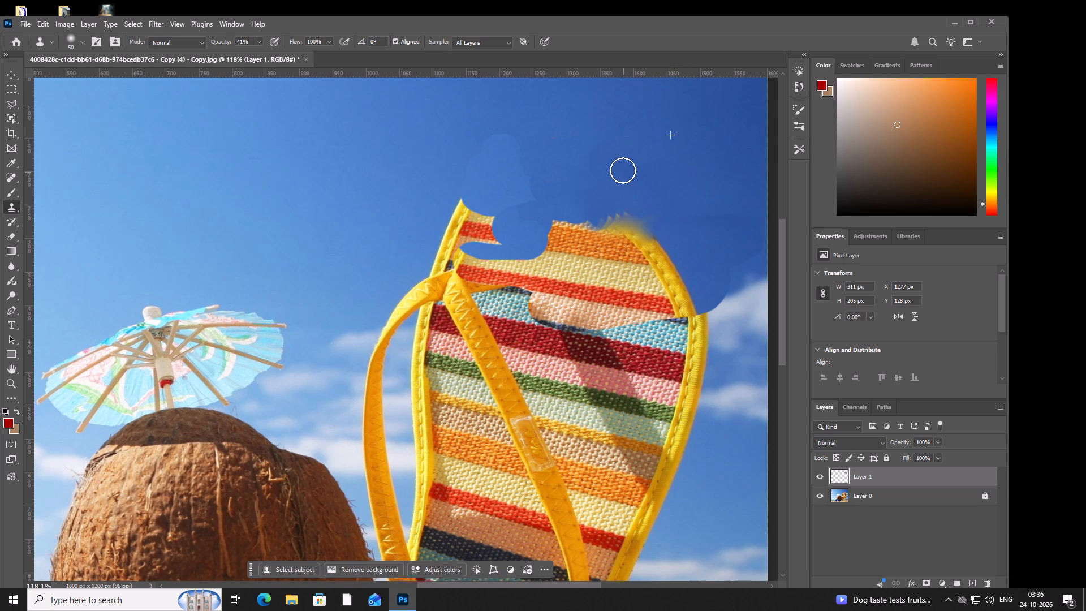
pyautogui.click(622, 163)
pyautogui.click(618, 157)
pyautogui.moveTo(602, 159); pyautogui.dragTo(595, 161)
pyautogui.click(592, 161)
pyautogui.moveTo(580, 162); pyautogui.dragTo(574, 162)
pyautogui.click(566, 162)
pyautogui.moveTo(554, 165); pyautogui.dragTo(544, 167)
pyautogui.click(538, 167)
pyautogui.moveTo(533, 172); pyautogui.dragTo(531, 182)
pyautogui.click(531, 182)
pyautogui.moveTo(530, 186); pyautogui.dragTo(525, 197)
pyautogui.click(522, 208)
# Clone along the torn edge of the sandal's orange top stripe, from the gap toward the yellow corner.
pyautogui.moveTo(531, 209); pyautogui.dragTo(546, 211)
pyautogui.click(555, 213)
pyautogui.moveTo(556, 223); pyautogui.dragTo(557, 229)
pyautogui.moveTo(557, 229); pyautogui.dragTo(567, 223)
pyautogui.click(571, 220)
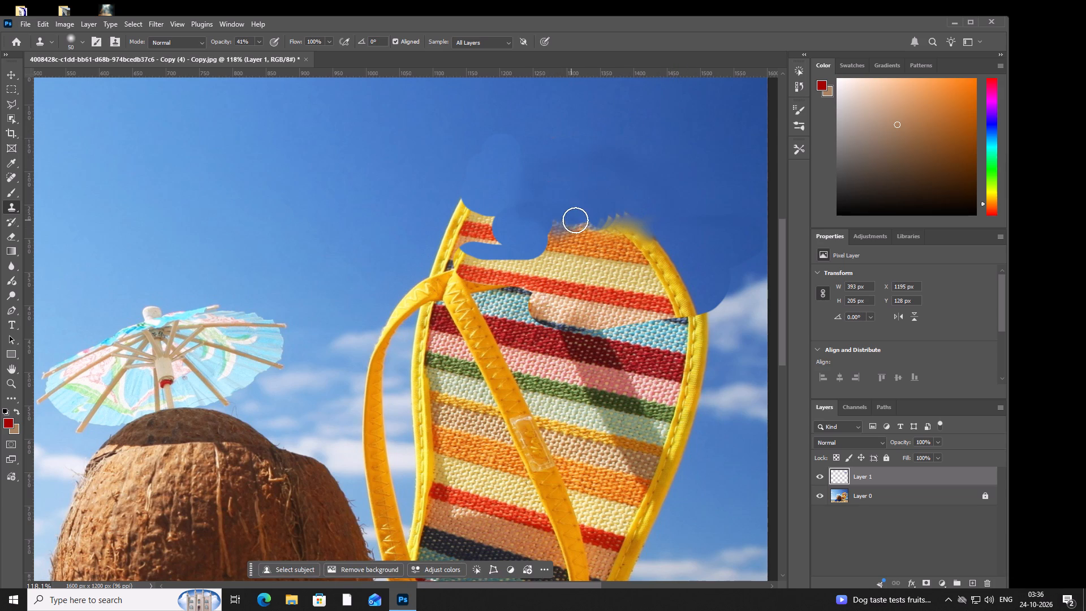
pyautogui.moveTo(575, 220); pyautogui.dragTo(560, 228)
pyautogui.click(553, 227)
pyautogui.moveTo(549, 224); pyautogui.dragTo(553, 244)
pyautogui.click(576, 235)
pyautogui.moveTo(581, 230); pyautogui.dragTo(598, 231)
pyautogui.click(605, 230)
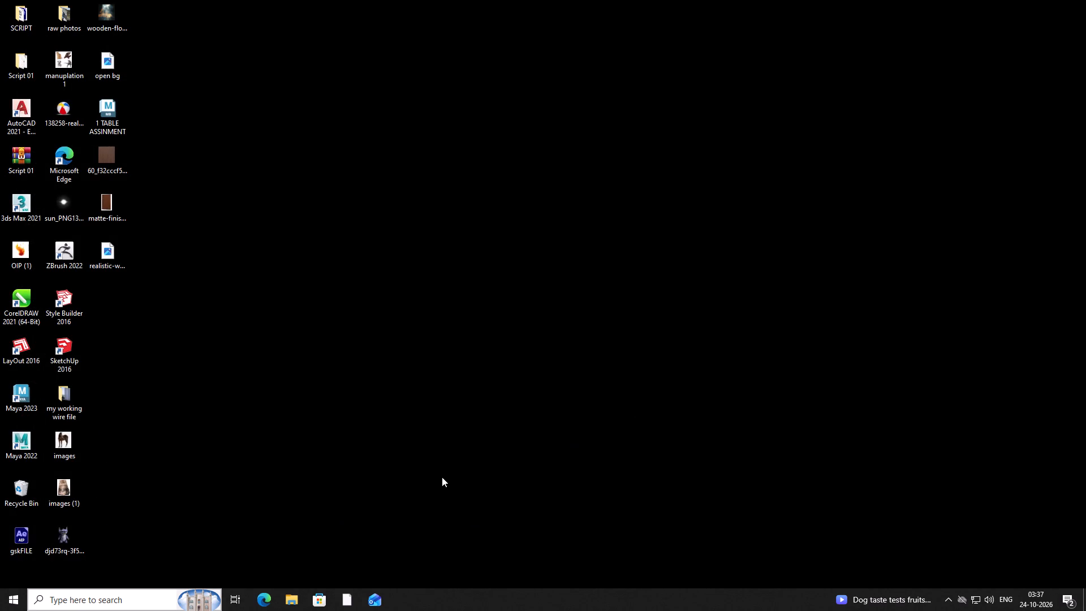
# Relaunch Photoshop through the Windows search.
pyautogui.click(118, 606)
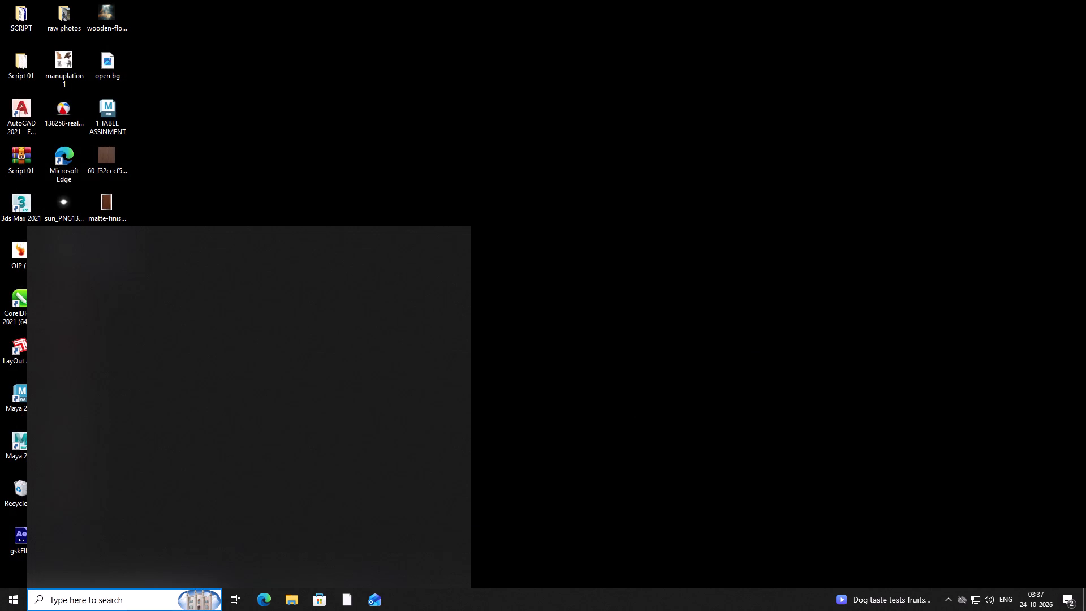
pyautogui.doubleClick(109, 303)
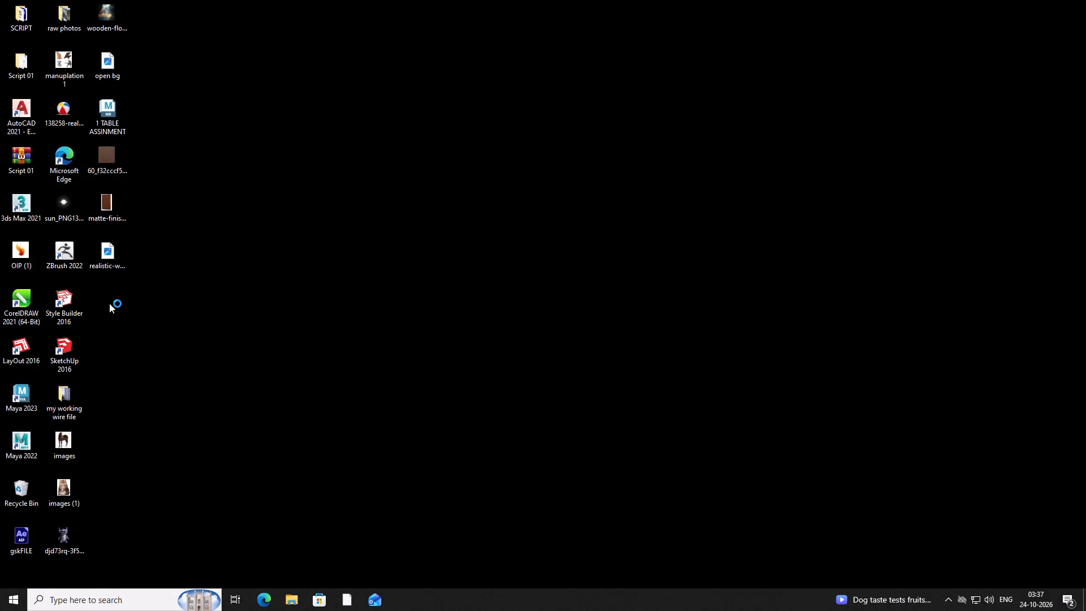
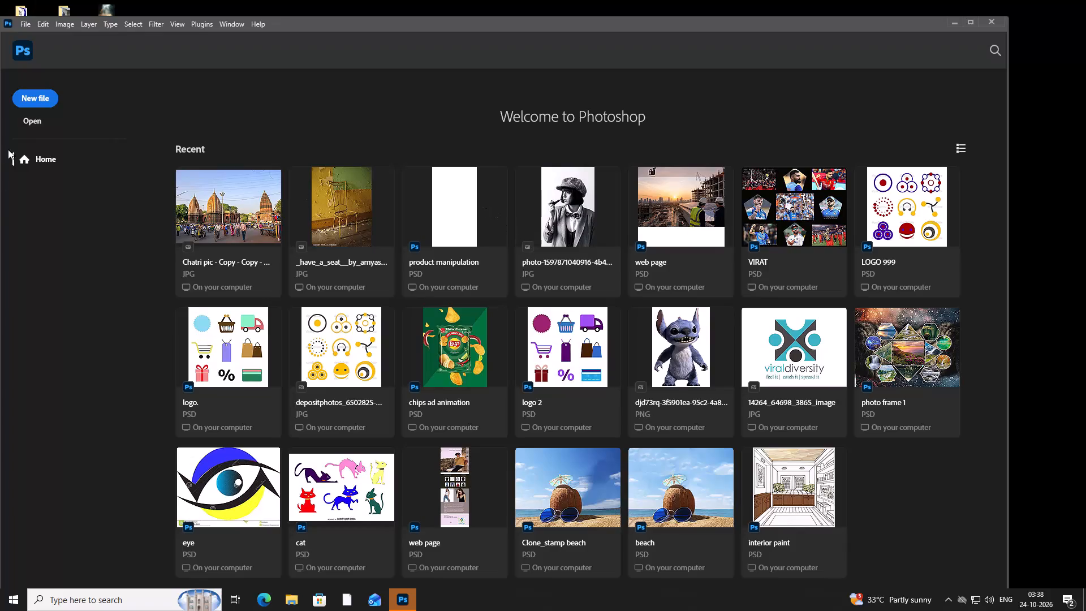
# Bring up the dialog for opening an existing file from the home screen.
pyautogui.click(21, 22)
pyautogui.moveTo(182, 63); pyautogui.dragTo(147, 78)
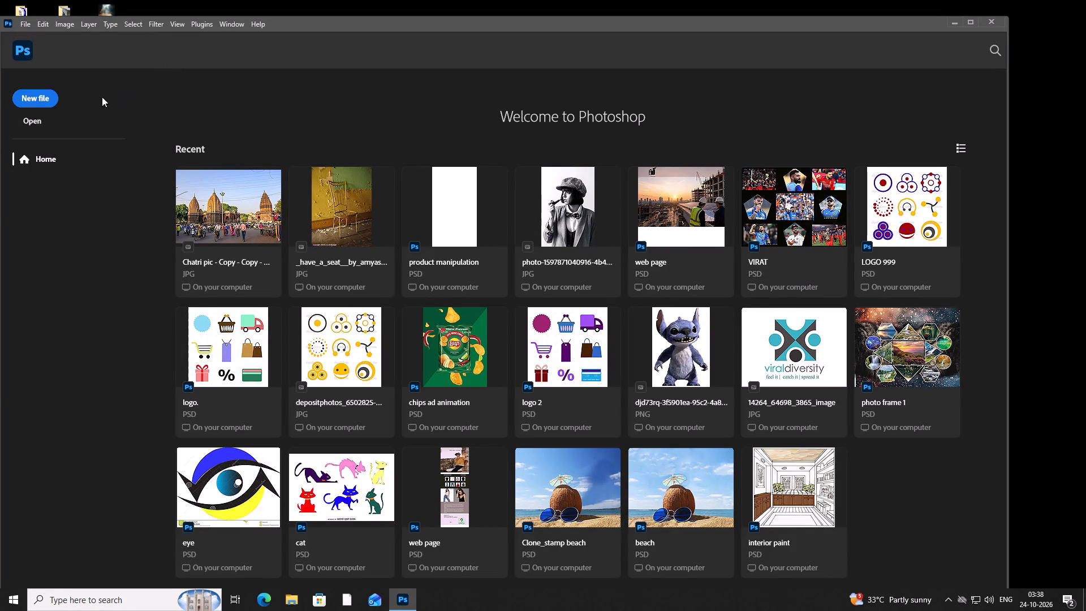
pyautogui.doubleClick(33, 119)
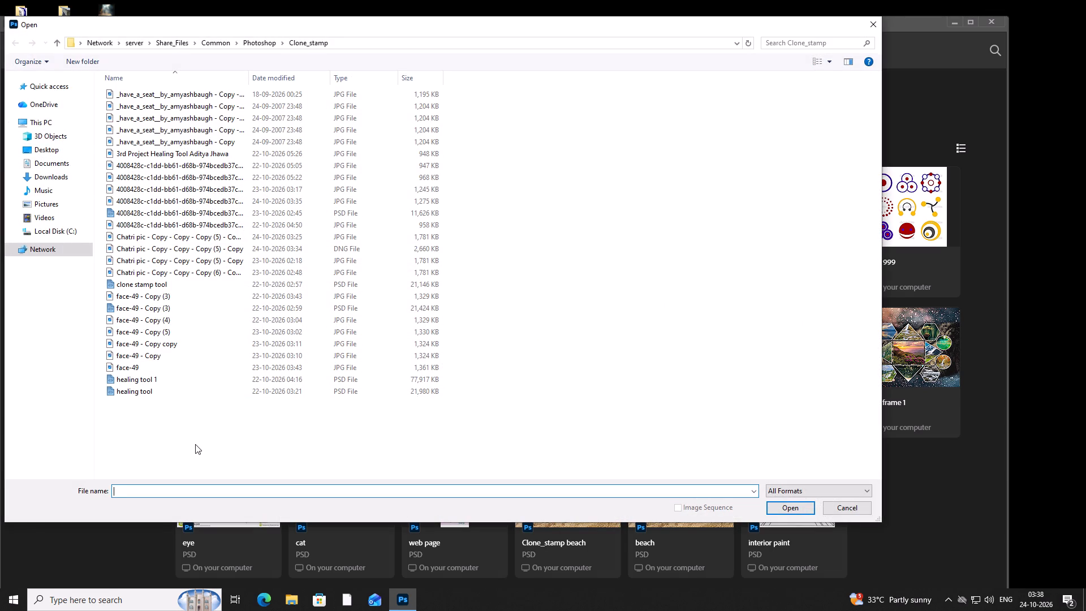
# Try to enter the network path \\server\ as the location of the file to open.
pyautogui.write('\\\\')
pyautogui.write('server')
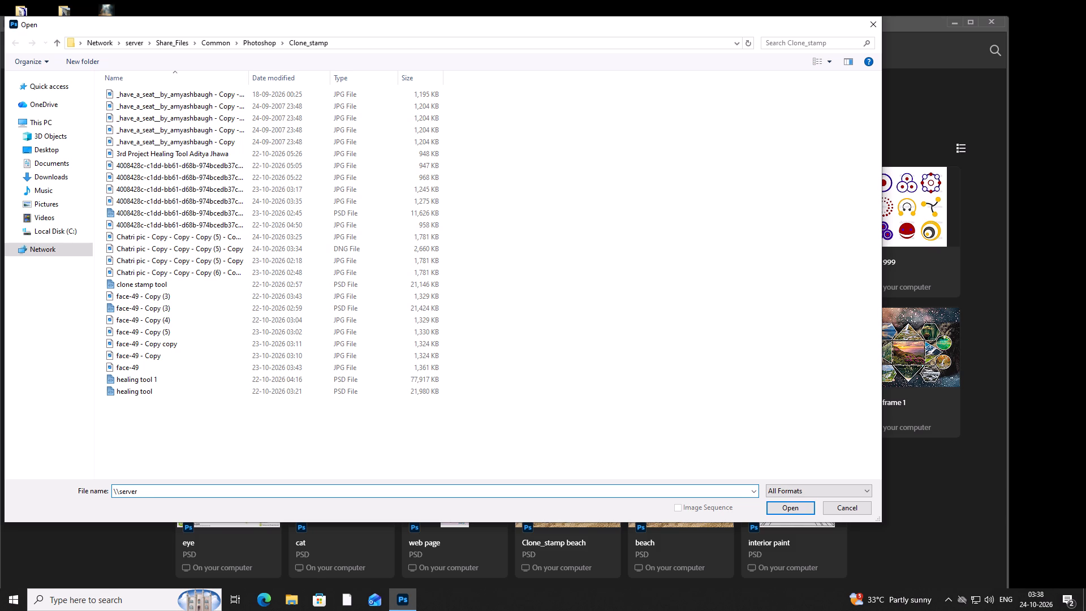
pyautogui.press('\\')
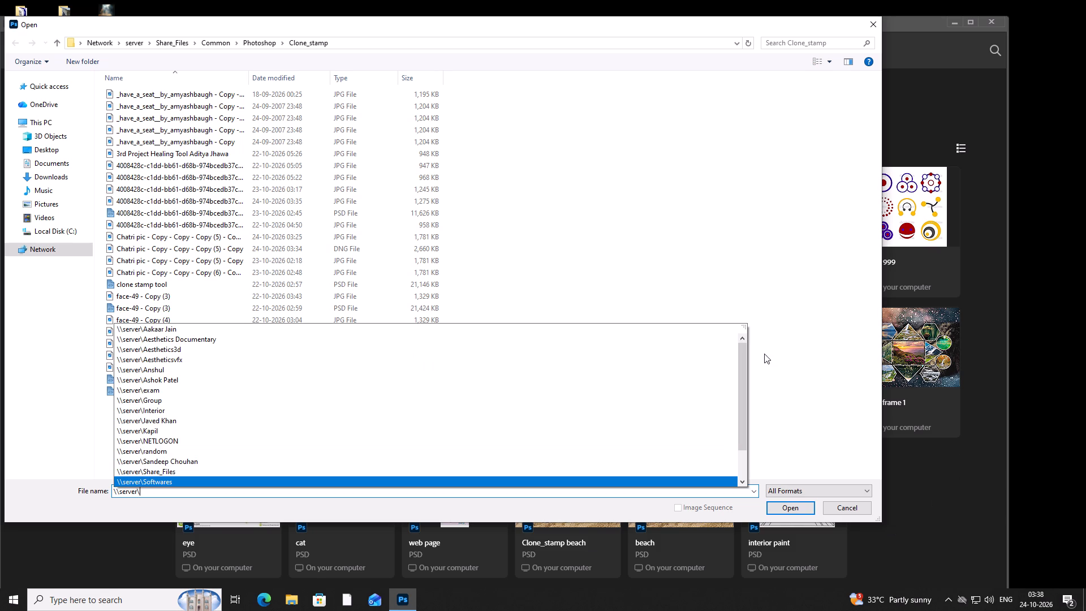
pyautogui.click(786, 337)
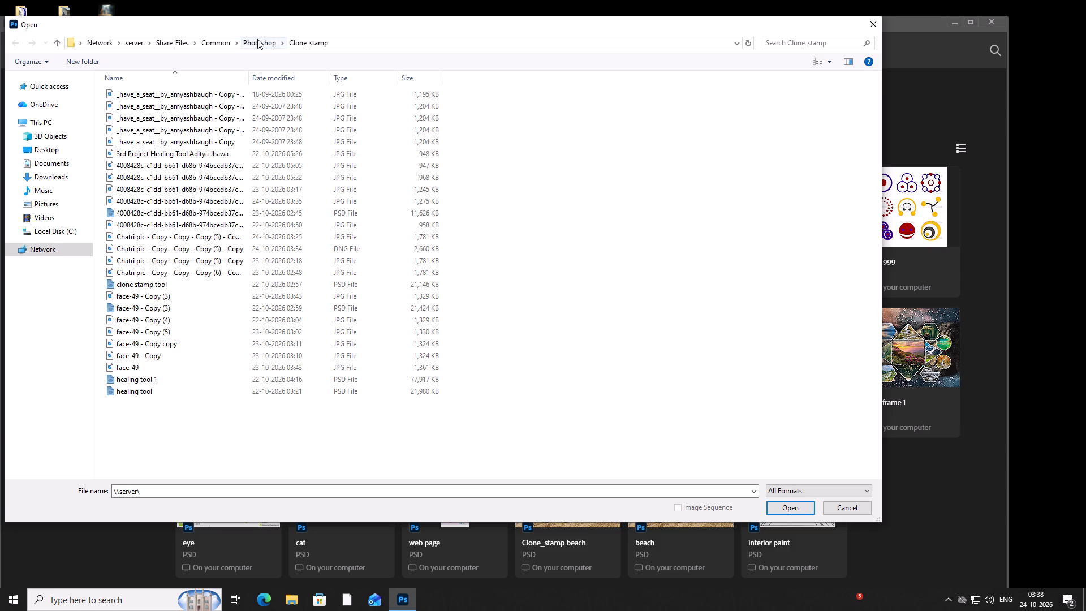
# Browse to the Clone_stamp folder through the Photoshop shortcut in the Common share and look through its files.
pyautogui.click(257, 39)
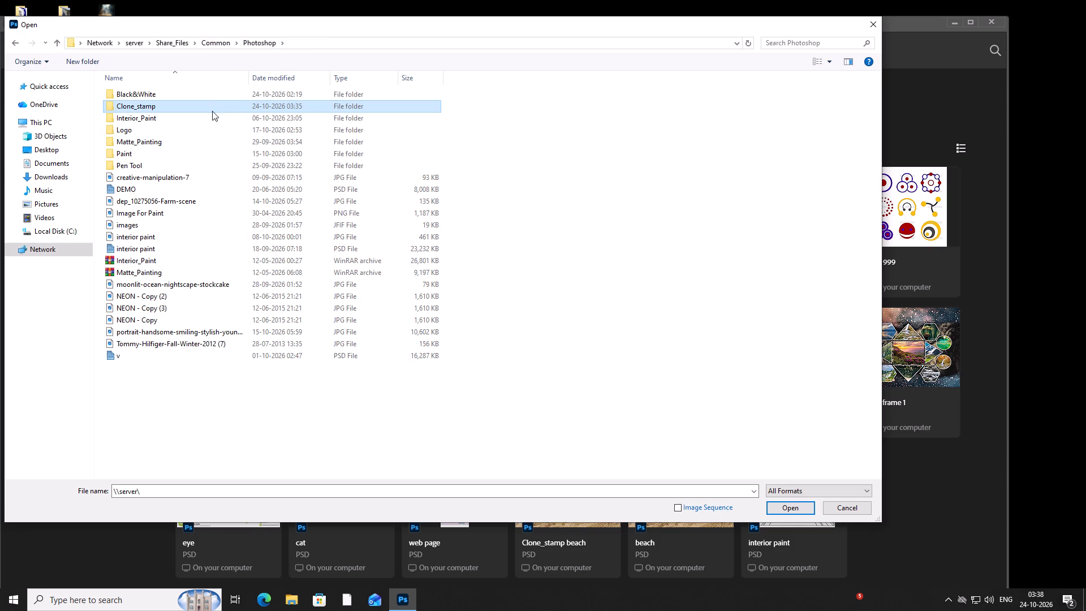
pyautogui.click(218, 42)
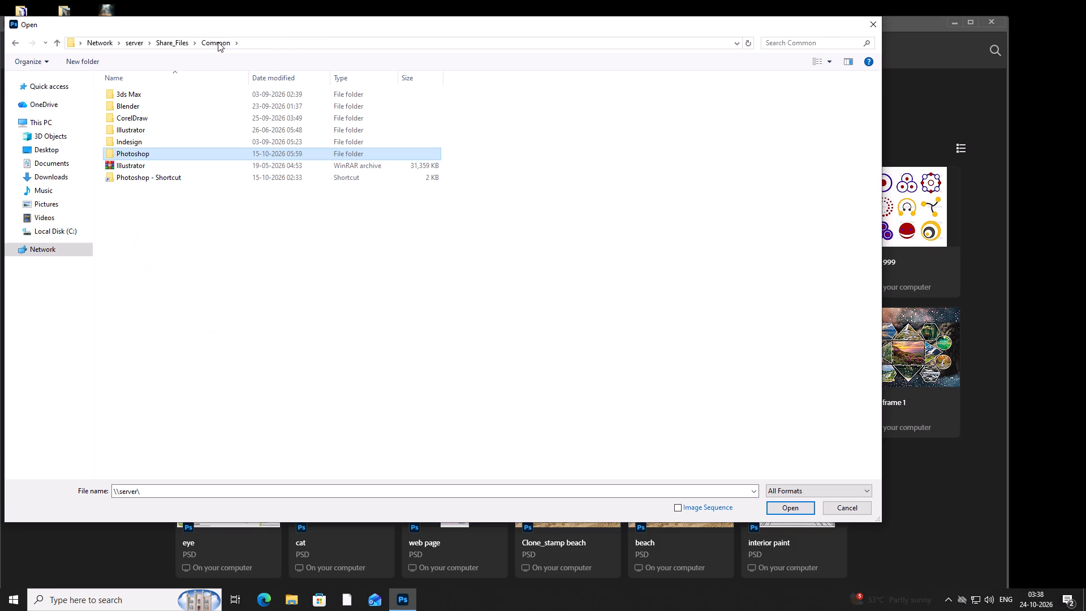
pyautogui.doubleClick(178, 173)
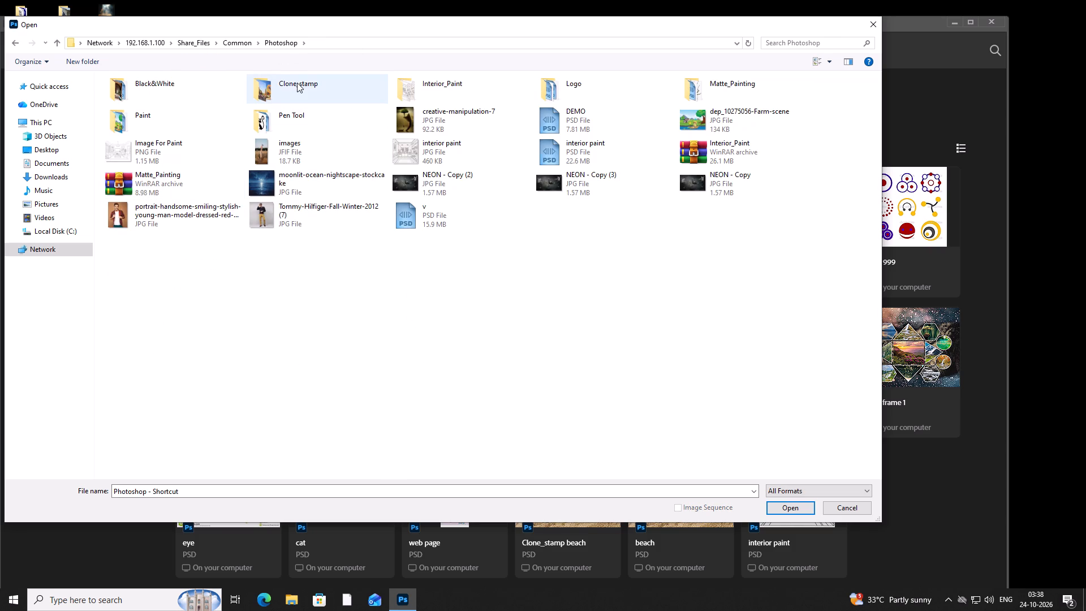
pyautogui.doubleClick(297, 83)
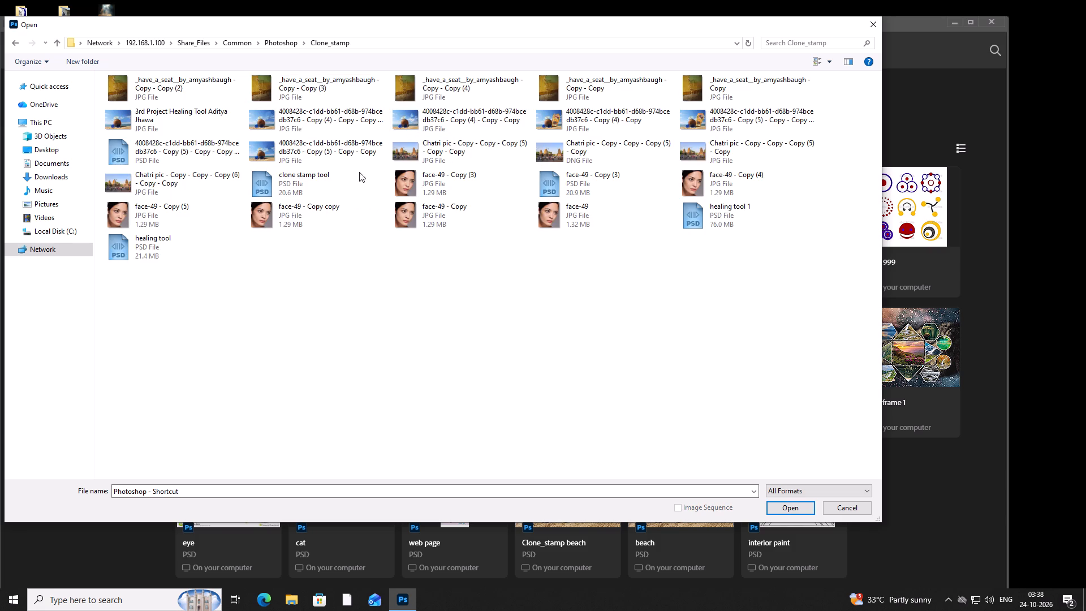
pyautogui.scroll(2, 578, 147)
pyautogui.scroll(-1, 578, 147)
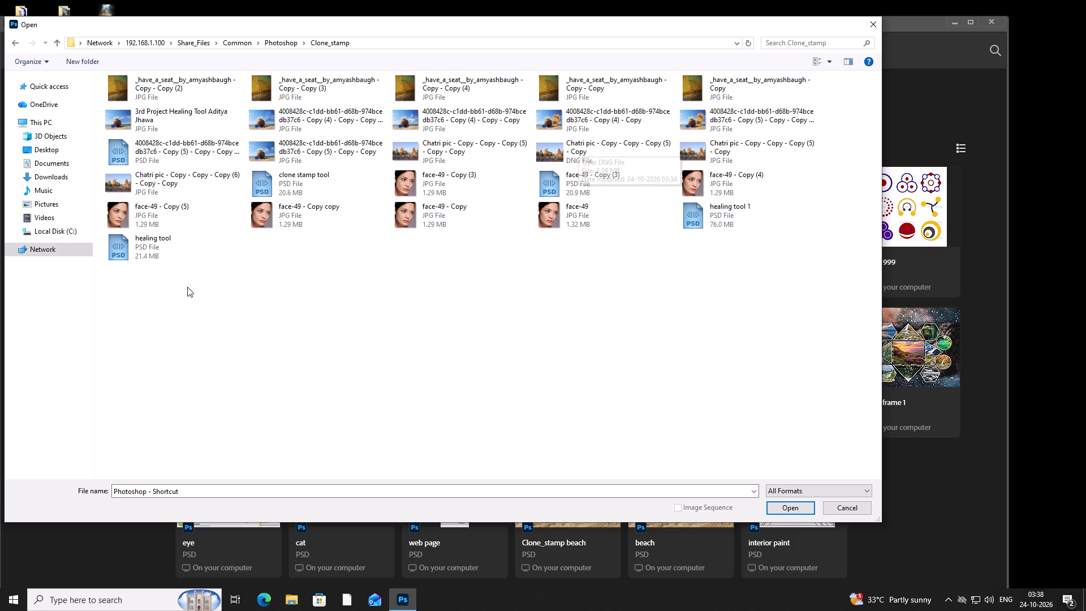
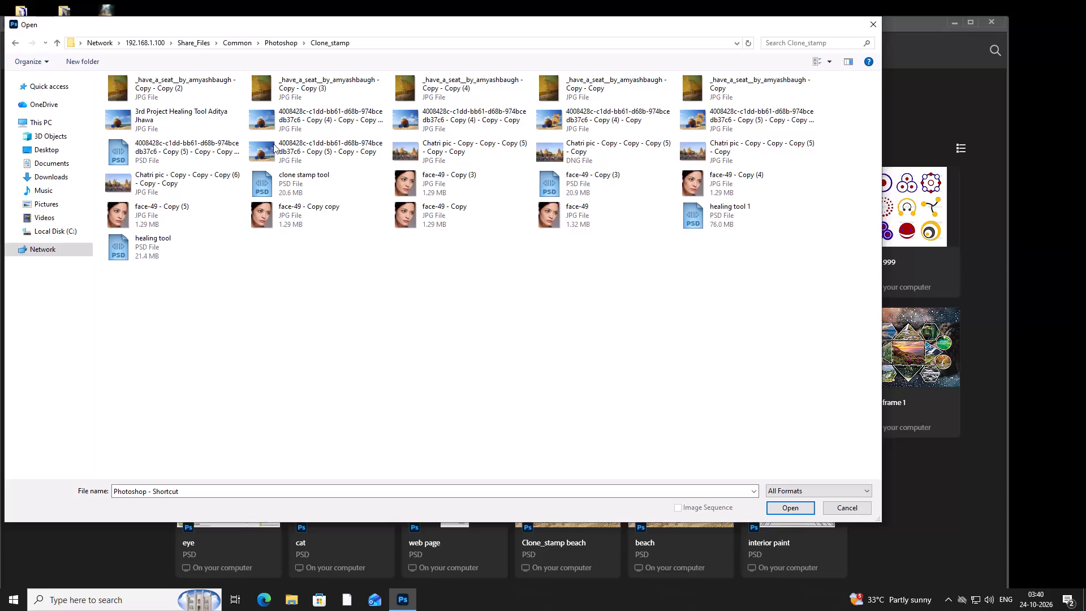
# Open the beach coconut JPG "4008428c-c1dd-bb61-d68b-974bcedb37c6 - Copy (4) - Copy - Copy - Copy" from the Clone_stamp folder.
pyautogui.click(275, 118)
pyautogui.click(274, 118)
pyautogui.click(268, 118)
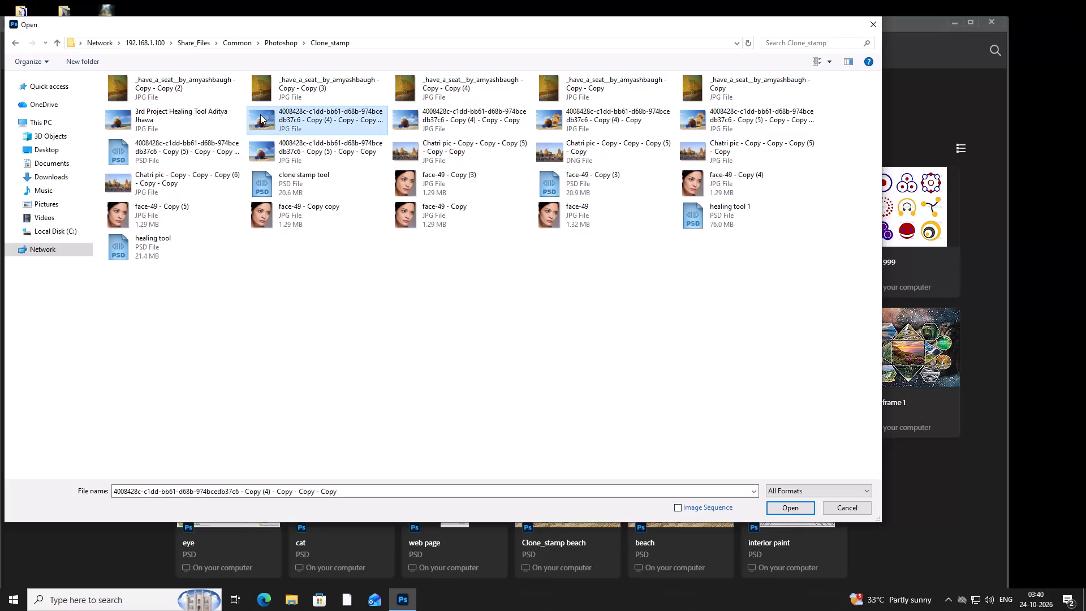
pyautogui.click(273, 122)
pyautogui.click(275, 115)
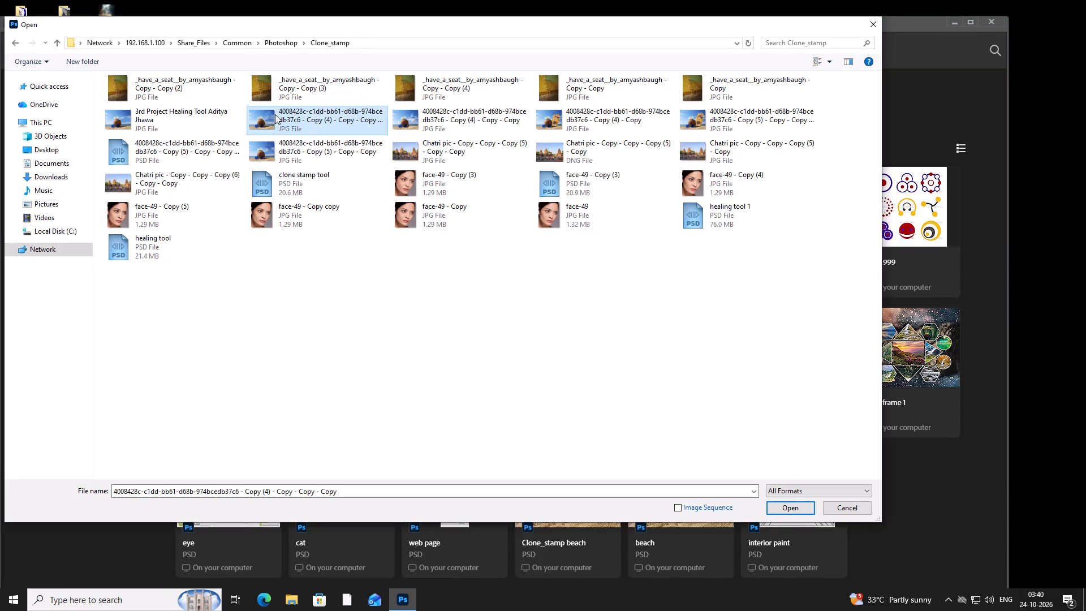
pyautogui.click(770, 514)
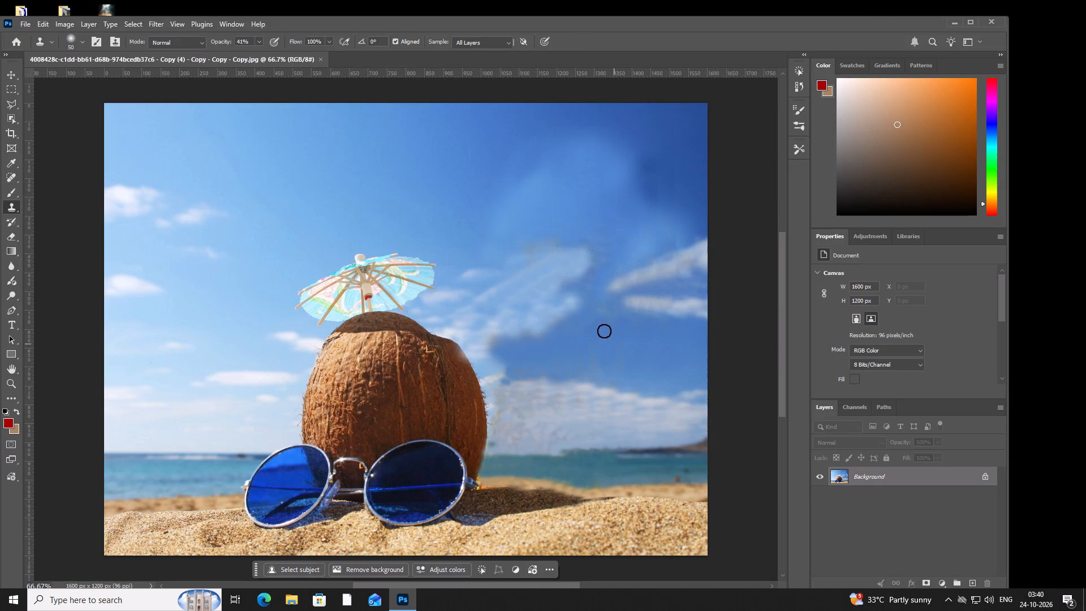
# Add a new empty layer above the Background of the beach photo.
pyautogui.click(974, 583)
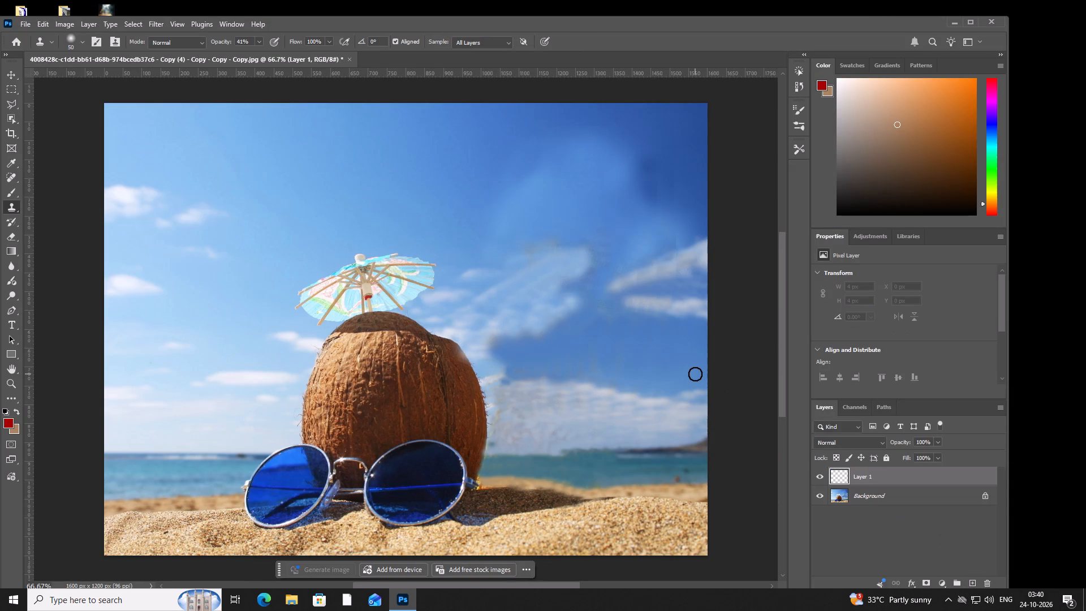
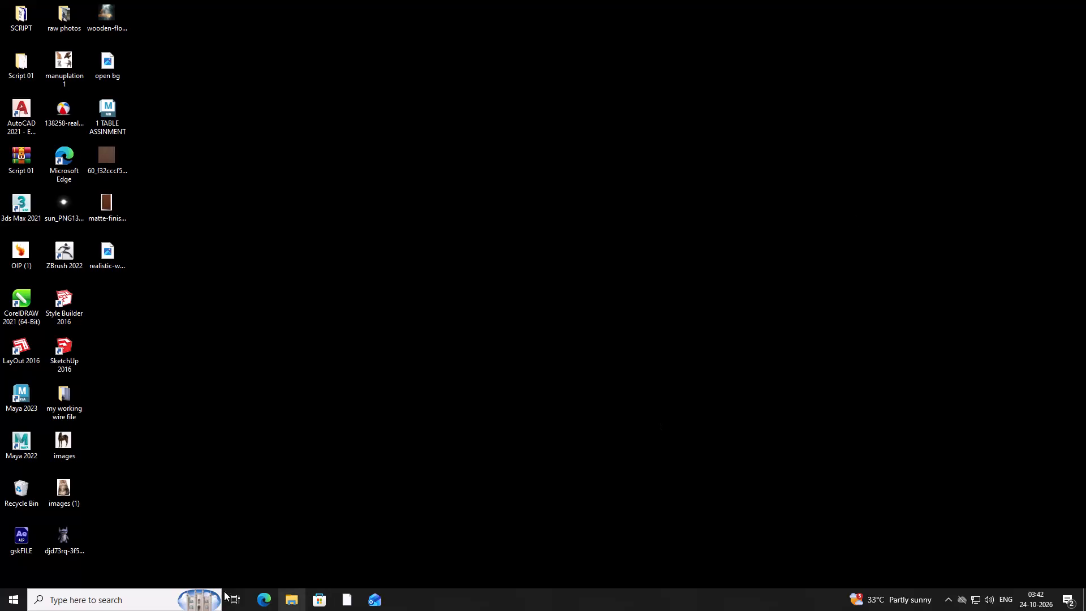
# Launch Adobe Photoshop 2026.
pyautogui.click(97, 604)
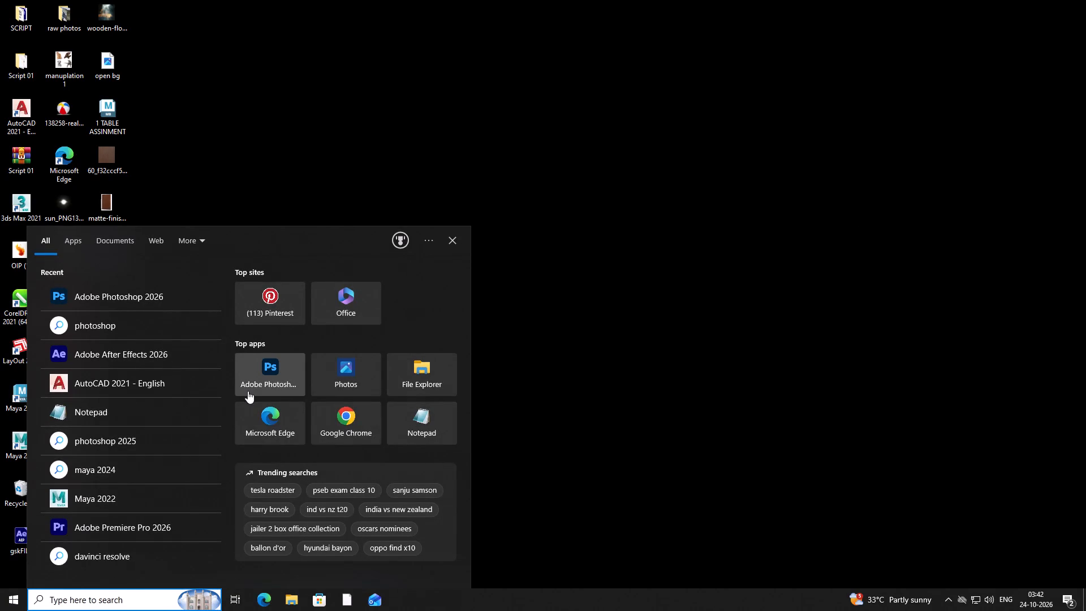
pyautogui.click(248, 391)
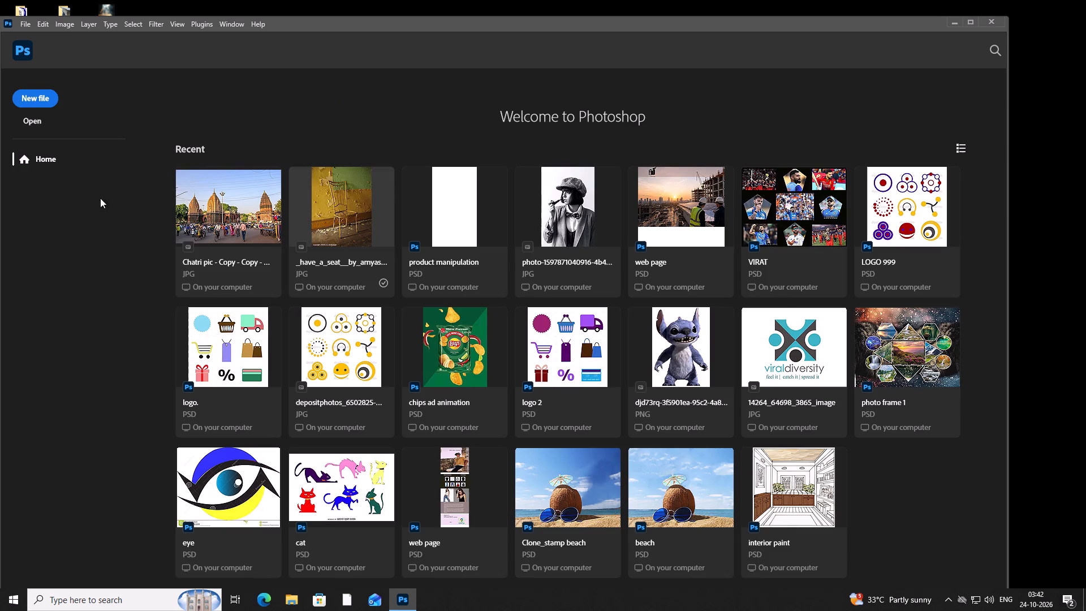
# Open the beach coconut JPG "4008428c-c1dd-bb61-d68b-974bcedb37c6 - Copy (5) - Copy - Copy" from the shared Clone_stamp folder.
pyautogui.click(35, 121)
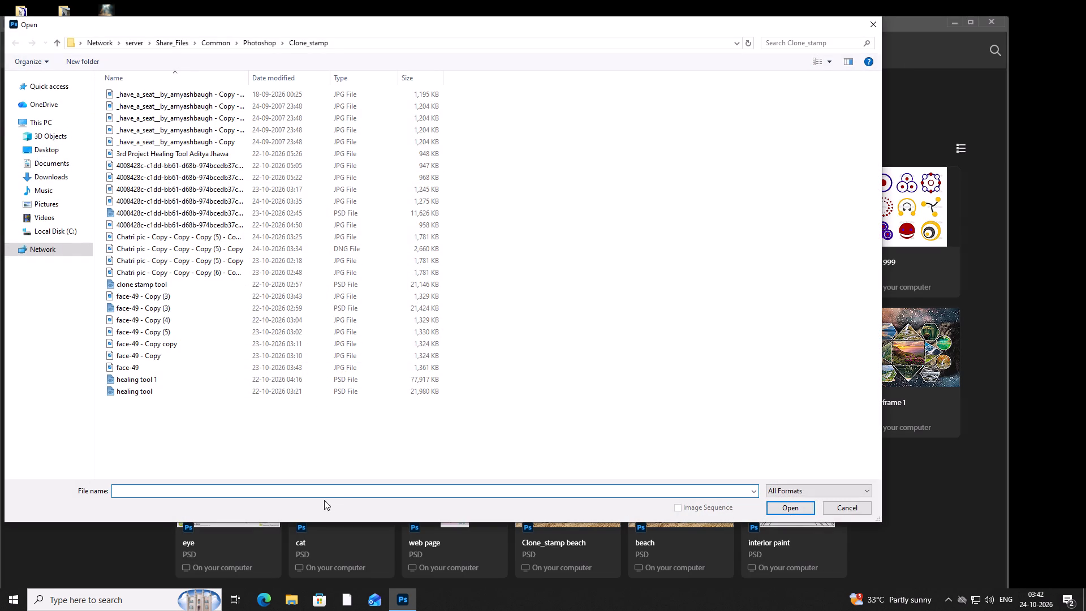
pyautogui.click(303, 42)
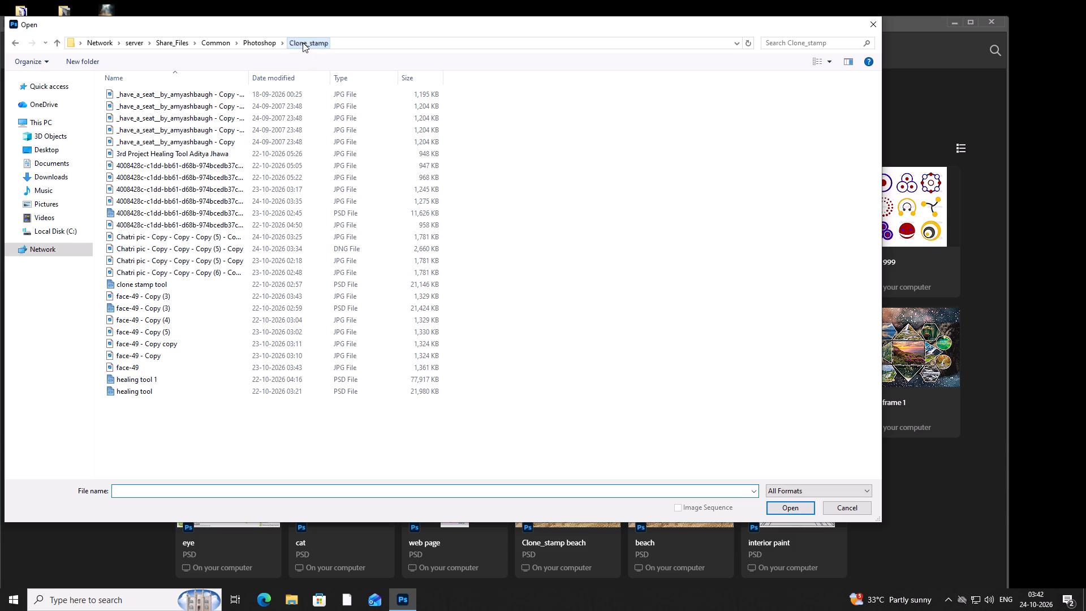
pyautogui.click(268, 42)
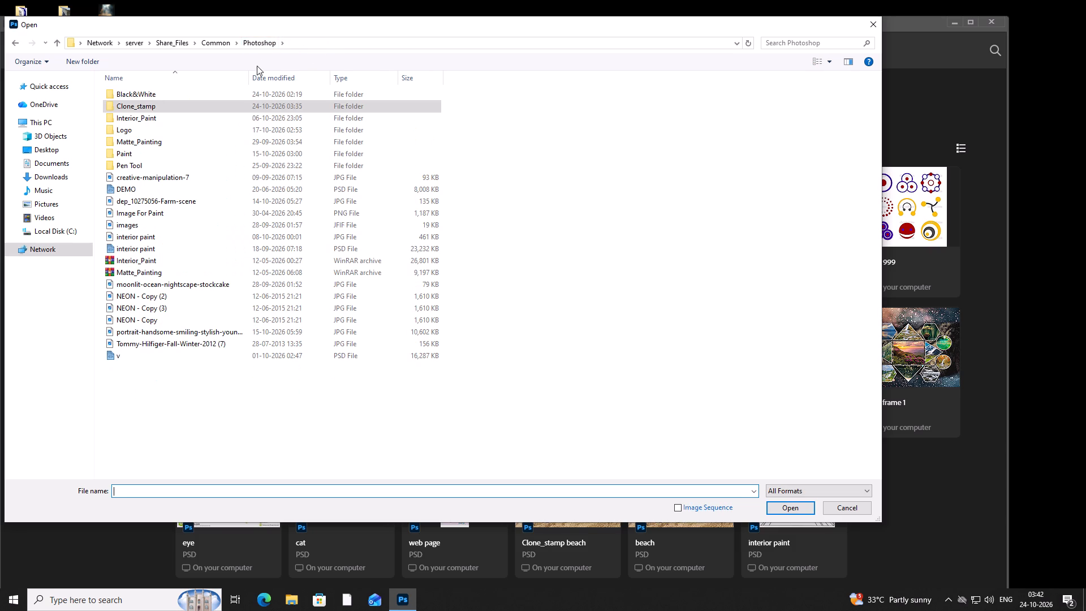
pyautogui.click(217, 46)
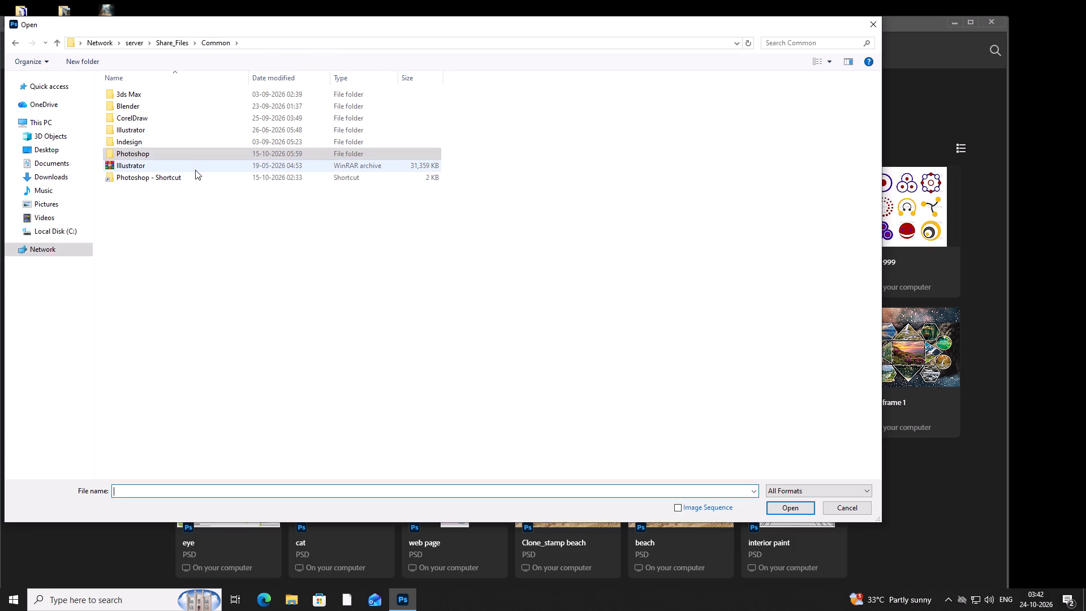
pyautogui.doubleClick(191, 173)
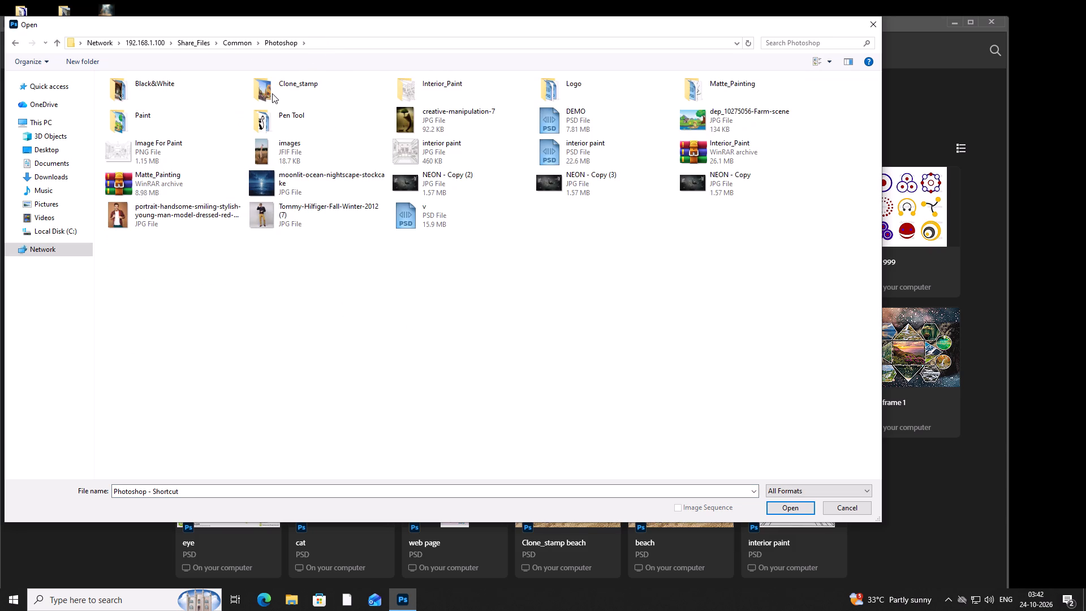
pyautogui.doubleClick(272, 93)
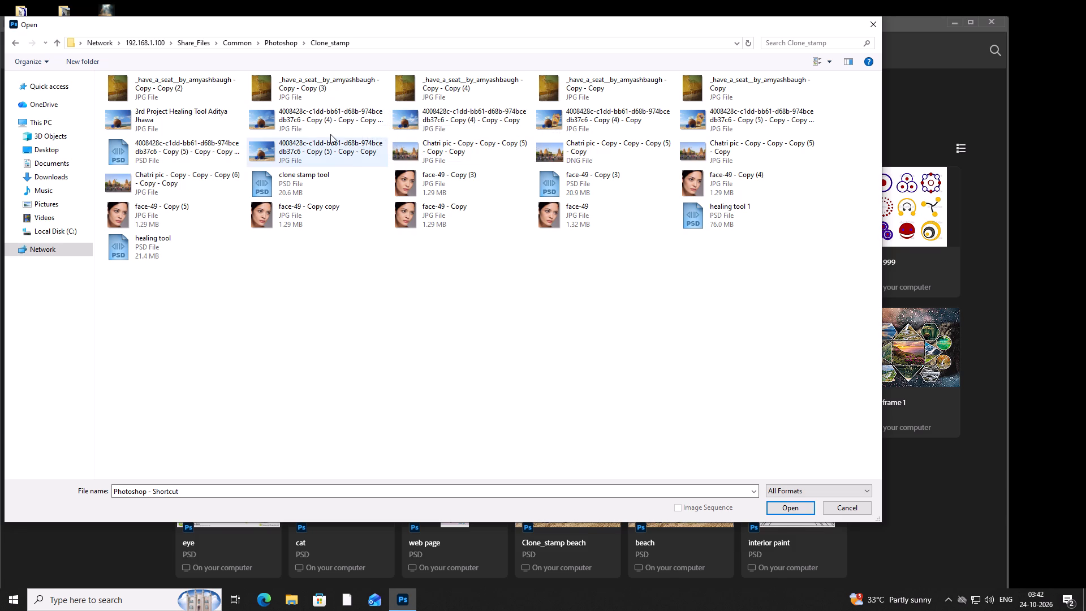
pyautogui.doubleClick(290, 148)
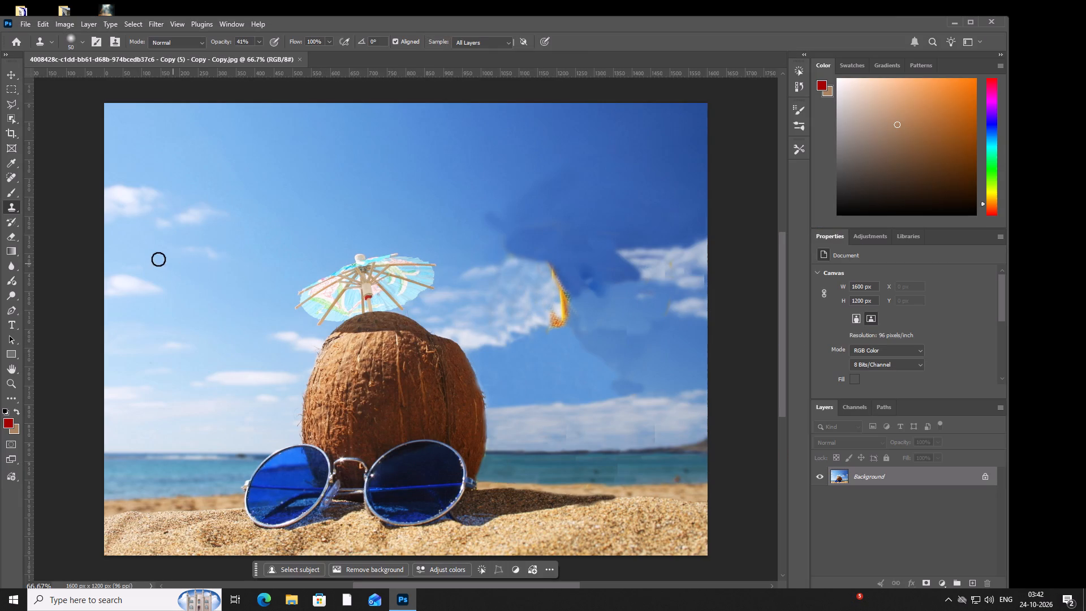
# Activate the Clone Stamp and add a new empty layer above the Background of the beach photo.
pyautogui.click(14, 206)
pyautogui.click(973, 579)
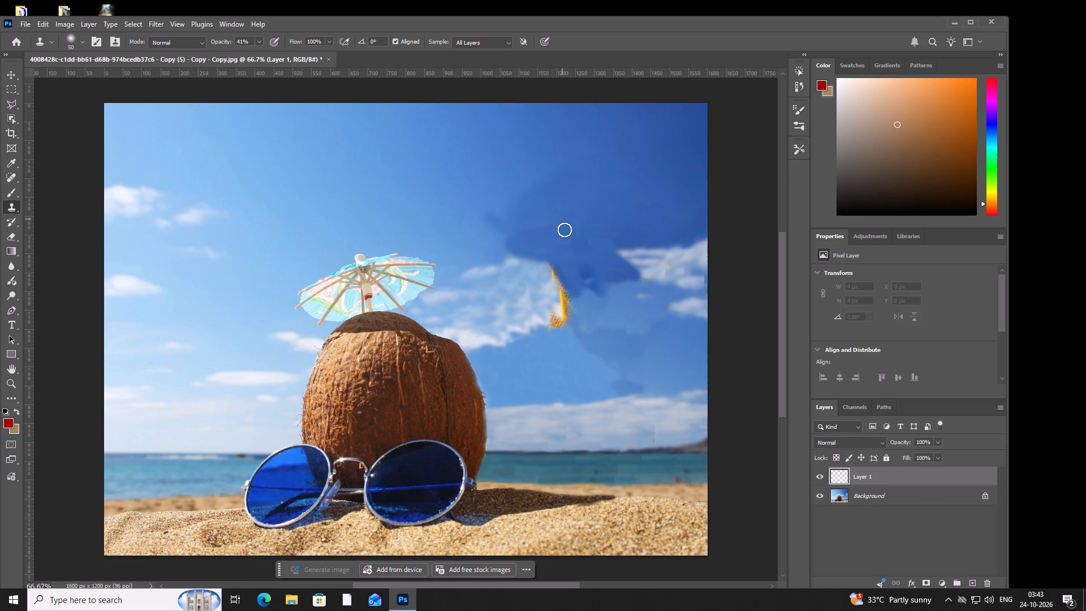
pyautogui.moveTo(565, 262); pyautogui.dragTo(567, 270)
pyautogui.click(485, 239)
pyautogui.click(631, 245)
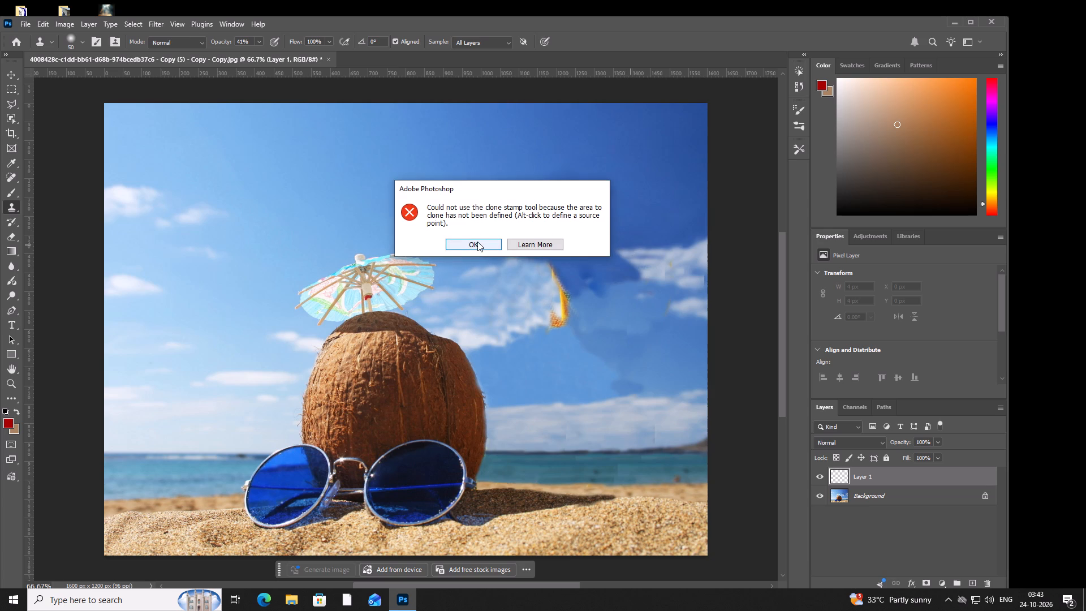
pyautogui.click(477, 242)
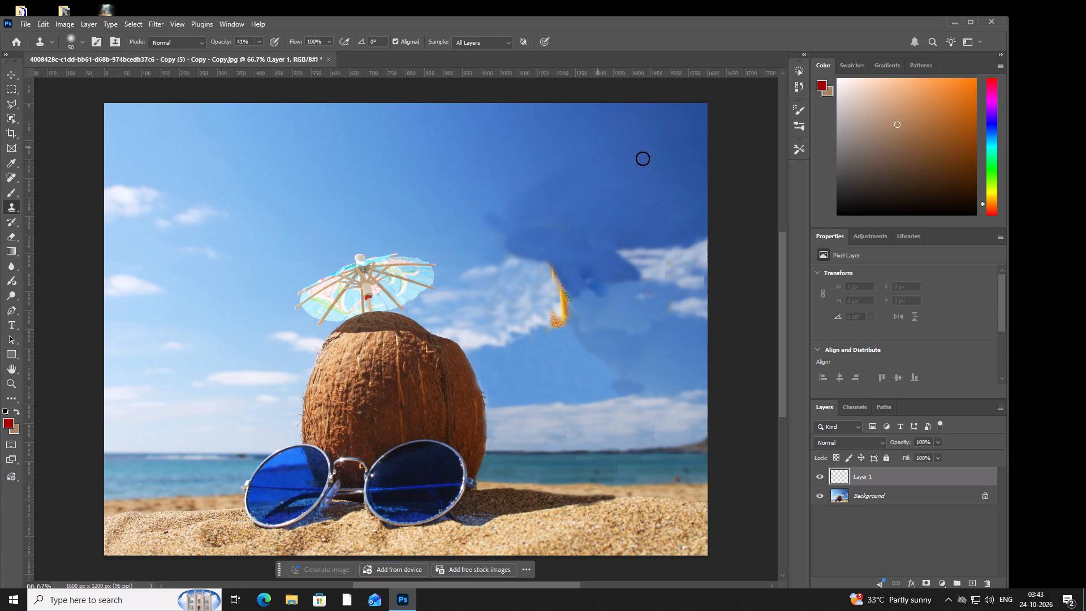
# Sample the clear blue sky near the photo's upper right and clone it over the smudged sky and cloud edge above the orange streak.
pyautogui.keyDown('alt'); pyautogui.click(669, 166); pyautogui.keyUp('alt')
pyautogui.moveTo(576, 218); pyautogui.dragTo(567, 233)
pyautogui.click(563, 236)
pyautogui.click(562, 226)
pyautogui.moveTo(545, 221); pyautogui.dragTo(533, 225)
pyautogui.moveTo(526, 227); pyautogui.dragTo(526, 232)
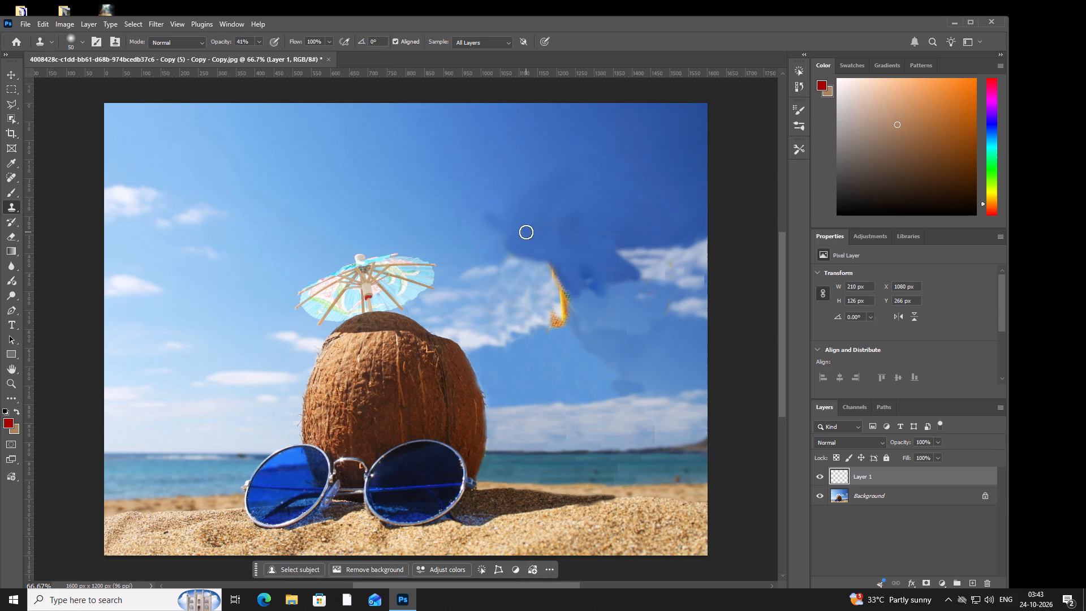
pyautogui.click(525, 236)
pyautogui.click(518, 246)
pyautogui.click(505, 252)
pyautogui.click(551, 261)
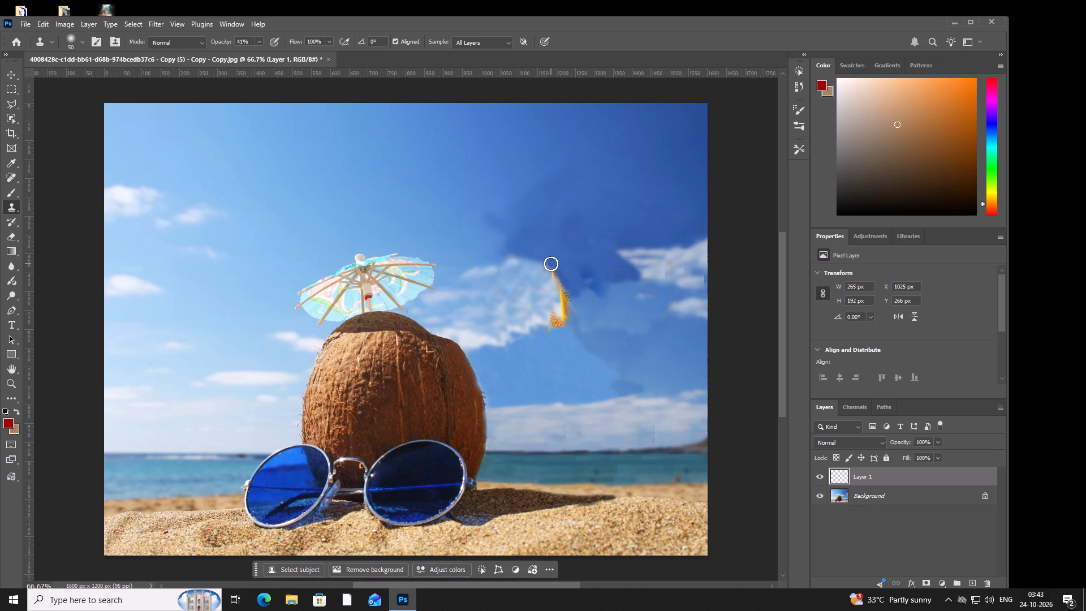
pyautogui.moveTo(551, 264); pyautogui.dragTo(553, 269)
pyautogui.click(554, 273)
pyautogui.click(551, 269)
# Clone sky over the dark blue smudge above the orange streak and across towards the tip of the right-hand cloud.
pyautogui.click(573, 226)
pyautogui.click(568, 220)
pyautogui.scroll(2, 559, 220)
pyautogui.moveTo(559, 220); pyautogui.dragTo(570, 222)
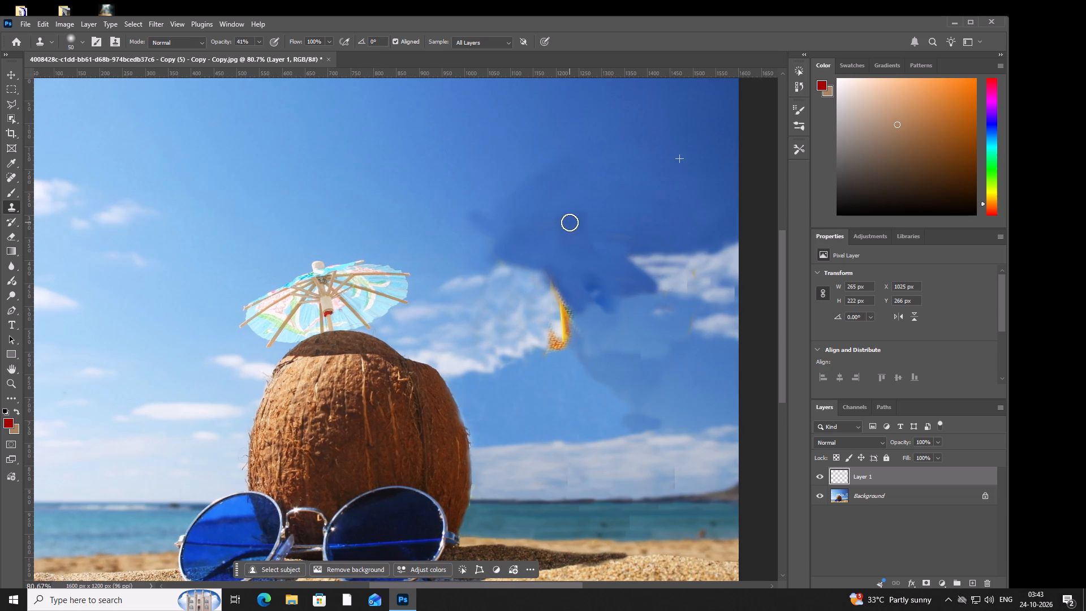
pyautogui.moveTo(570, 222); pyautogui.dragTo(574, 222)
pyautogui.click(576, 222)
pyautogui.moveTo(576, 222); pyautogui.dragTo(582, 222)
pyautogui.moveTo(611, 241); pyautogui.dragTo(631, 256)
pyautogui.click(624, 250)
pyautogui.tripleClick(624, 244)
pyautogui.moveTo(627, 244); pyautogui.dragTo(614, 245)
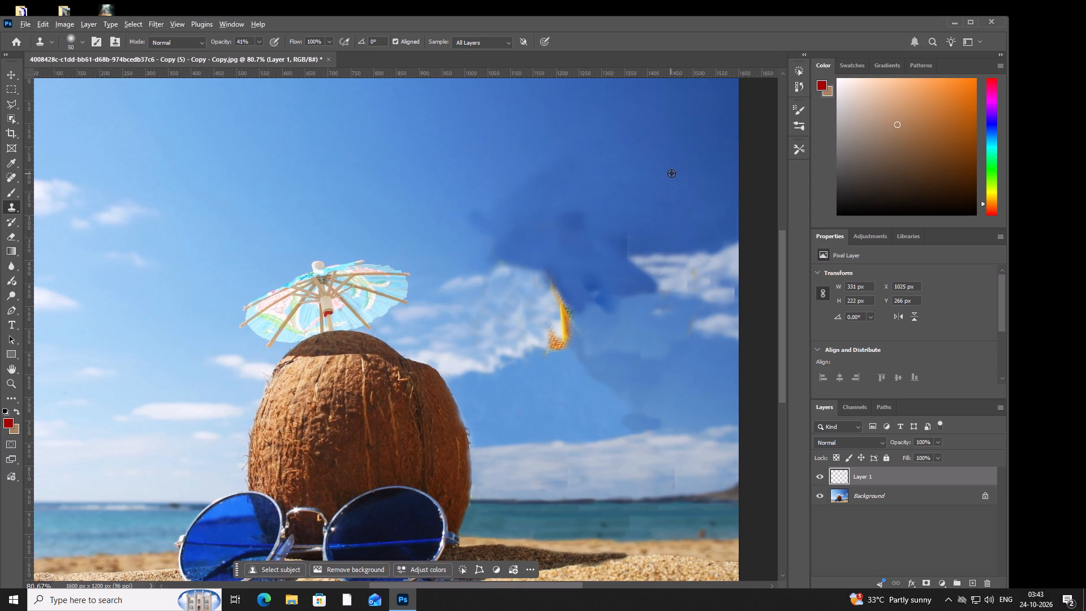
# Resample the clear sky above the right-hand cloud and clone it over the cloud's ragged inner edge and the smudge below it.
pyautogui.keyDown('alt'); pyautogui.click(671, 173); pyautogui.keyUp('alt')
pyautogui.click(629, 252)
pyautogui.doubleClick(632, 251)
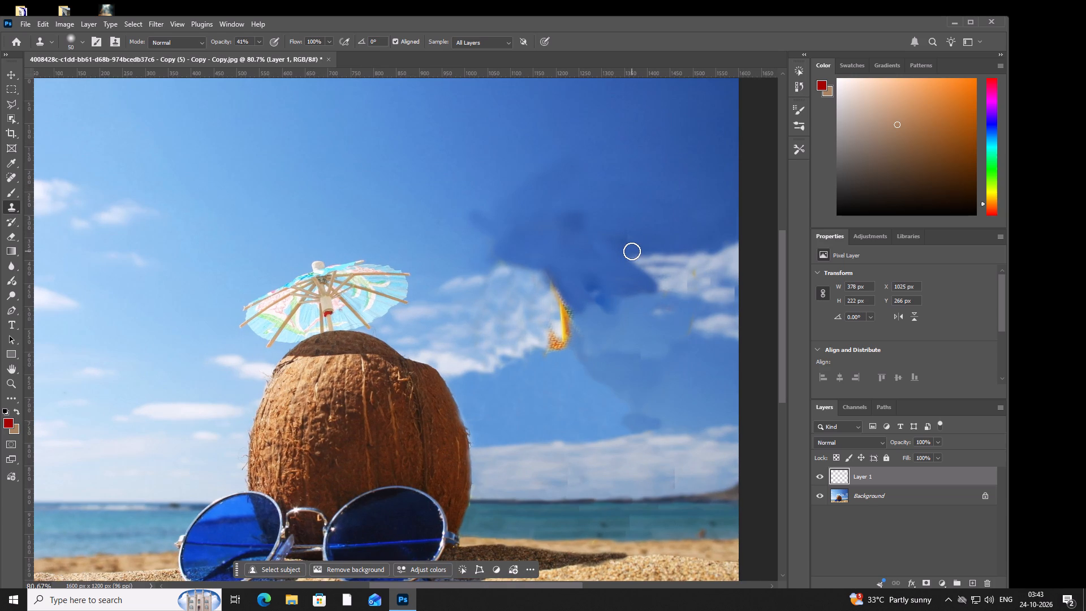
pyautogui.click(635, 257)
pyautogui.click(631, 244)
pyautogui.moveTo(627, 234); pyautogui.dragTo(631, 248)
pyautogui.click(632, 252)
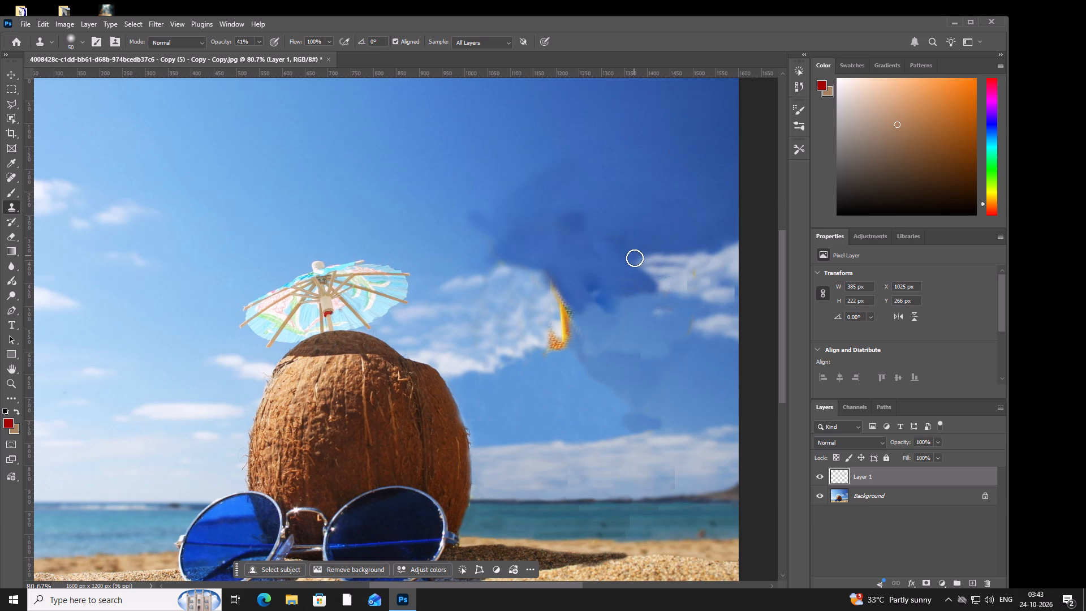
pyautogui.click(635, 258)
pyautogui.click(637, 279)
pyautogui.doubleClick(648, 286)
pyautogui.moveTo(639, 292); pyautogui.dragTo(635, 298)
pyautogui.click(632, 299)
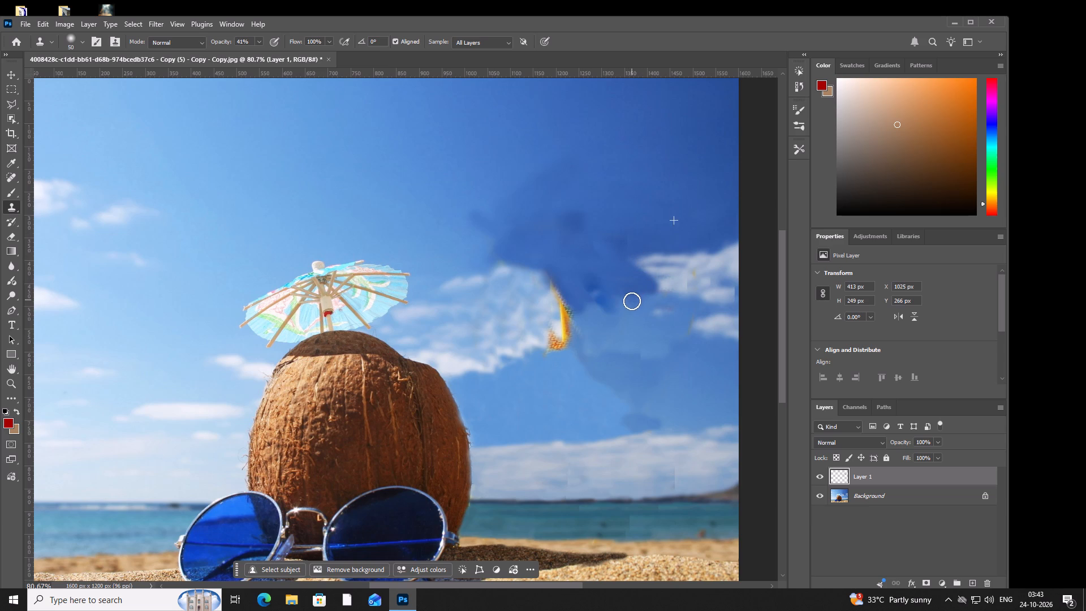
# Clone sky along the lower edge of the dark blue smudge and over the upper part of the orange streak.
pyautogui.click(624, 302)
pyautogui.click(611, 298)
pyautogui.moveTo(605, 295); pyautogui.dragTo(594, 295)
pyautogui.click(589, 293)
pyautogui.click(572, 313)
pyautogui.click(568, 313)
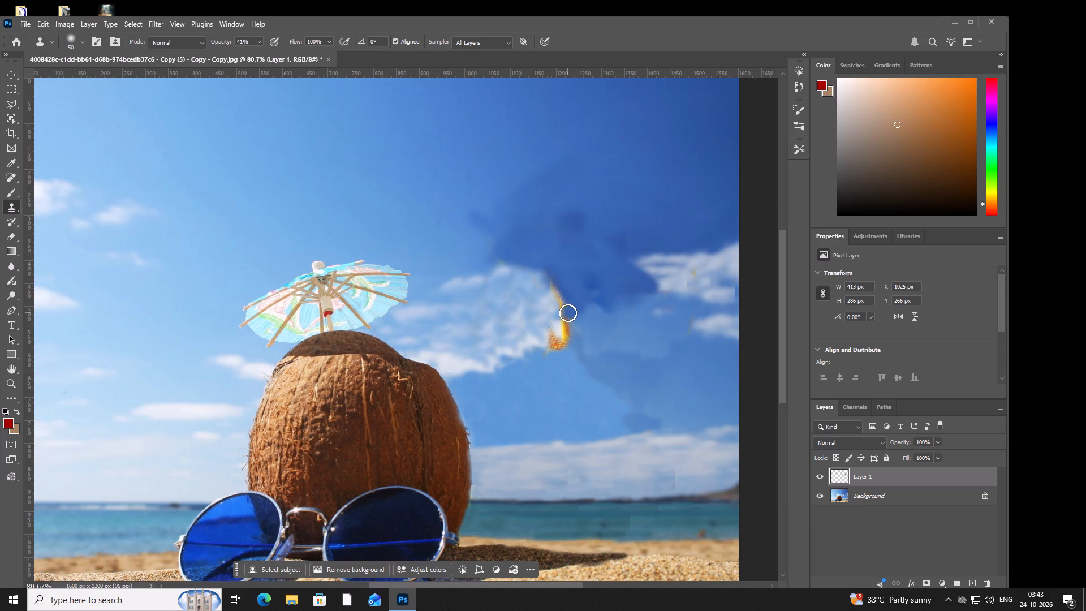
pyautogui.click(564, 303)
pyautogui.moveTo(564, 303); pyautogui.dragTo(554, 292)
pyautogui.click(551, 289)
pyautogui.moveTo(551, 289); pyautogui.dragTo(562, 305)
pyautogui.click(562, 305)
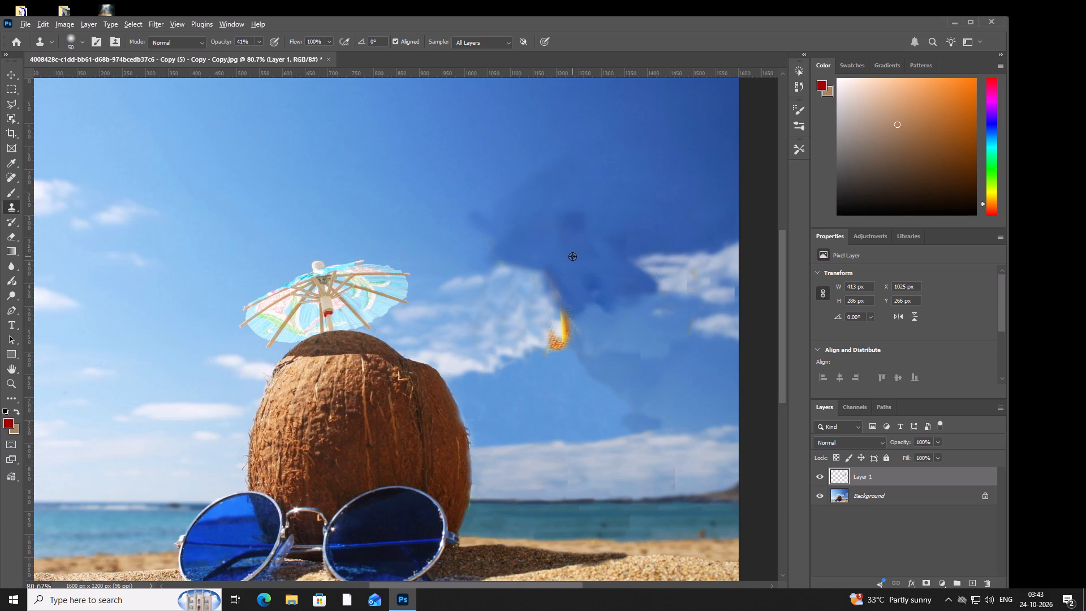
# Sample the blue sky just above the orange streak and clone it down over the rest of the streak.
pyautogui.keyDown('alt'); pyautogui.click(572, 256); pyautogui.keyUp('alt')
pyautogui.click(567, 287)
pyautogui.click(554, 282)
pyautogui.moveTo(557, 288); pyautogui.dragTo(563, 291)
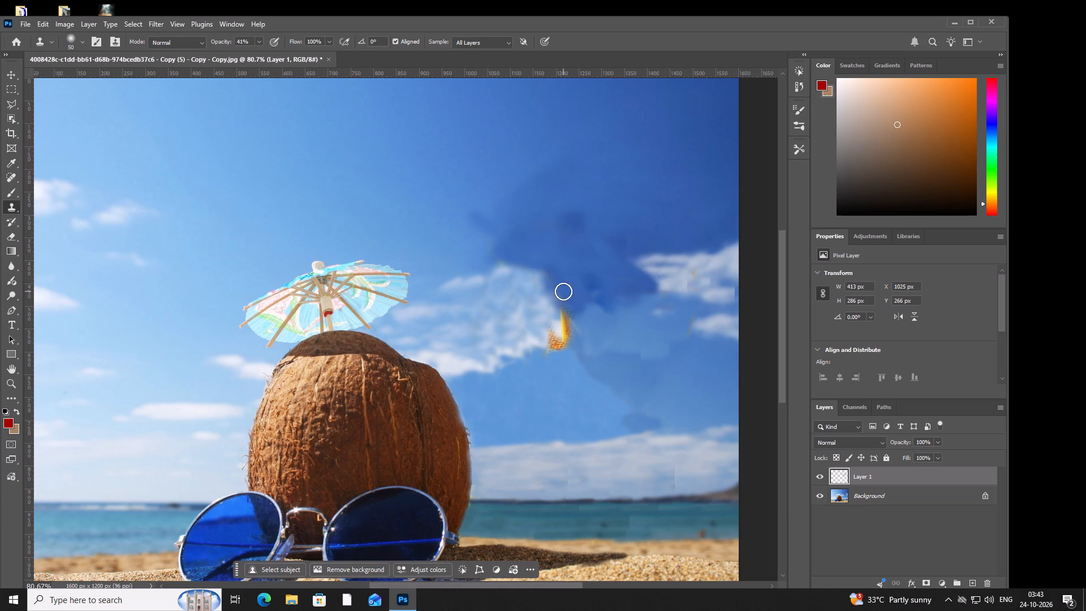
pyautogui.moveTo(563, 294); pyautogui.dragTo(562, 302)
pyautogui.click(559, 312)
pyautogui.moveTo(559, 313); pyautogui.dragTo(564, 320)
pyautogui.click(564, 320)
pyautogui.click(563, 317)
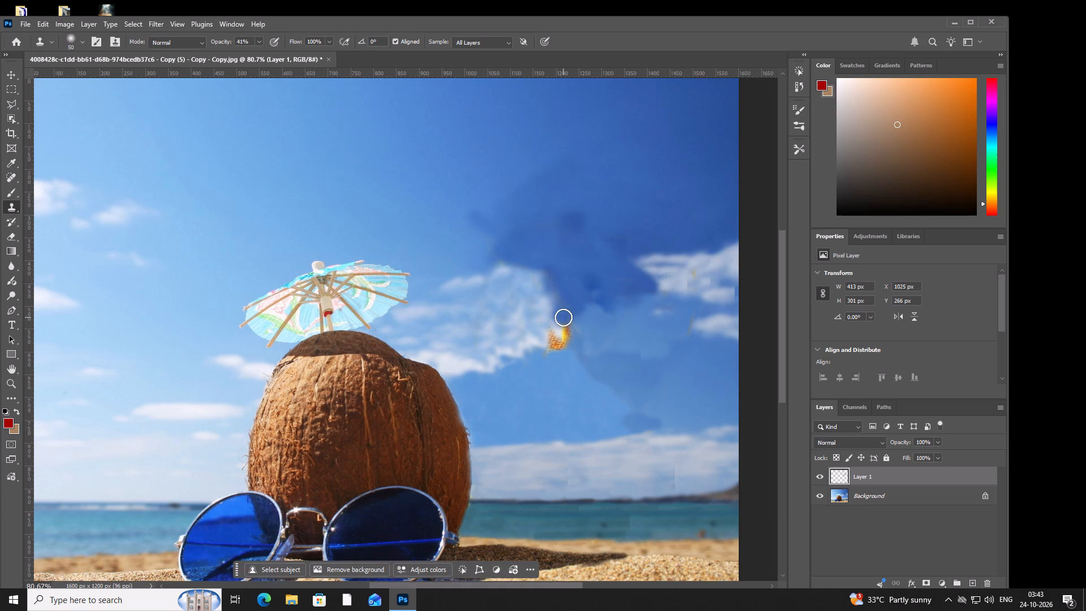
pyautogui.click(568, 326)
pyautogui.doubleClick(565, 331)
pyautogui.click(557, 363)
pyautogui.click(555, 343)
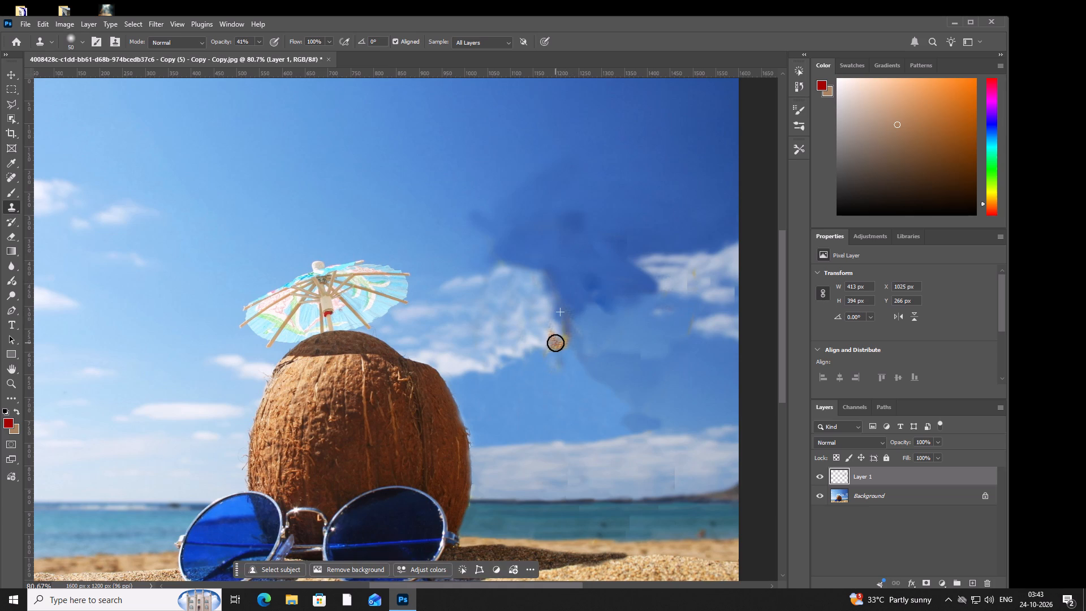
pyautogui.doubleClick(559, 342)
# Sample the lighter sky below the orange remnant and clone it over the remnant's lower edge and the adjacent darker sky patch.
pyautogui.keyDown('alt'); pyautogui.moveTo(589, 400); pyautogui.dragTo(578, 377); pyautogui.keyUp('alt')
pyautogui.click(564, 363)
pyautogui.moveTo(561, 360); pyautogui.dragTo(554, 357)
pyautogui.doubleClick(553, 355)
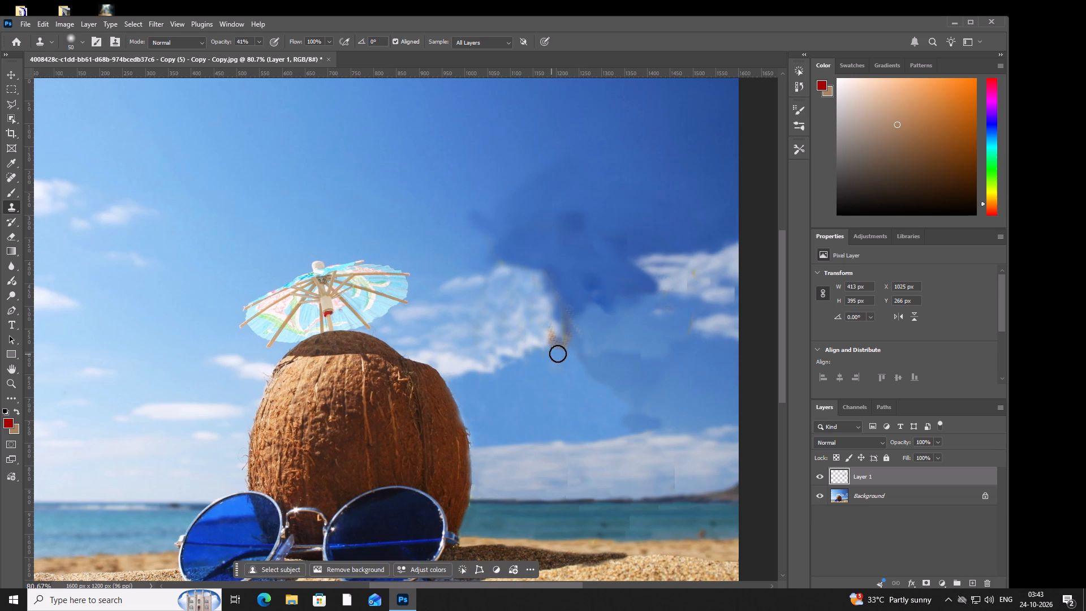
pyautogui.click(562, 354)
pyautogui.click(580, 364)
pyautogui.moveTo(581, 366); pyautogui.dragTo(576, 354)
pyautogui.moveTo(576, 352); pyautogui.dragTo(580, 362)
pyautogui.moveTo(580, 362); pyautogui.dragTo(592, 365)
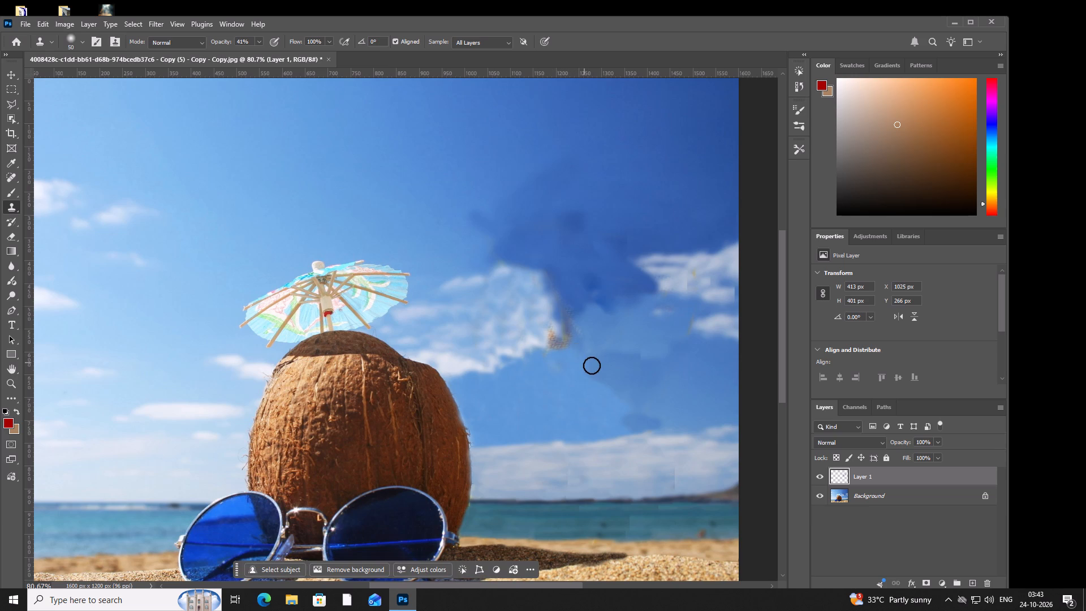
pyautogui.moveTo(592, 365); pyautogui.dragTo(595, 367)
pyautogui.click(596, 367)
pyautogui.click(594, 372)
# Clone light blue sky over the remaining orange specks at the cloud's edge until they are covered.
pyautogui.moveTo(584, 364); pyautogui.dragTo(578, 356)
pyautogui.moveTo(576, 354); pyautogui.dragTo(572, 345)
pyautogui.moveTo(570, 343); pyautogui.dragTo(570, 335)
pyautogui.click(563, 327)
pyautogui.moveTo(563, 326); pyautogui.dragTo(570, 328)
pyautogui.doubleClick(574, 334)
pyautogui.click(574, 337)
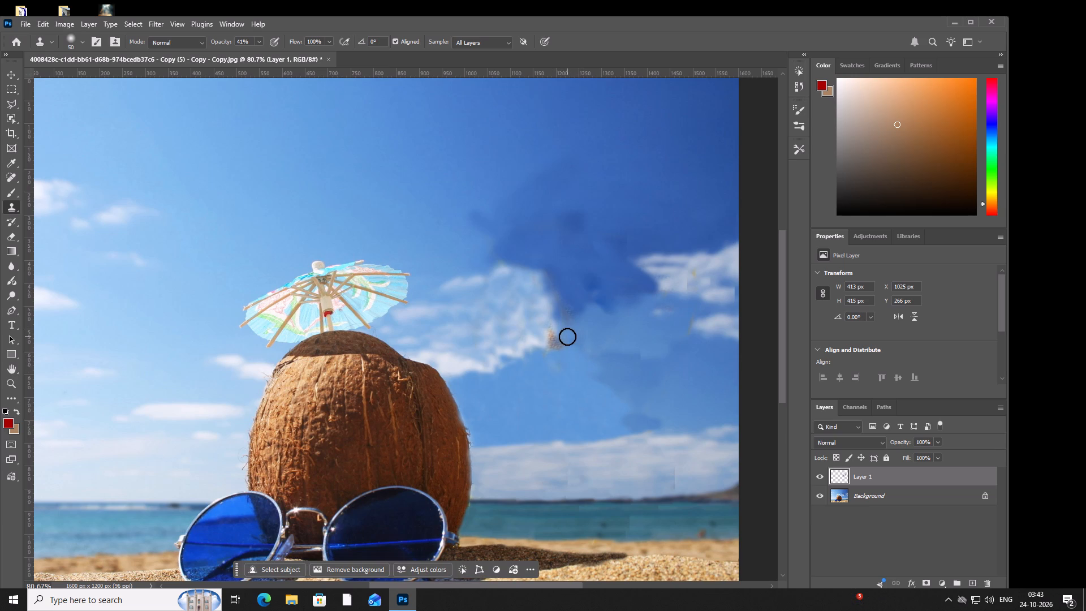
pyautogui.click(566, 337)
pyautogui.click(565, 342)
pyautogui.click(564, 348)
pyautogui.click(556, 348)
pyautogui.doubleClick(553, 342)
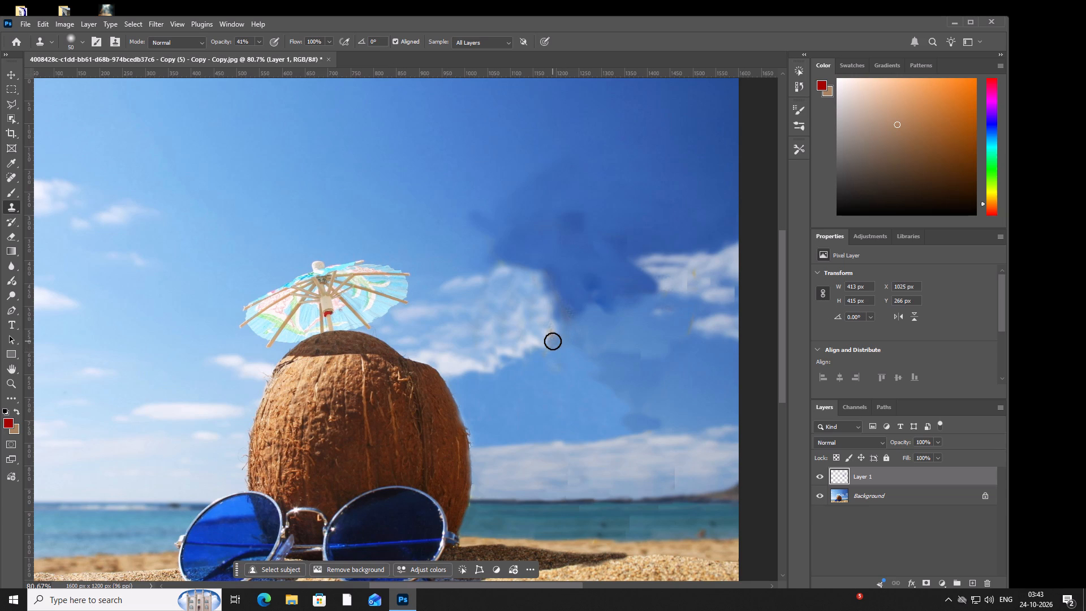
pyautogui.click(551, 339)
pyautogui.click(554, 333)
pyautogui.moveTo(559, 332); pyautogui.dragTo(570, 345)
pyautogui.click(566, 351)
pyautogui.click(561, 359)
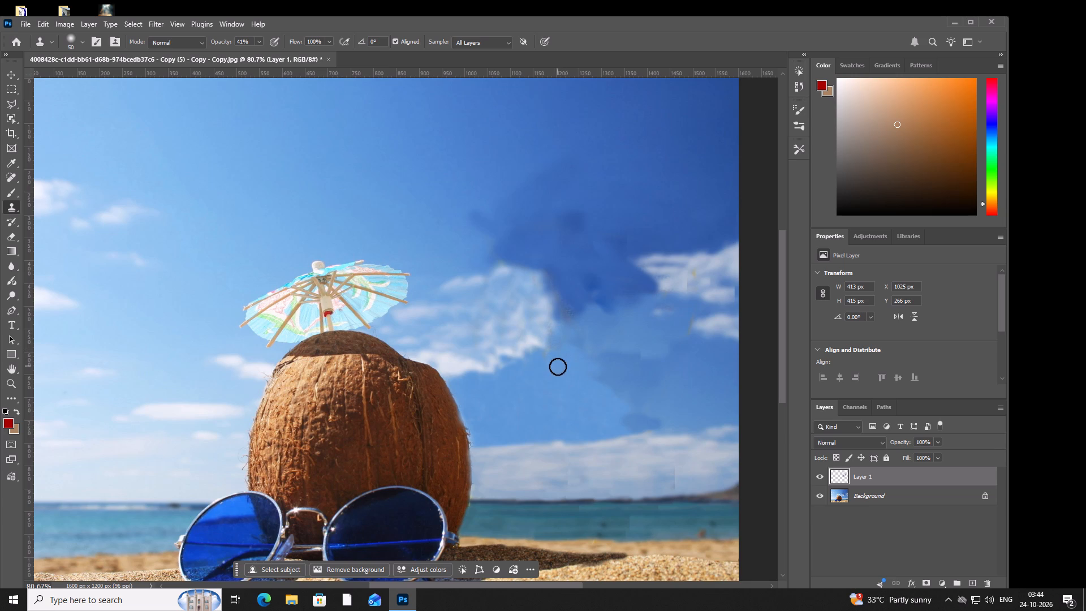
# Clone clear blue sky along the lower edge of the white cloud beside the coconut to clean up its outline.
pyautogui.click(558, 368)
pyautogui.moveTo(556, 367); pyautogui.dragTo(548, 351)
pyautogui.doubleClick(545, 346)
pyautogui.click(519, 361)
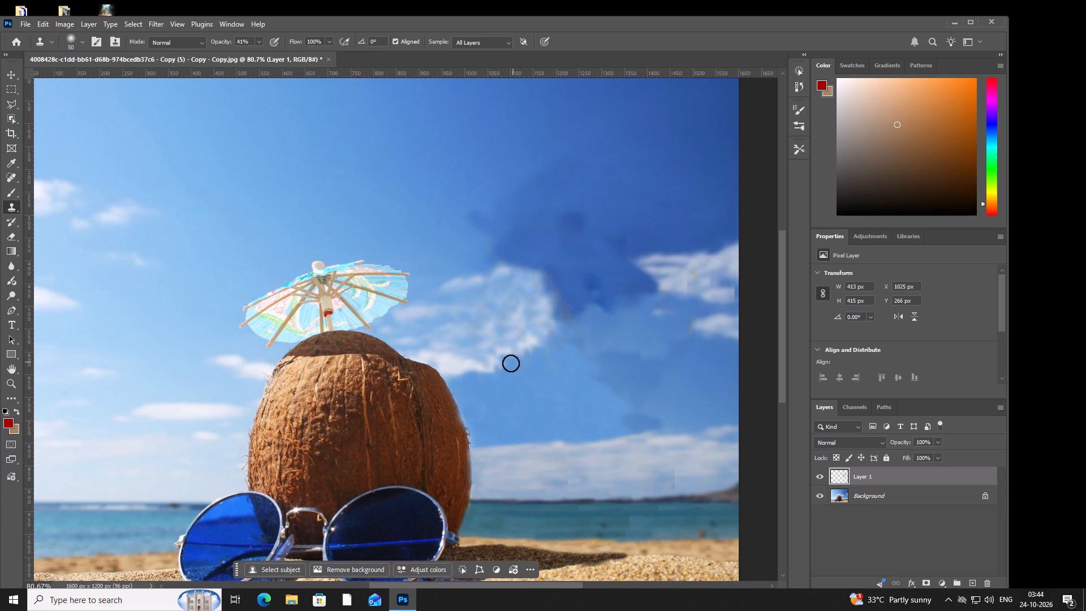
pyautogui.click(511, 363)
pyautogui.click(520, 356)
pyautogui.click(525, 353)
pyautogui.moveTo(534, 349); pyautogui.dragTo(525, 348)
pyautogui.moveTo(512, 354); pyautogui.dragTo(509, 359)
pyautogui.click(503, 362)
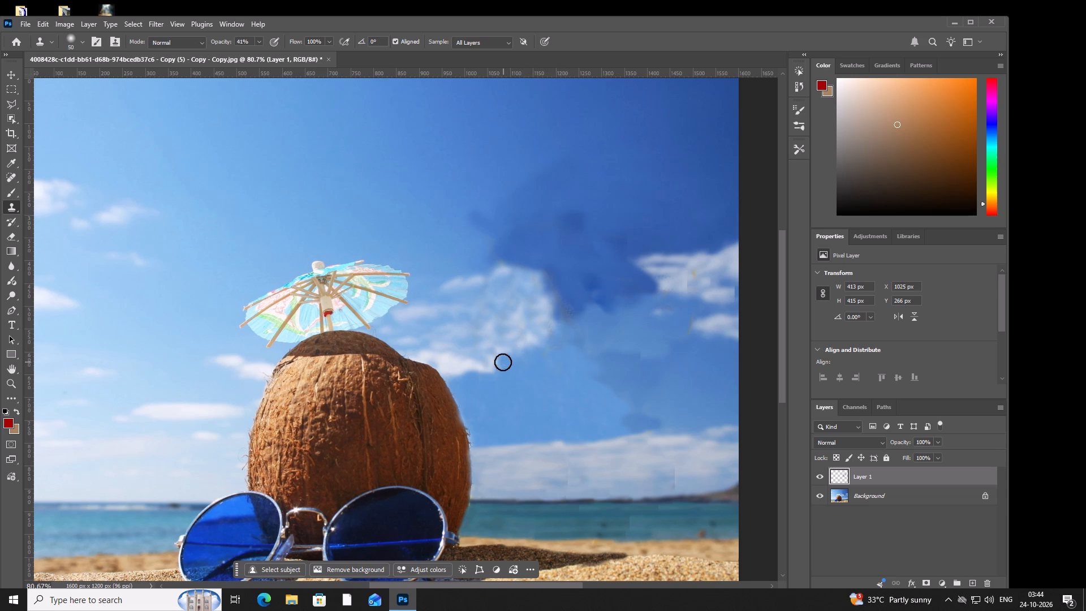
pyautogui.moveTo(503, 362); pyautogui.dragTo(493, 366)
pyautogui.doubleClick(490, 367)
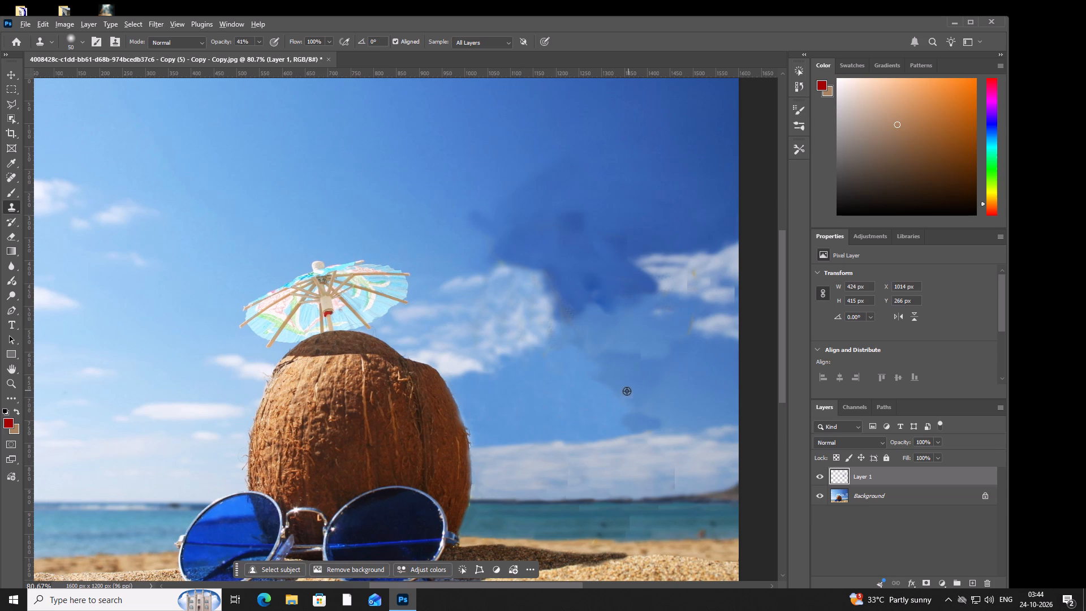
# Sample the light blue sky below the white cloud and clone it over the dark smudge just above the low cloud bank.
pyautogui.keyDown('alt'); pyautogui.click(562, 400); pyautogui.keyUp('alt')
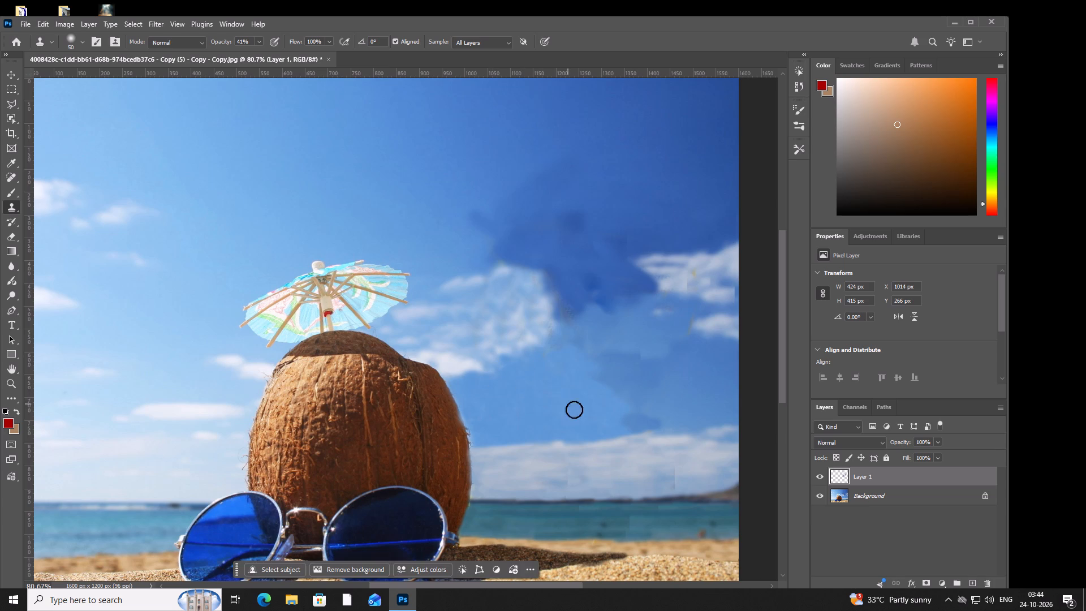
pyautogui.click(630, 408)
pyautogui.click(649, 406)
pyautogui.click(620, 406)
pyautogui.doubleClick(618, 408)
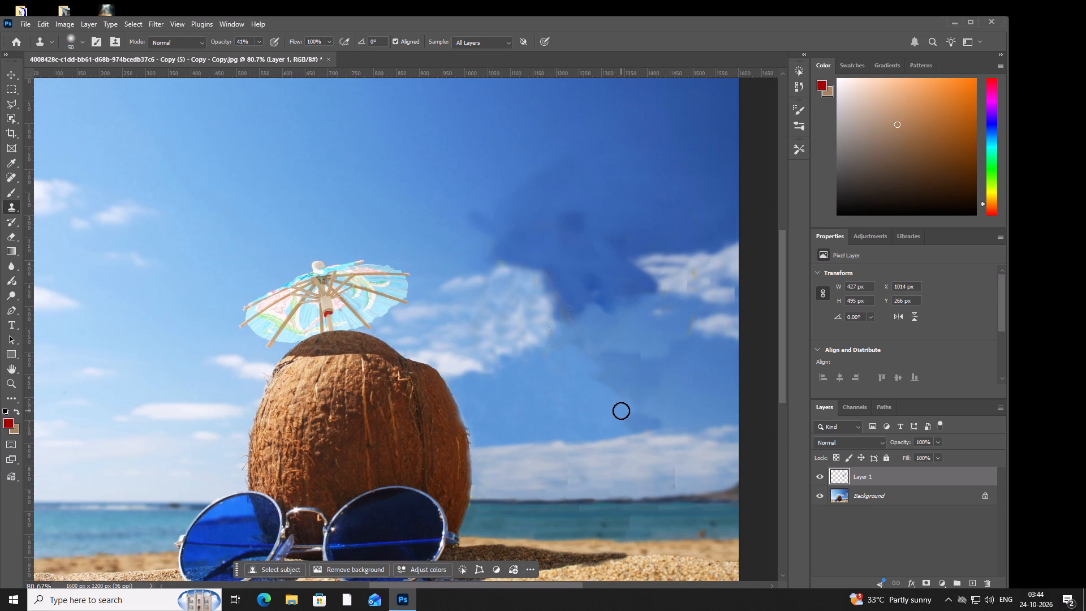
pyautogui.click(636, 427)
pyautogui.moveTo(637, 425); pyautogui.dragTo(651, 421)
pyautogui.click(651, 421)
pyautogui.moveTo(648, 415); pyautogui.dragTo(633, 412)
pyautogui.click(618, 408)
# Clone light sky upward from the smudge over the lower part of the darker blue patch above it.
pyautogui.click(641, 410)
pyautogui.click(645, 410)
pyautogui.click(626, 390)
pyautogui.click(620, 388)
pyautogui.doubleClick(632, 401)
pyautogui.moveTo(639, 400); pyautogui.dragTo(644, 398)
pyautogui.moveTo(648, 396); pyautogui.dragTo(649, 386)
pyautogui.moveTo(649, 386); pyautogui.dragTo(640, 379)
pyautogui.click(622, 375)
pyautogui.click(611, 375)
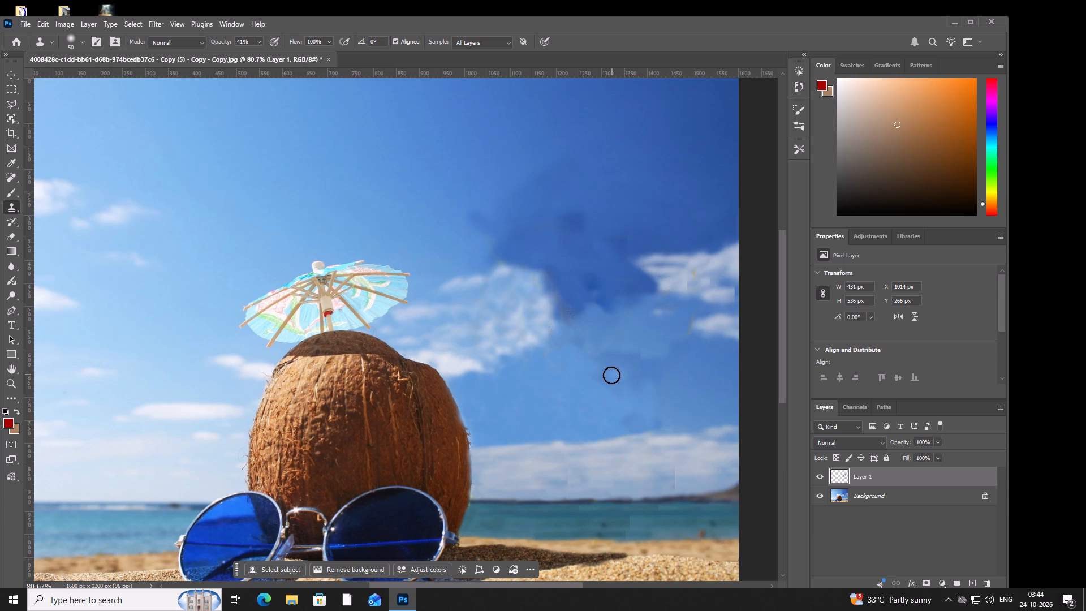
# Blend the coconut-side edge of the darker blue patch into the surrounding light sky with repeated clone strokes.
pyautogui.moveTo(619, 394); pyautogui.dragTo(627, 395)
pyautogui.moveTo(625, 395); pyautogui.dragTo(608, 384)
pyautogui.doubleClick(599, 380)
pyautogui.moveTo(600, 378); pyautogui.dragTo(608, 380)
pyautogui.click(608, 380)
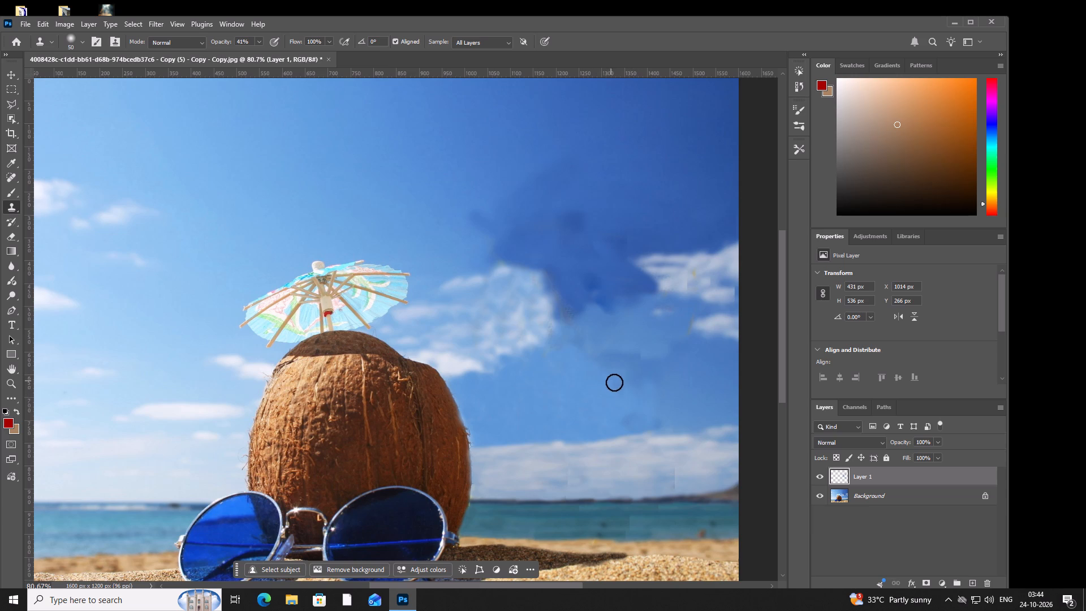
pyautogui.doubleClick(636, 391)
pyautogui.moveTo(631, 388); pyautogui.dragTo(620, 388)
pyautogui.click(609, 386)
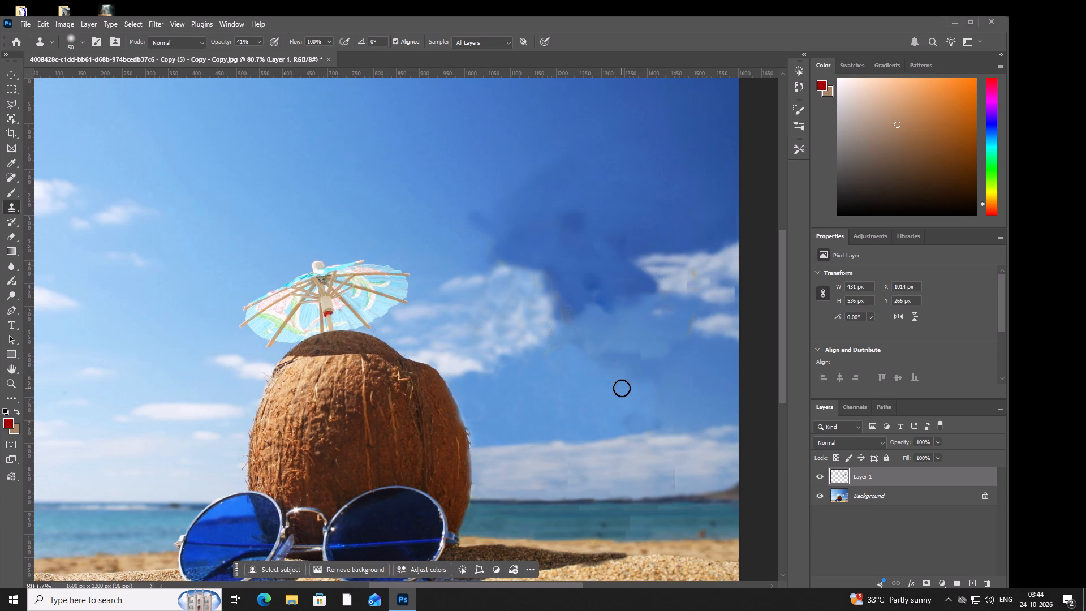
pyautogui.keyDown('alt'); pyautogui.click(596, 395); pyautogui.keyUp('alt')
pyautogui.click(616, 393)
pyautogui.moveTo(621, 391); pyautogui.dragTo(626, 390)
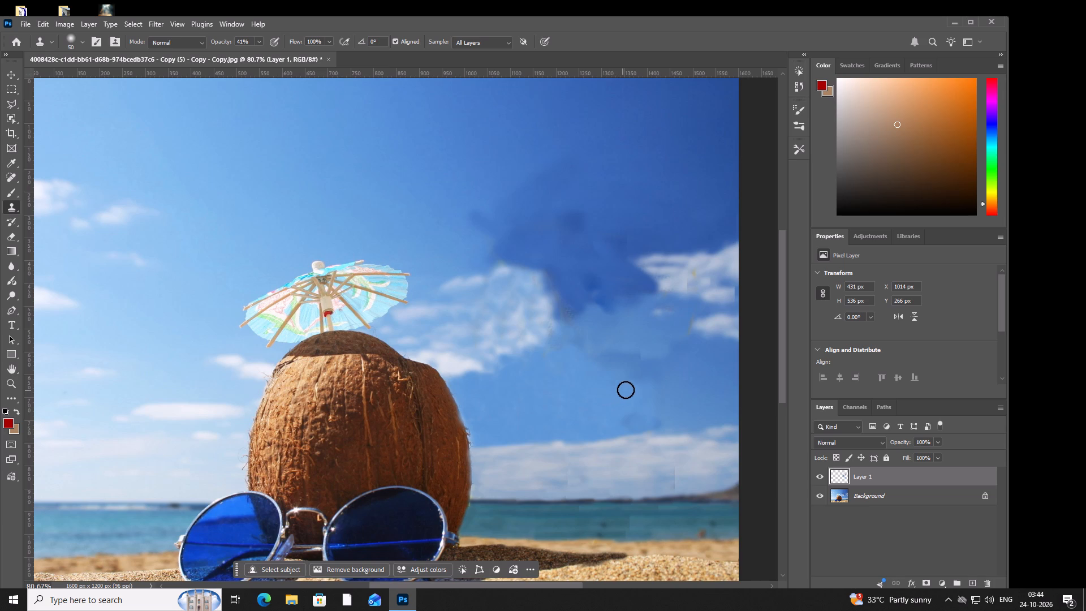
# Clone light sky across the middle of the darker patch toward the photo's right side and up to its top edge.
pyautogui.moveTo(626, 390); pyautogui.dragTo(628, 382)
pyautogui.click(628, 381)
pyautogui.moveTo(628, 381); pyautogui.dragTo(634, 381)
pyautogui.click(638, 381)
pyautogui.moveTo(643, 381); pyautogui.dragTo(649, 379)
pyautogui.click(649, 379)
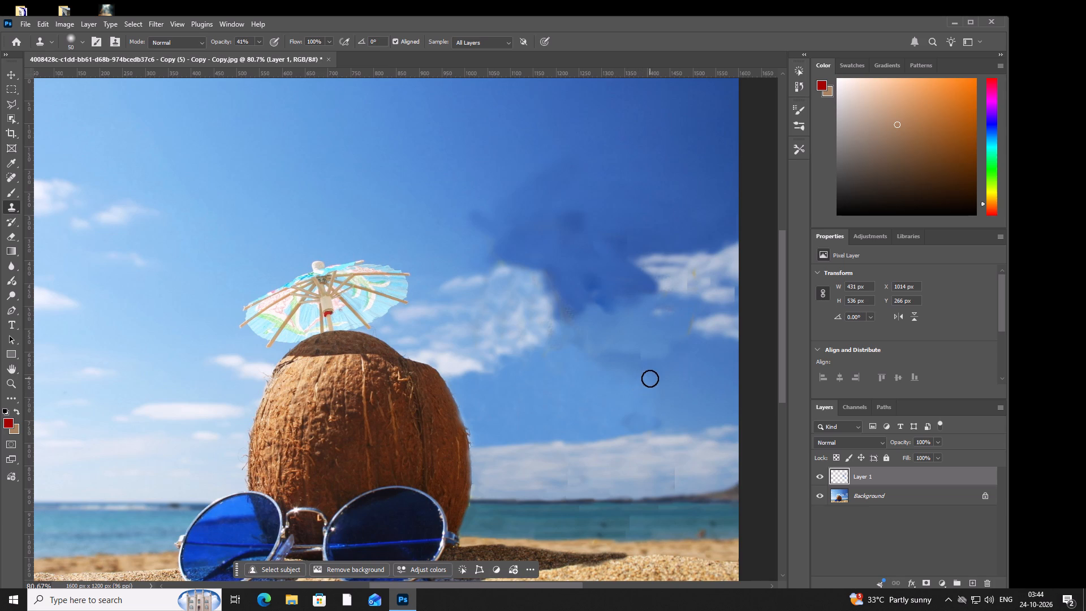
pyautogui.click(669, 371)
pyautogui.click(661, 371)
pyautogui.moveTo(652, 365); pyautogui.dragTo(648, 360)
pyautogui.click(643, 353)
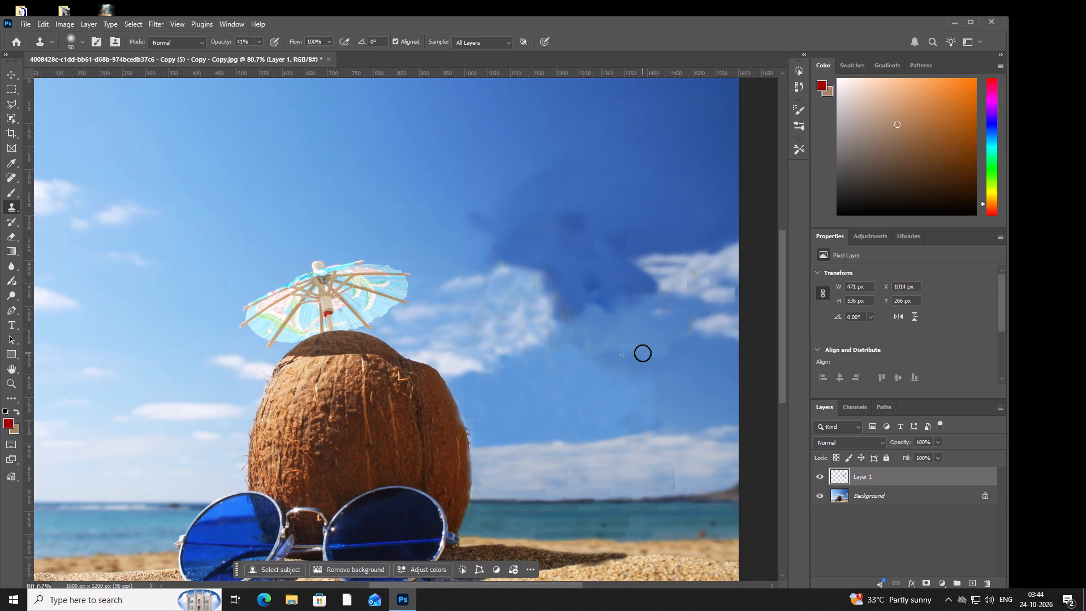
# Clone sky along the darker patch's upper edge back toward the white cloud and over the dark spot beneath it.
pyautogui.click(643, 356)
pyautogui.click(627, 360)
pyautogui.click(617, 359)
pyautogui.click(604, 355)
pyautogui.moveTo(594, 355); pyautogui.dragTo(589, 355)
pyautogui.moveTo(579, 351); pyautogui.dragTo(614, 368)
pyautogui.click(620, 368)
pyautogui.click(613, 365)
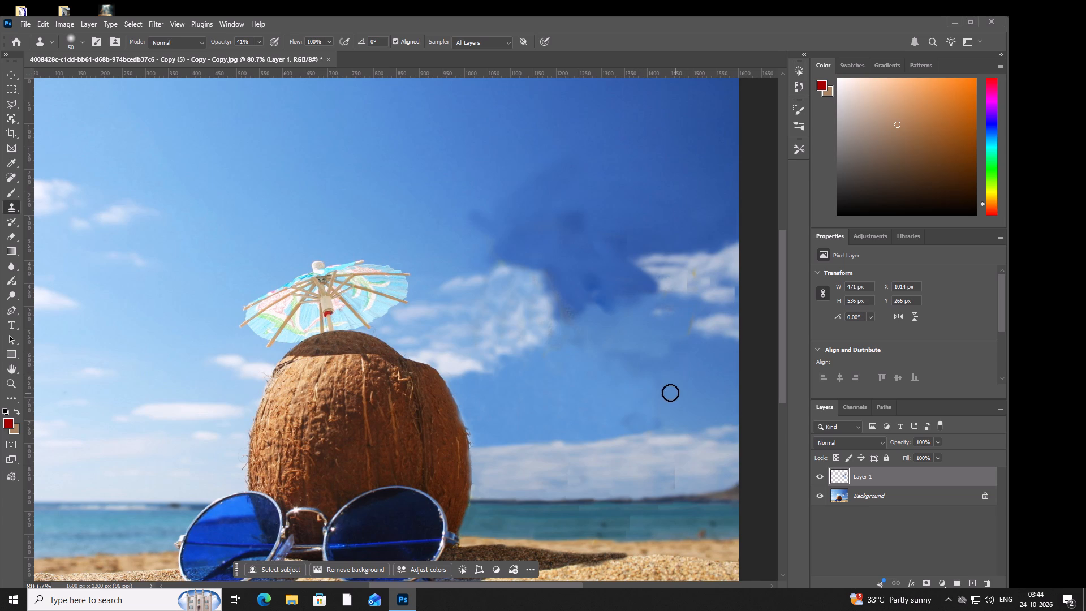
# Sample clean sky beside the retouched patch and clone it over the leftover dark specks just above the low cloud bank.
pyautogui.keyDown('alt'); pyautogui.click(610, 390); pyautogui.keyUp('alt')
pyautogui.click(615, 415)
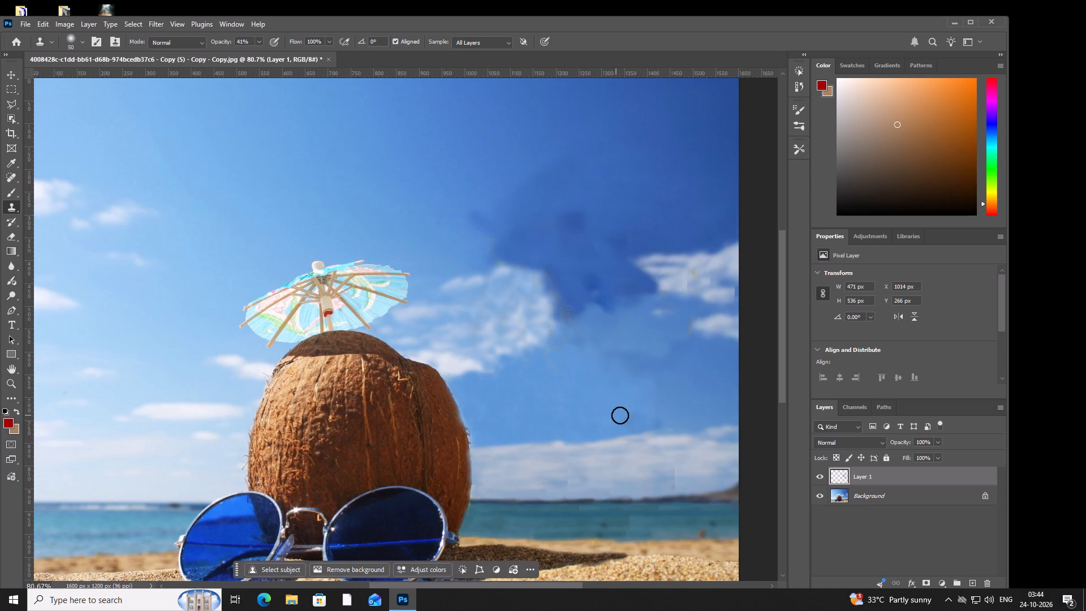
pyautogui.click(623, 415)
pyautogui.click(636, 410)
pyautogui.click(622, 409)
pyautogui.moveTo(639, 400); pyautogui.dragTo(645, 398)
pyautogui.moveTo(645, 398); pyautogui.dragTo(653, 403)
pyautogui.click(637, 418)
pyautogui.click(625, 422)
pyautogui.moveTo(629, 424); pyautogui.dragTo(639, 423)
pyautogui.doubleClick(639, 419)
pyautogui.moveTo(650, 418); pyautogui.dragTo(654, 425)
pyautogui.doubleClick(654, 425)
pyautogui.click(661, 425)
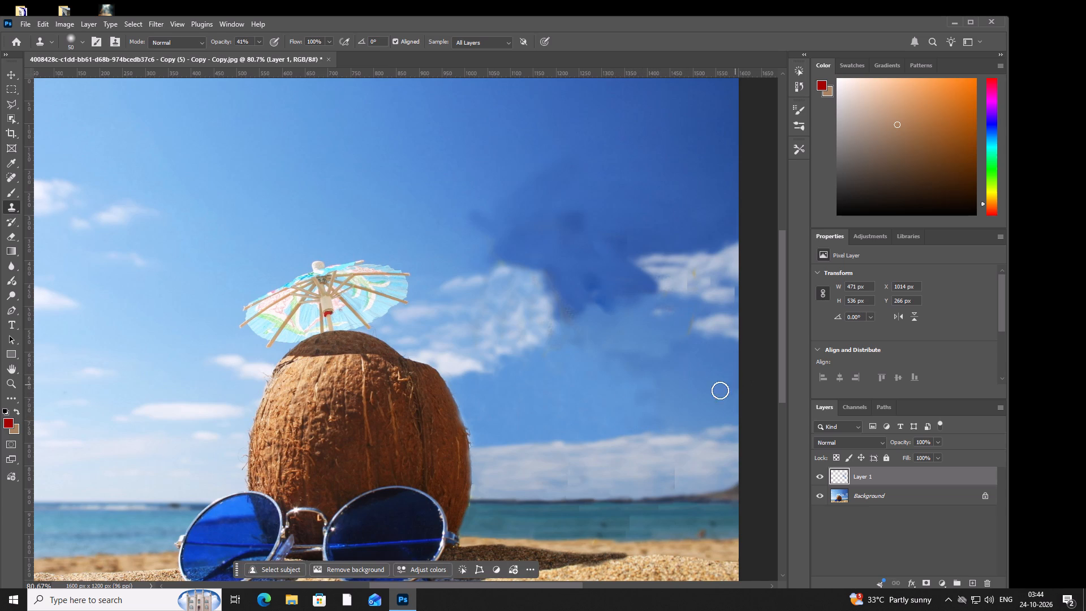
# Sample the plain sky near the photo's right edge and clone it over the uneven patch below the small right-hand clouds.
pyautogui.keyDown('alt'); pyautogui.click(706, 394); pyautogui.keyUp('alt')
pyautogui.click(699, 376)
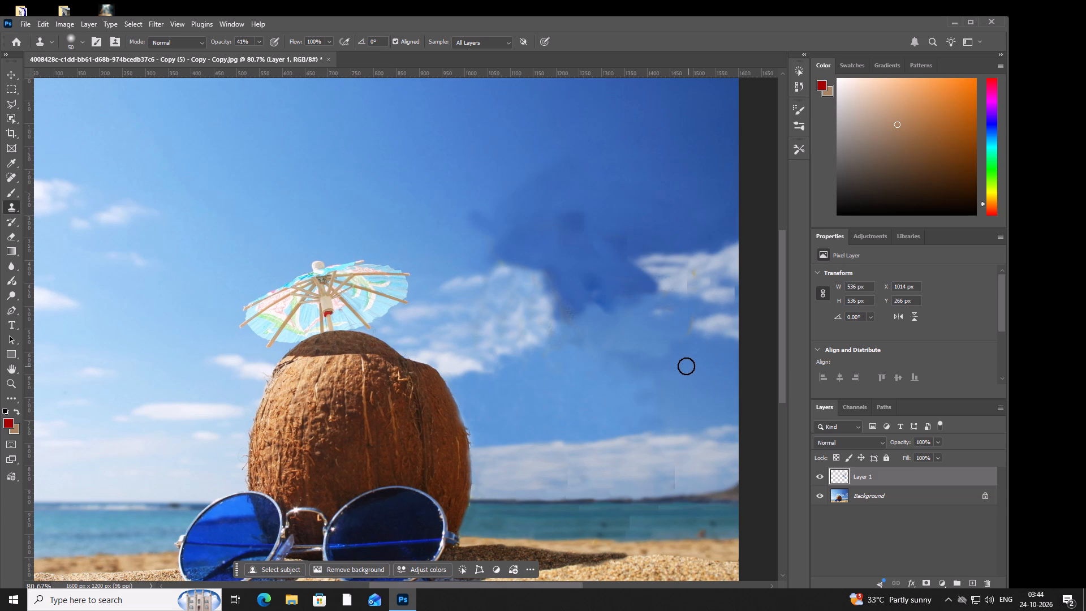
pyautogui.doubleClick(684, 365)
pyautogui.tripleClick(674, 364)
pyautogui.click(668, 354)
pyautogui.moveTo(665, 355); pyautogui.dragTo(665, 362)
pyautogui.moveTo(665, 362); pyautogui.dragTo(665, 363)
pyautogui.click(648, 363)
pyautogui.moveTo(654, 361); pyautogui.dragTo(665, 356)
pyautogui.click(675, 350)
pyautogui.moveTo(678, 348); pyautogui.dragTo(662, 353)
pyautogui.click(633, 366)
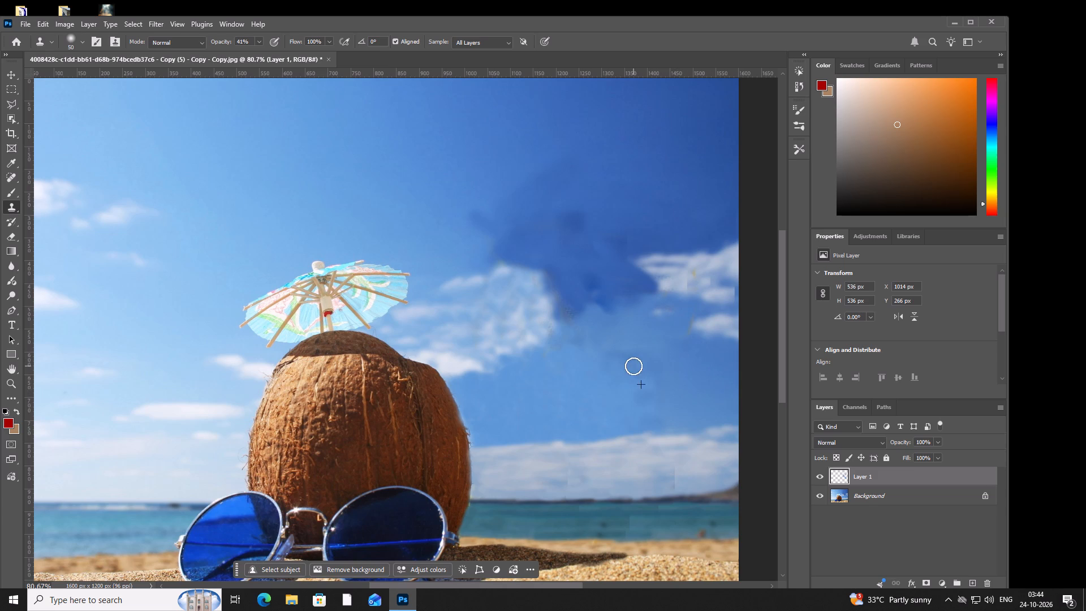
# Smooth the remaining darker blotches in the sky below the dark blue smudge with more cloned sky.
pyautogui.moveTo(633, 366); pyautogui.dragTo(628, 363)
pyautogui.click(623, 360)
pyautogui.click(615, 354)
pyautogui.moveTo(613, 354); pyautogui.dragTo(635, 372)
pyautogui.moveTo(635, 372); pyautogui.dragTo(644, 383)
pyautogui.click(646, 384)
pyautogui.moveTo(657, 388); pyautogui.dragTo(649, 360)
pyautogui.click(645, 356)
pyautogui.click(634, 355)
pyautogui.click(630, 354)
pyautogui.click(624, 354)
pyautogui.click(605, 356)
# Clone sky over the visible tone edges in the light area between the dark blue smudge and the low cloud bank.
pyautogui.moveTo(604, 361); pyautogui.dragTo(620, 394)
pyautogui.click(620, 394)
pyautogui.moveTo(627, 394); pyautogui.dragTo(633, 394)
pyautogui.moveTo(636, 394); pyautogui.dragTo(641, 394)
pyautogui.click(641, 395)
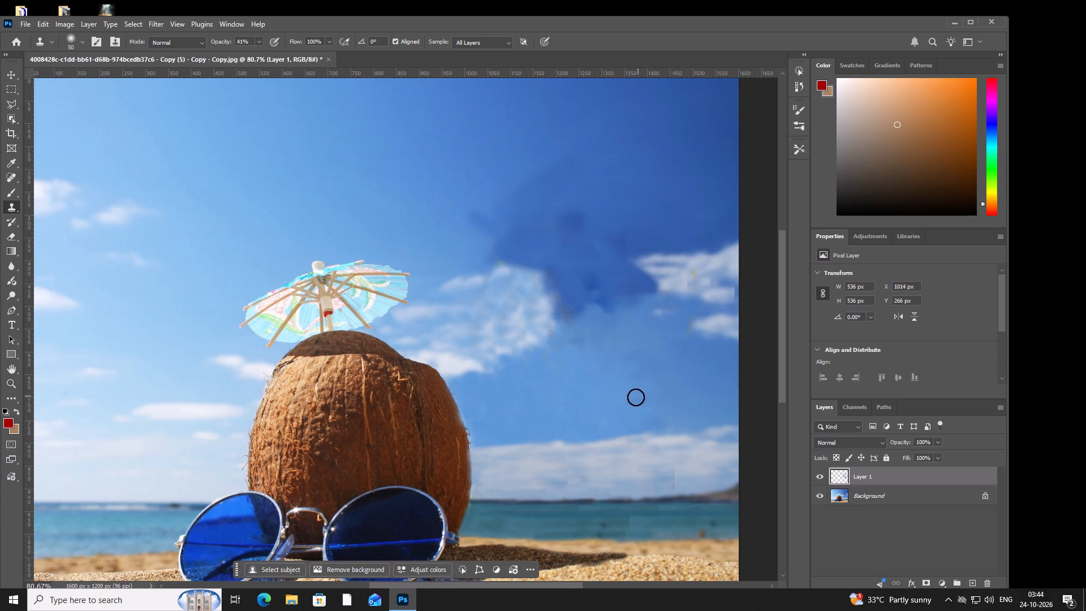
pyautogui.click(616, 407)
pyautogui.click(608, 388)
# Clone sky over the discoloured specks below the dark blue smudge and along the white cloud's lower right edge.
pyautogui.click(605, 368)
pyautogui.click(594, 360)
pyautogui.moveTo(576, 356); pyautogui.dragTo(576, 343)
pyautogui.click(576, 334)
pyautogui.moveTo(573, 338); pyautogui.dragTo(568, 341)
pyautogui.moveTo(554, 346); pyautogui.dragTo(549, 350)
pyautogui.click(539, 354)
pyautogui.doubleClick(547, 355)
# Sample the cloud texture near the coconut and clone it across the lower and middle parts of the white cloud.
pyautogui.keyDown('alt'); pyautogui.click(458, 359); pyautogui.keyUp('alt')
pyautogui.moveTo(459, 358); pyautogui.dragTo(471, 355)
pyautogui.moveTo(475, 351); pyautogui.dragTo(480, 339)
pyautogui.click(479, 335)
pyautogui.moveTo(479, 335); pyautogui.dragTo(479, 335)
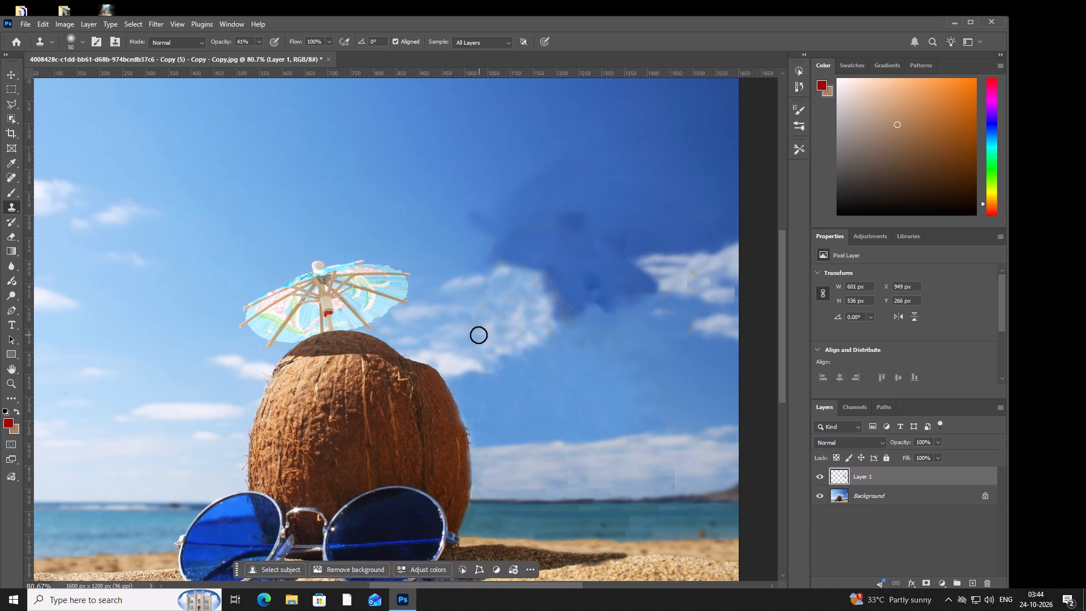
pyautogui.moveTo(479, 335); pyautogui.dragTo(472, 339)
pyautogui.click(462, 349)
pyautogui.moveTo(469, 350); pyautogui.dragTo(493, 341)
pyautogui.click(493, 341)
pyautogui.moveTo(495, 339); pyautogui.dragTo(514, 317)
pyautogui.click(514, 317)
pyautogui.click(498, 331)
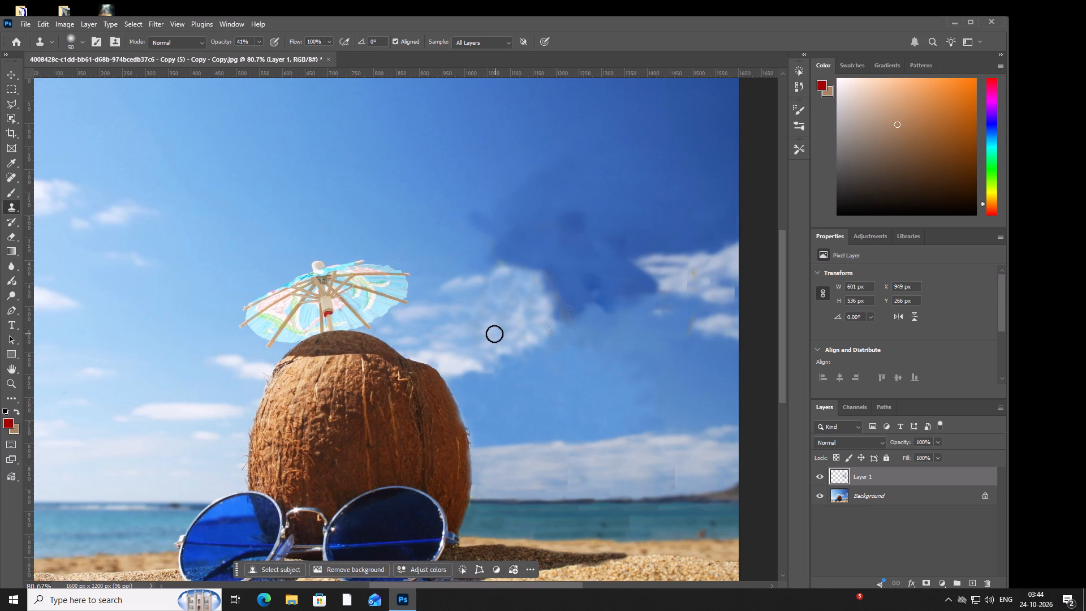
pyautogui.doubleClick(532, 337)
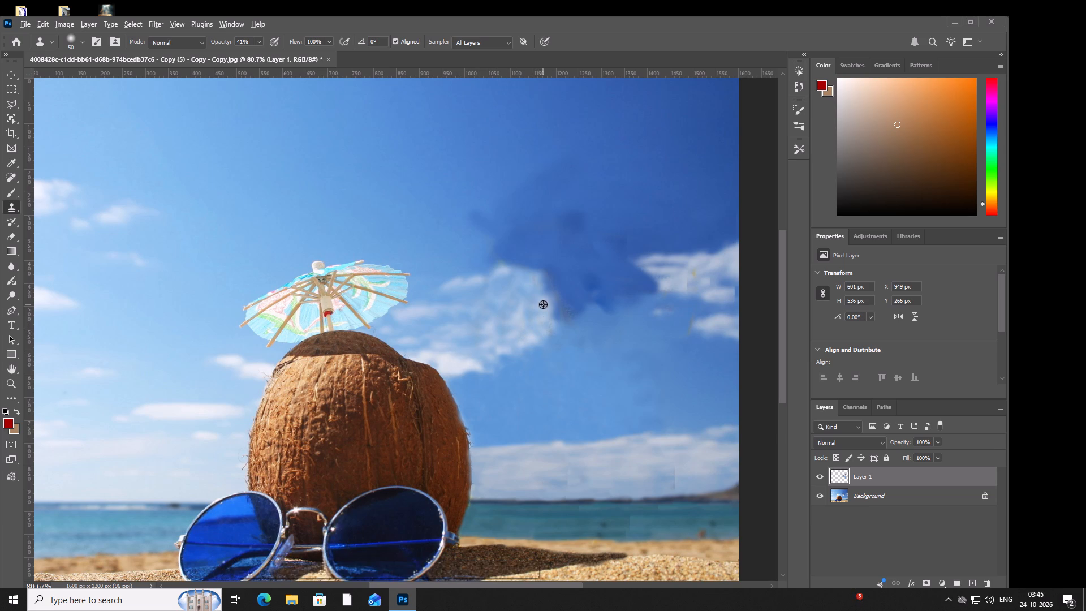
# Sample the white cloud's right edge and clone it over the adjoining tinted smudge, reducing the brush size to 45.
pyautogui.keyDown('alt'); pyautogui.click(543, 304); pyautogui.keyUp('alt')
pyautogui.click(545, 308)
pyautogui.doubleClick(560, 315)
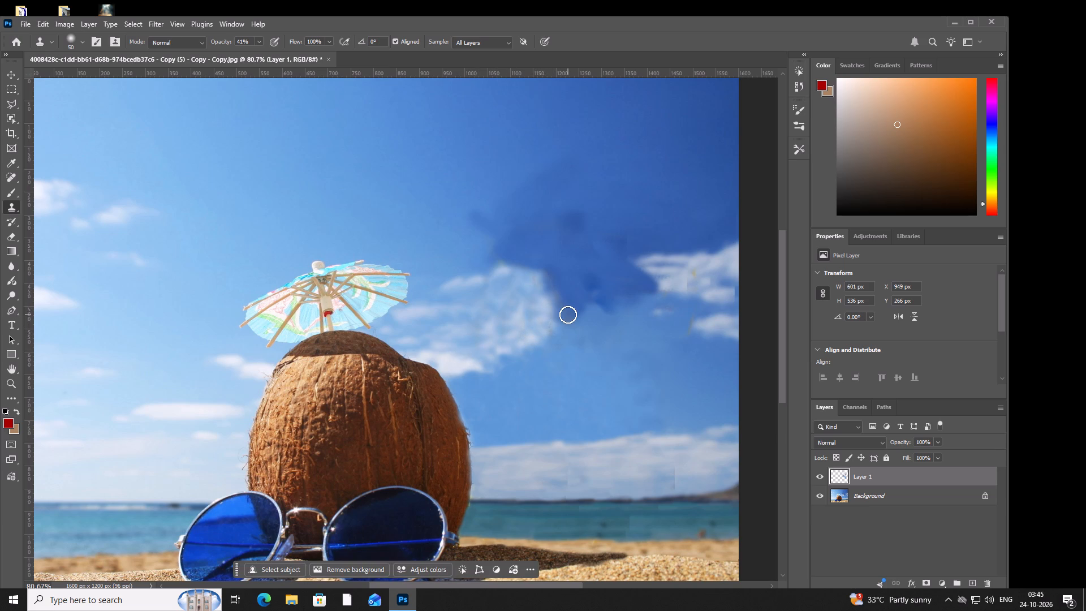
pyautogui.press('[')
pyautogui.click(562, 315)
pyautogui.moveTo(562, 315); pyautogui.dragTo(555, 319)
pyautogui.click(549, 321)
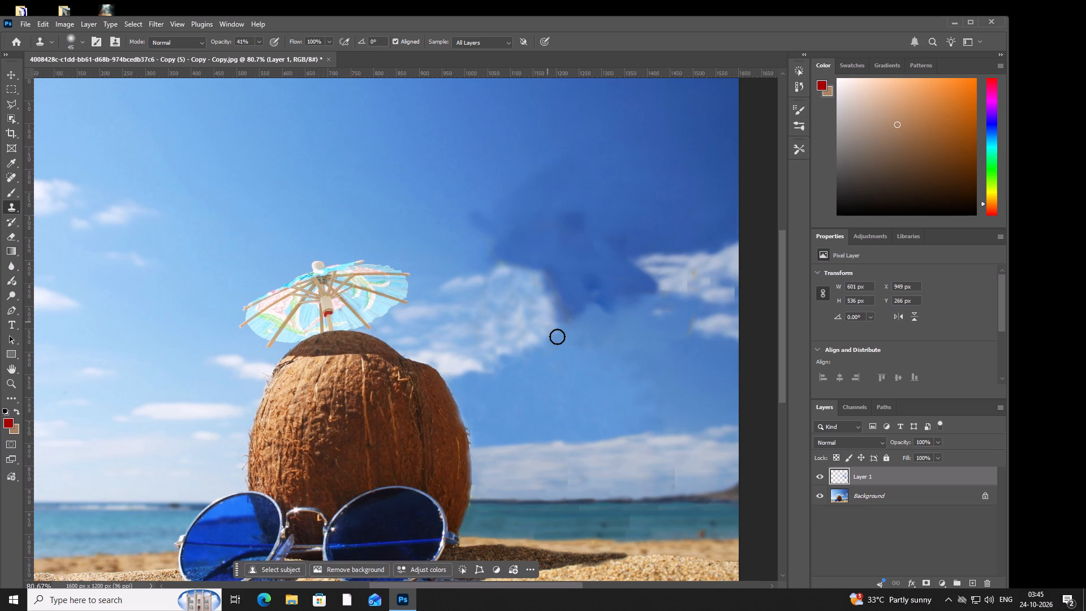
pyautogui.click(558, 338)
pyautogui.click(549, 338)
pyautogui.click(561, 320)
pyautogui.moveTo(561, 320); pyautogui.dragTo(576, 321)
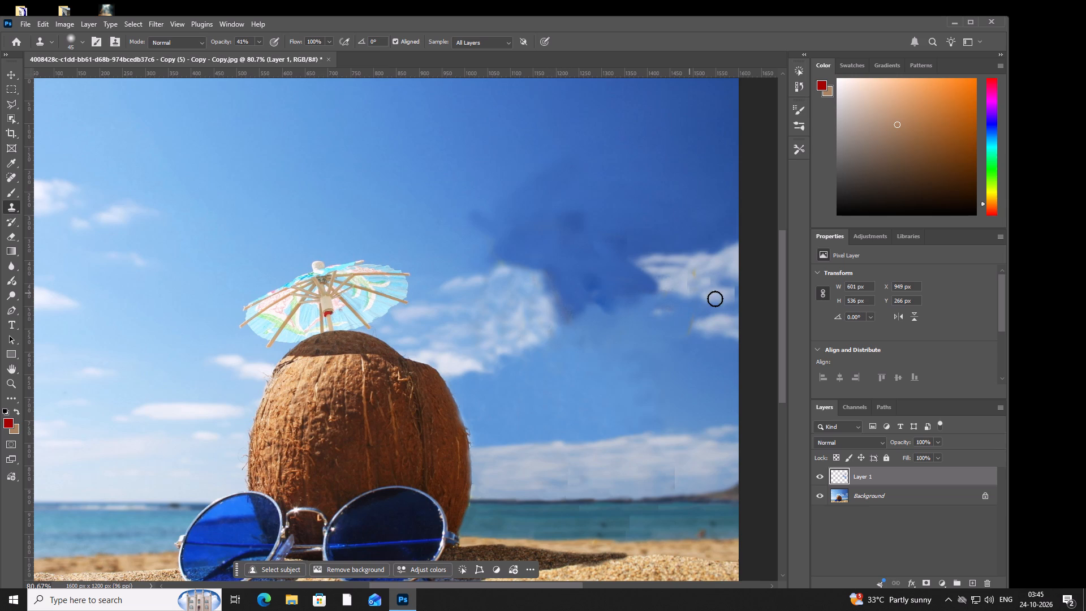
# Clone over the sky gap and edges between the two small clouds near the photo's right edge.
pyautogui.click(710, 307)
pyautogui.click(704, 304)
pyautogui.click(703, 309)
pyautogui.doubleClick(711, 319)
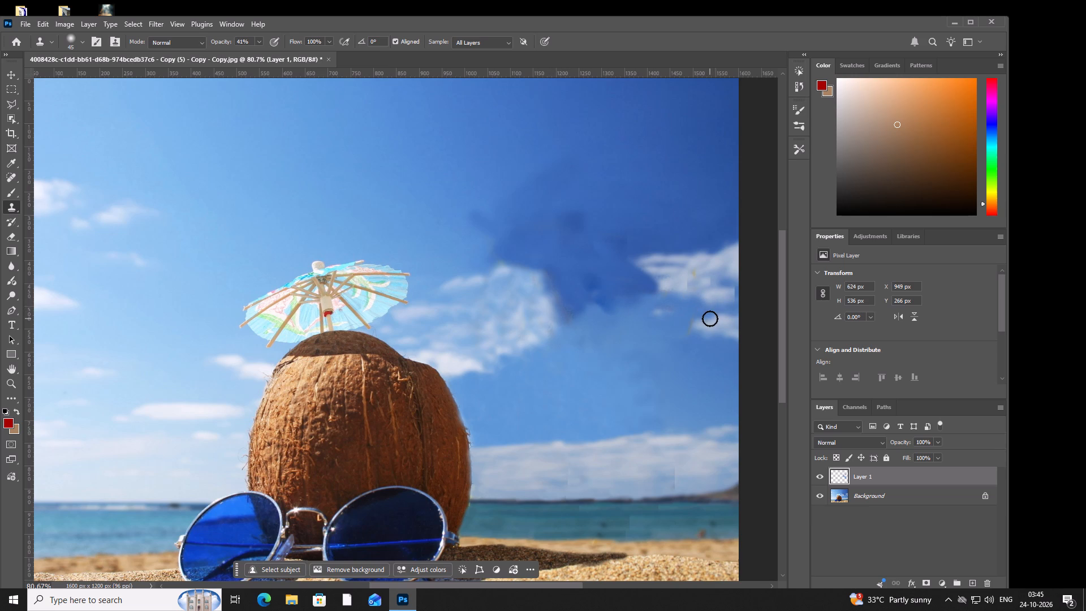
pyautogui.click(706, 312)
pyautogui.moveTo(703, 304); pyautogui.dragTo(703, 298)
pyautogui.click(704, 294)
pyautogui.moveTo(704, 294); pyautogui.dragTo(685, 303)
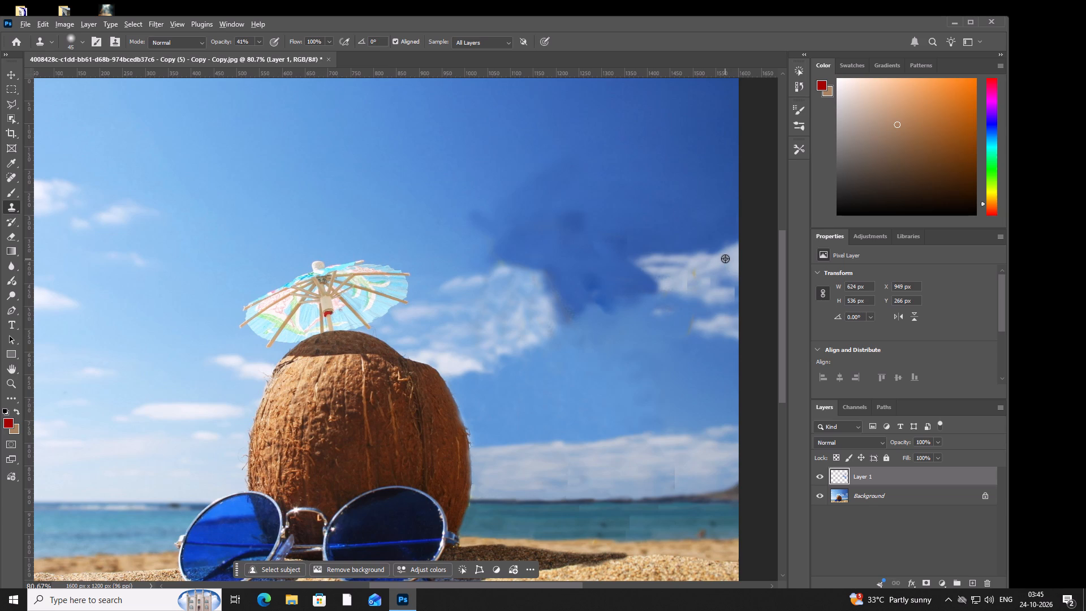
# Sample the upper small cloud near the photo's right edge and clone it over the sky gap above the lower small cloud.
pyautogui.keyDown('alt'); pyautogui.doubleClick(725, 259); pyautogui.keyUp('alt')
pyautogui.click(721, 269)
pyautogui.moveTo(719, 276); pyautogui.dragTo(718, 281)
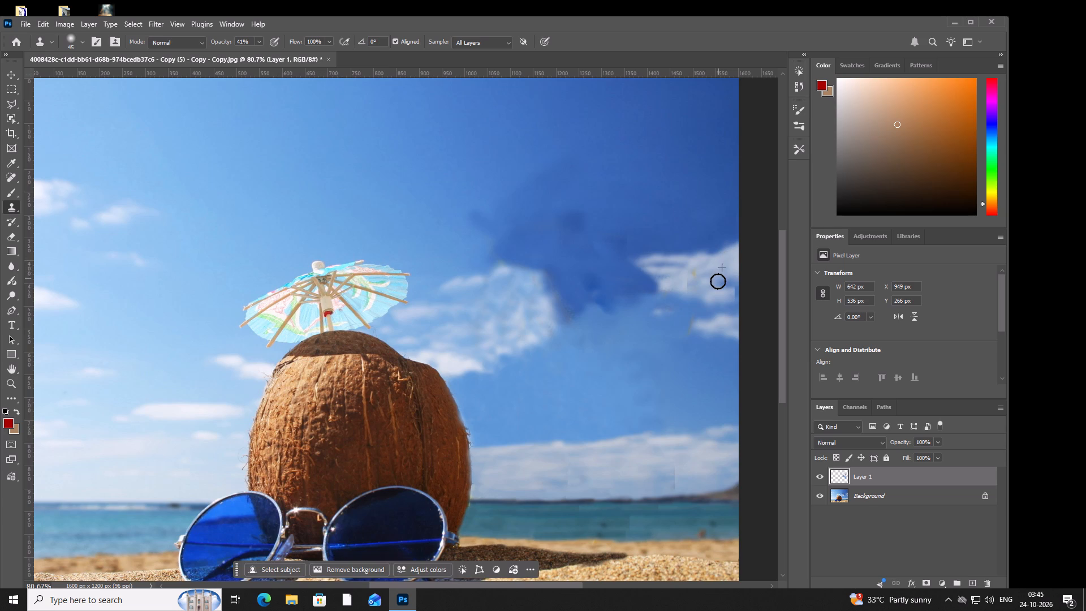
pyautogui.doubleClick(718, 281)
pyautogui.tripleClick(721, 285)
pyautogui.click(725, 287)
pyautogui.doubleClick(726, 284)
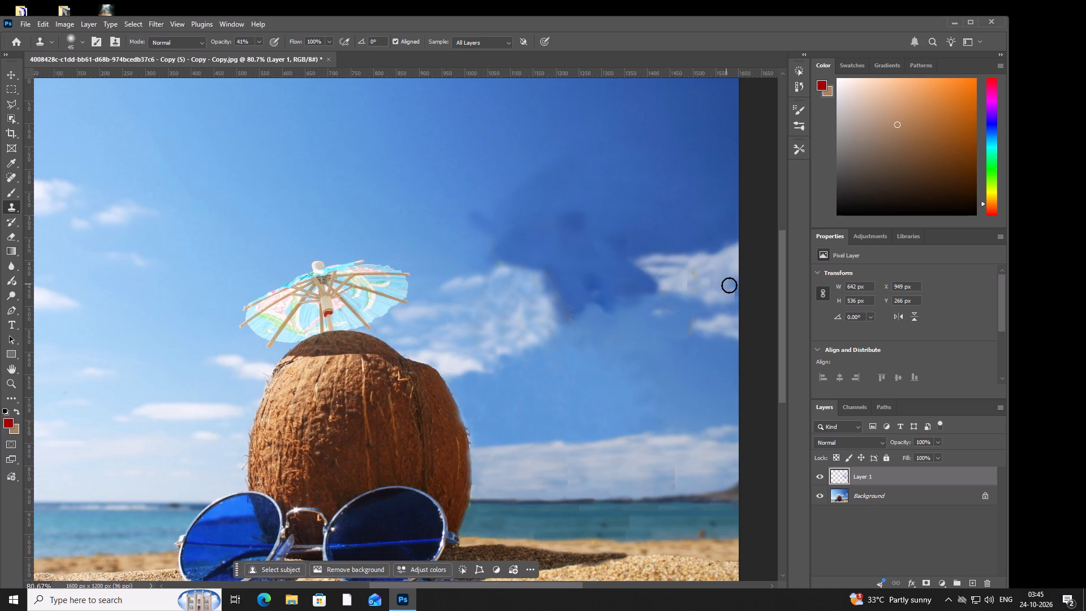
pyautogui.moveTo(730, 292); pyautogui.dragTo(732, 299)
pyautogui.click(732, 299)
pyautogui.doubleClick(732, 291)
pyautogui.click(738, 296)
pyautogui.click(722, 302)
pyautogui.click(732, 316)
pyautogui.click(728, 310)
pyautogui.click(721, 305)
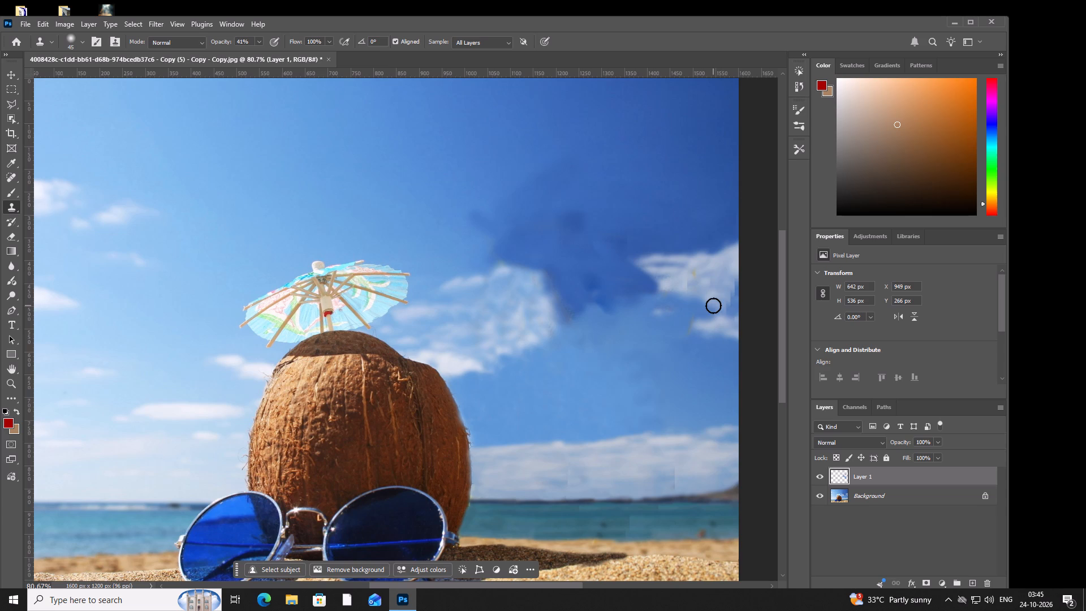
# Clone cloud texture along the inner side of the gap and around the lower small cloud's left end.
pyautogui.click(713, 305)
pyautogui.moveTo(713, 305); pyautogui.dragTo(710, 299)
pyautogui.click(710, 299)
pyautogui.tripleClick(708, 303)
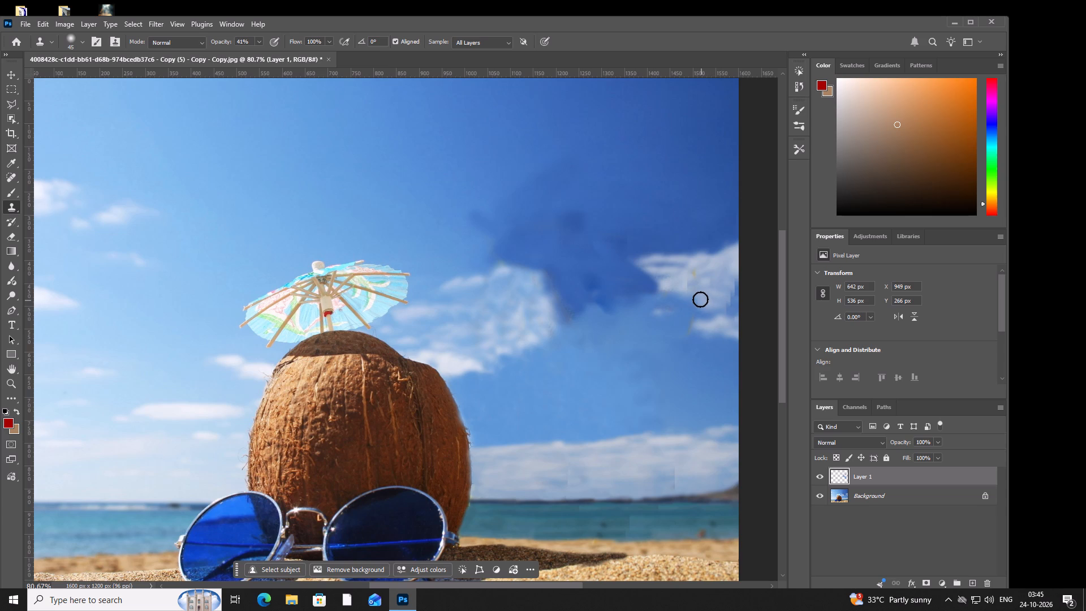
pyautogui.doubleClick(700, 299)
pyautogui.click(692, 299)
pyautogui.doubleClick(685, 299)
pyautogui.click(691, 300)
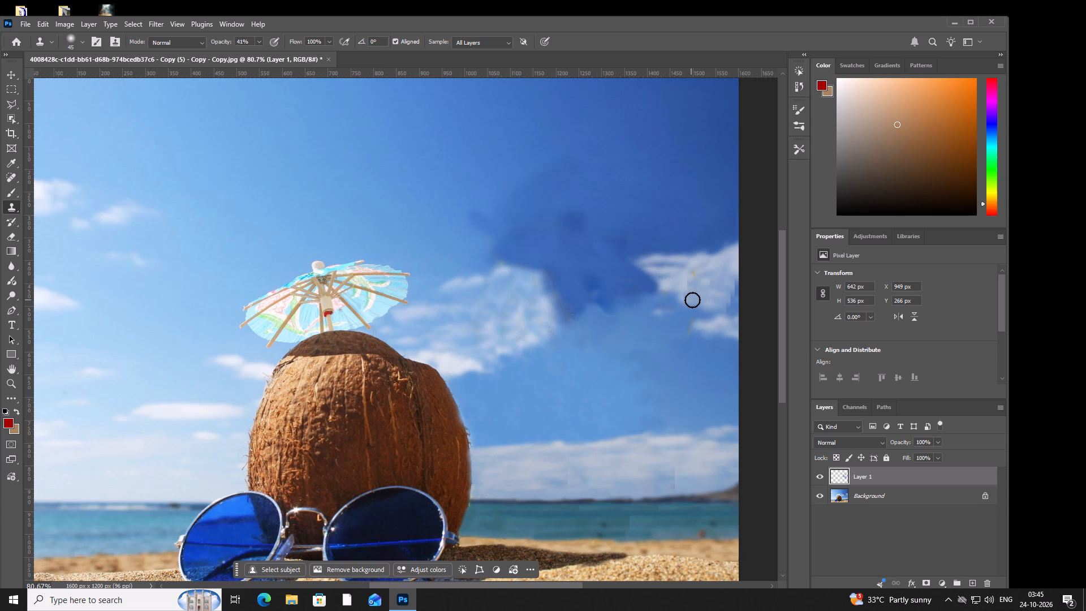
pyautogui.moveTo(693, 300); pyautogui.dragTo(693, 307)
pyautogui.click(693, 307)
pyautogui.moveTo(695, 312); pyautogui.dragTo(697, 317)
pyautogui.doubleClick(697, 317)
pyautogui.click(704, 317)
pyautogui.moveTo(704, 317); pyautogui.dragTo(709, 316)
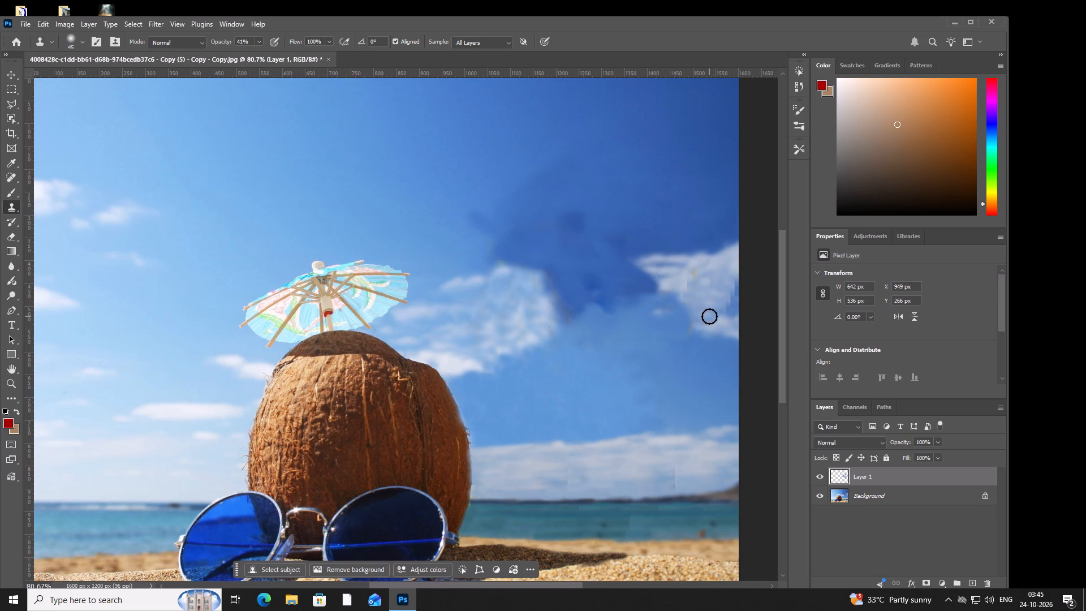
pyautogui.click(709, 316)
pyautogui.moveTo(710, 313); pyautogui.dragTo(712, 305)
pyautogui.doubleClick(708, 300)
pyautogui.click(699, 296)
pyautogui.moveTo(699, 296); pyautogui.dragTo(710, 283)
# Resample the upper small cloud's bright area and clone it over the patchy middle and left parts of the joined cloud.
pyautogui.keyDown('alt'); pyautogui.click(729, 261); pyautogui.keyUp('alt')
pyautogui.keyDown('alt'); pyautogui.click(722, 262); pyautogui.keyUp('alt')
pyautogui.moveTo(722, 262); pyautogui.dragTo(721, 268)
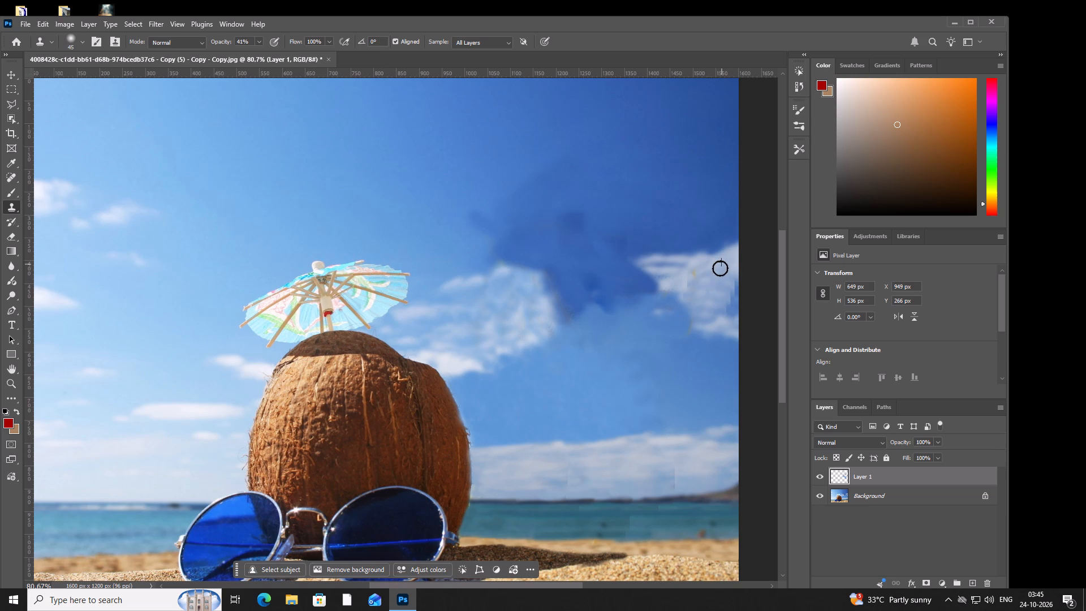
pyautogui.click(718, 272)
pyautogui.click(710, 284)
pyautogui.click(716, 284)
pyautogui.click(719, 272)
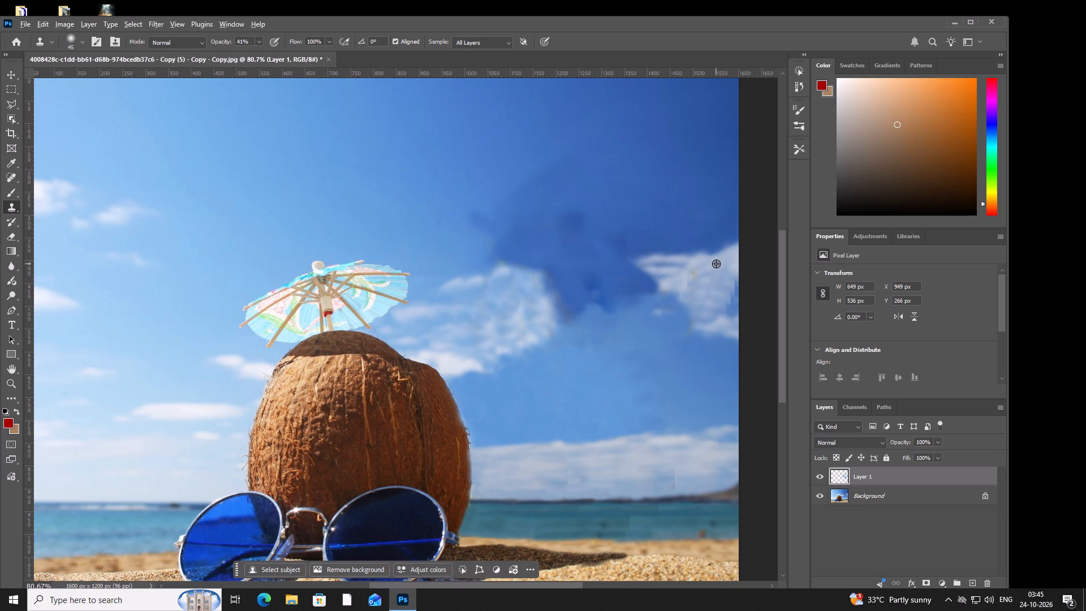
pyautogui.keyDown('alt'); pyautogui.click(716, 264); pyautogui.keyUp('alt')
pyautogui.keyDown('alt'); pyautogui.click(716, 265); pyautogui.keyUp('alt')
pyautogui.click(712, 271)
pyautogui.click(708, 273)
pyautogui.moveTo(706, 273); pyautogui.dragTo(696, 273)
pyautogui.click(689, 274)
pyautogui.click(690, 278)
pyautogui.moveTo(691, 280); pyautogui.dragTo(697, 286)
pyautogui.click(698, 286)
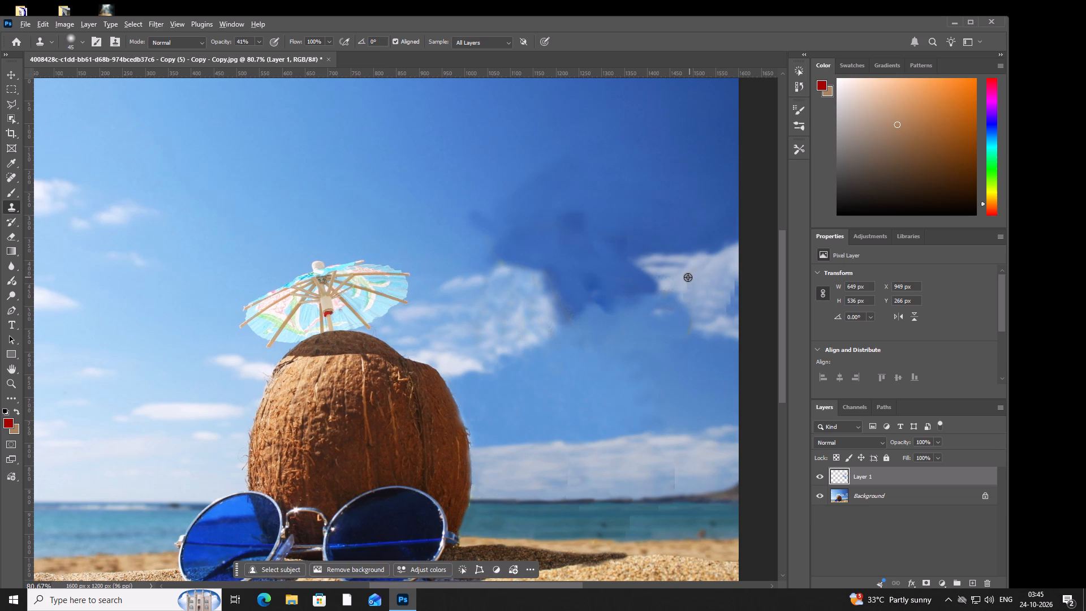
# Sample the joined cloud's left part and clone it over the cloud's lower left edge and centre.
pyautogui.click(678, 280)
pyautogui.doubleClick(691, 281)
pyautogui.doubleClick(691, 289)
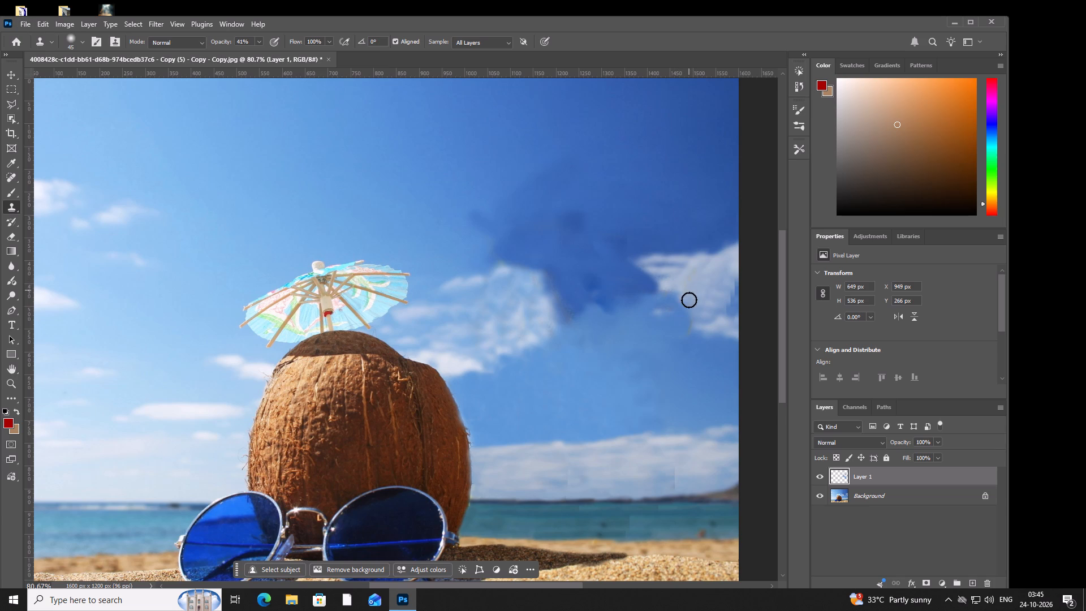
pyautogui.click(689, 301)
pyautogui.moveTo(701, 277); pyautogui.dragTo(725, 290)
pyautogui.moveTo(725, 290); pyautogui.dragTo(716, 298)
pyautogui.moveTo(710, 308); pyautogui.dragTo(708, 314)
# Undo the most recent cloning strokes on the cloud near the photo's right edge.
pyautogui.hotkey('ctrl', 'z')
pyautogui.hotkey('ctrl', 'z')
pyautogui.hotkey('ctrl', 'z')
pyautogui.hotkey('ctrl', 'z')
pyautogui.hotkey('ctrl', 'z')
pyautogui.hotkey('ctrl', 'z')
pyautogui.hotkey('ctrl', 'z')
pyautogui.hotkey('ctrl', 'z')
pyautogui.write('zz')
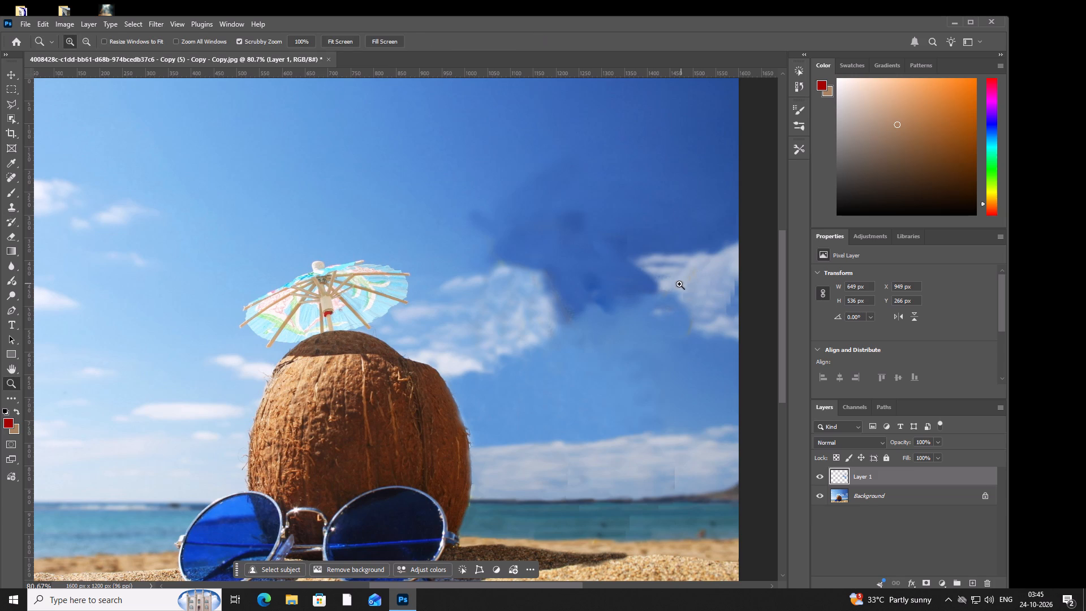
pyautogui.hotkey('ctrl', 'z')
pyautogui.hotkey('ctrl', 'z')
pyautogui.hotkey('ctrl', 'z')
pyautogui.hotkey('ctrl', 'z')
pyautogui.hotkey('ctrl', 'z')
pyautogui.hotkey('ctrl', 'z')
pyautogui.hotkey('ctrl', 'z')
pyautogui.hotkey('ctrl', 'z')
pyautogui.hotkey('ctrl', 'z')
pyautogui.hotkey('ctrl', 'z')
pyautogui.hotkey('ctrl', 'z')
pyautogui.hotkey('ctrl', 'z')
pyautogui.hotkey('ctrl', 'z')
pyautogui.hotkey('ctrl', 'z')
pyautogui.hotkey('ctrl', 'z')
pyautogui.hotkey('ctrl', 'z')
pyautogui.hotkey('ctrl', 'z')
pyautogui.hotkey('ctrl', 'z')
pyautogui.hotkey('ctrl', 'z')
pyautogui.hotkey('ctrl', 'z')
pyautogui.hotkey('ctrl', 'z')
# Shift Layer 1 slightly to about X 990 px, Y 270 px.
pyautogui.keyDown('ctrl'); pyautogui.moveTo(683, 279); pyautogui.dragTo(540, 307); pyautogui.keyUp('ctrl')
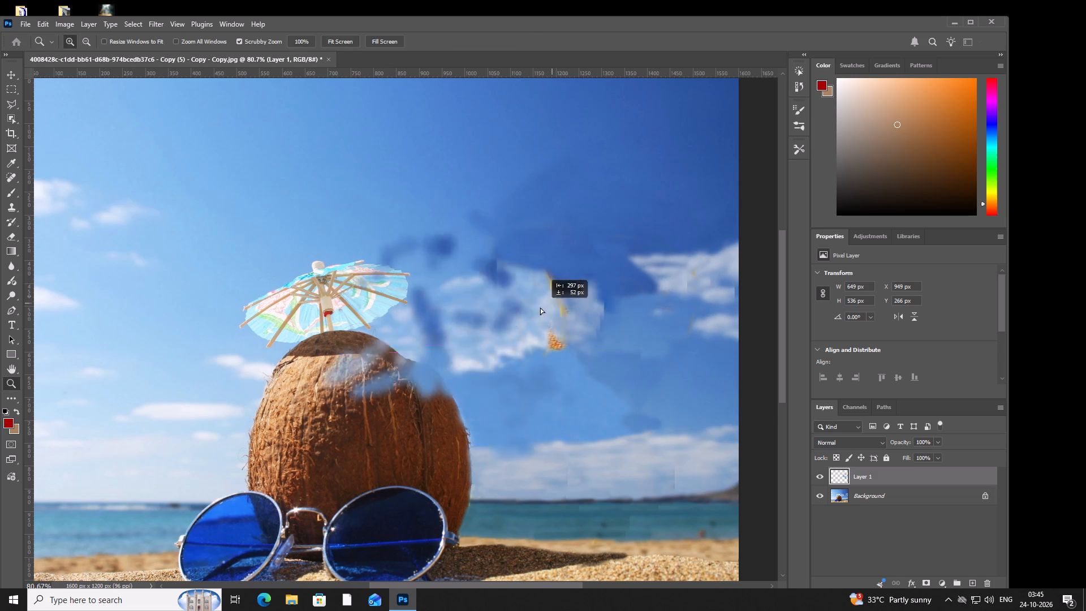
pyautogui.keyDown('ctrl'); pyautogui.moveTo(540, 307); pyautogui.dragTo(701, 276); pyautogui.keyUp('ctrl')
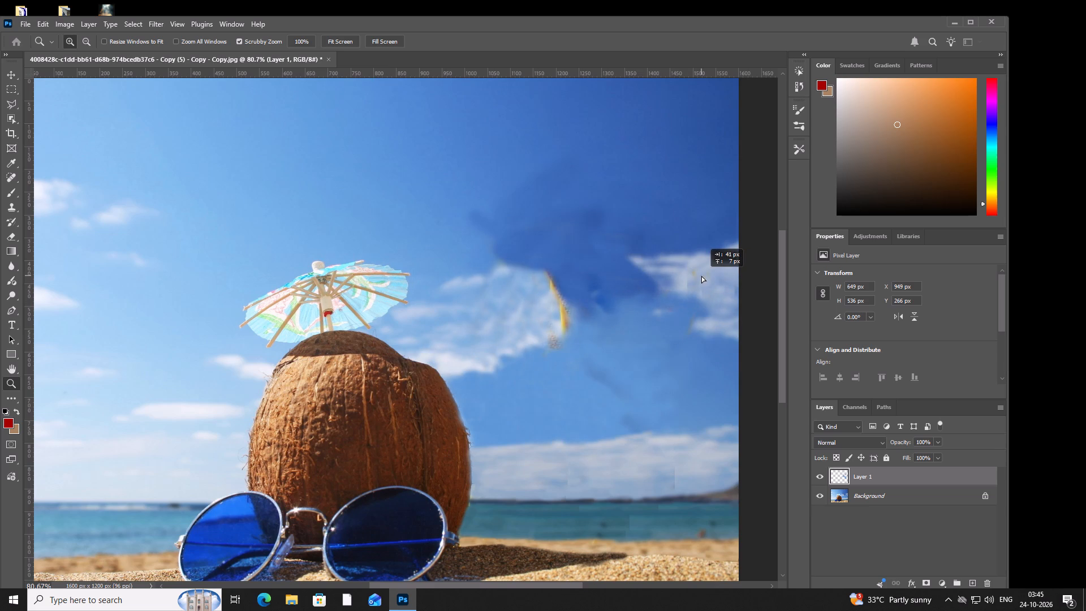
pyautogui.keyDown('ctrl'); pyautogui.moveTo(701, 276); pyautogui.dragTo(708, 279); pyautogui.keyUp('ctrl')
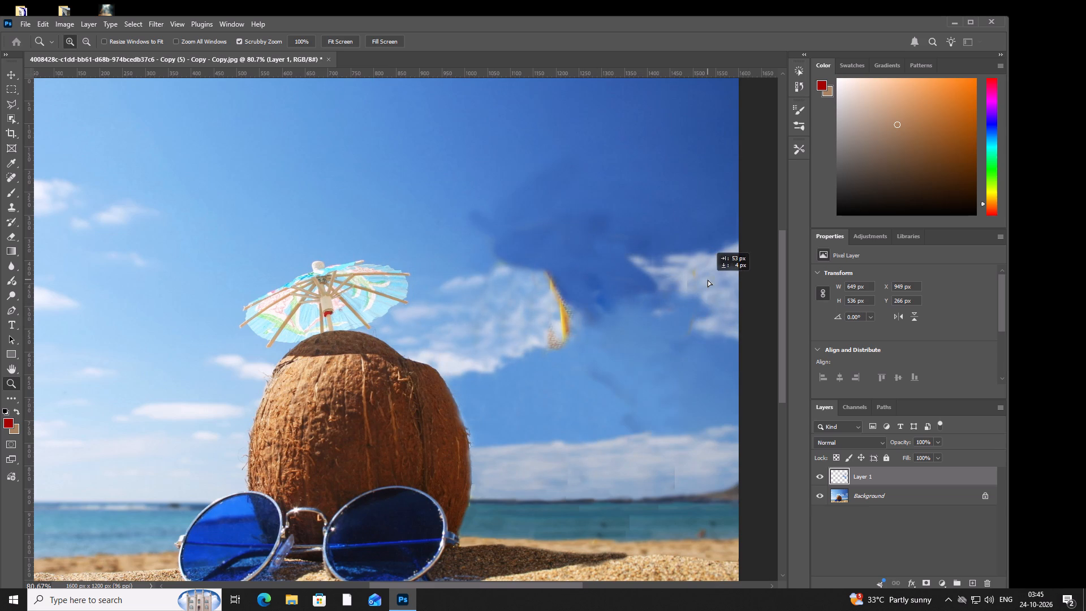
pyautogui.keyDown('ctrl'); pyautogui.moveTo(708, 279); pyautogui.dragTo(697, 283); pyautogui.keyUp('ctrl')
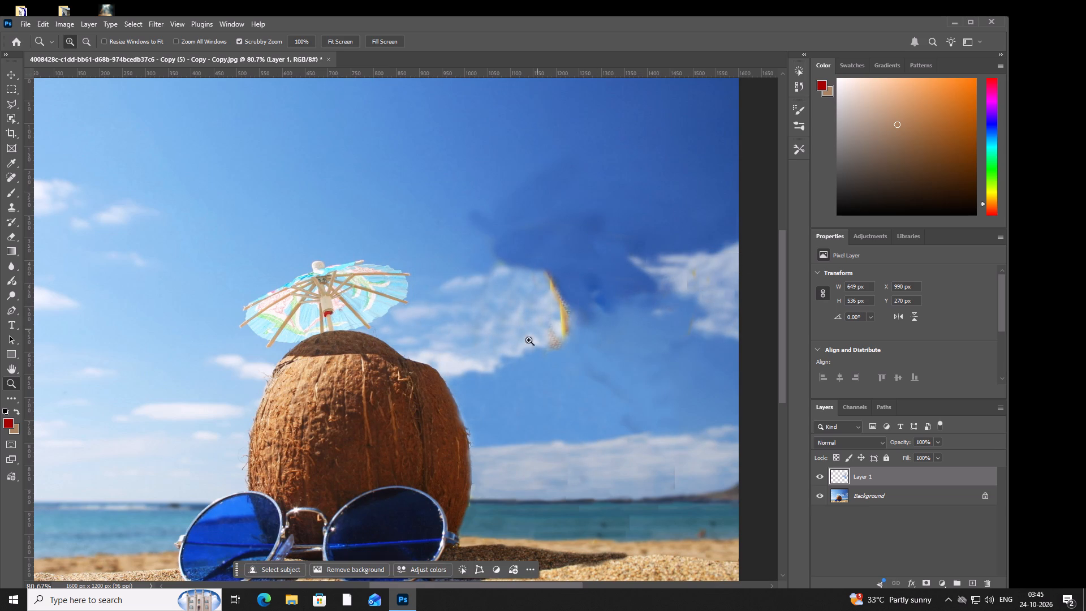
# With the Clone Stamp, sample the bright cloud near the photo's right edge and clone it over the cloud's middle and left parts.
pyautogui.click(546, 389)
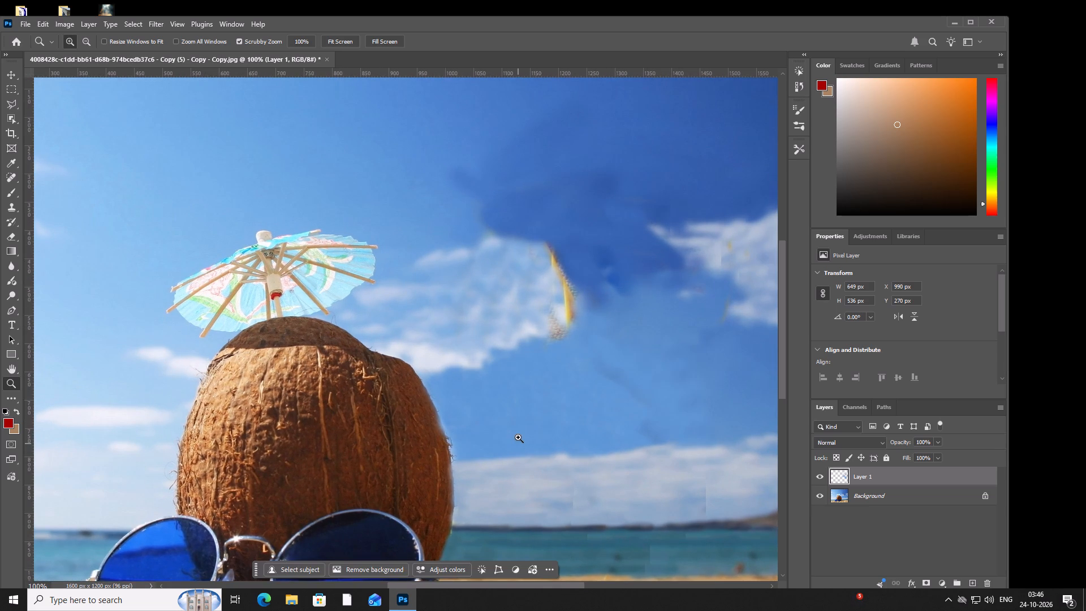
pyautogui.scroll(-2, 518, 437)
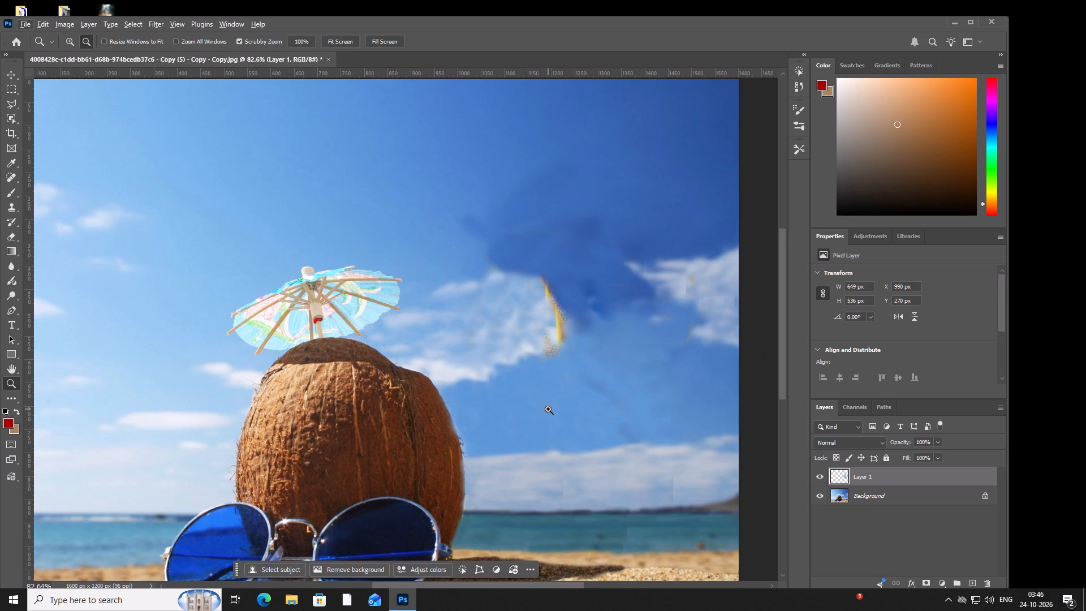
pyautogui.click(15, 207)
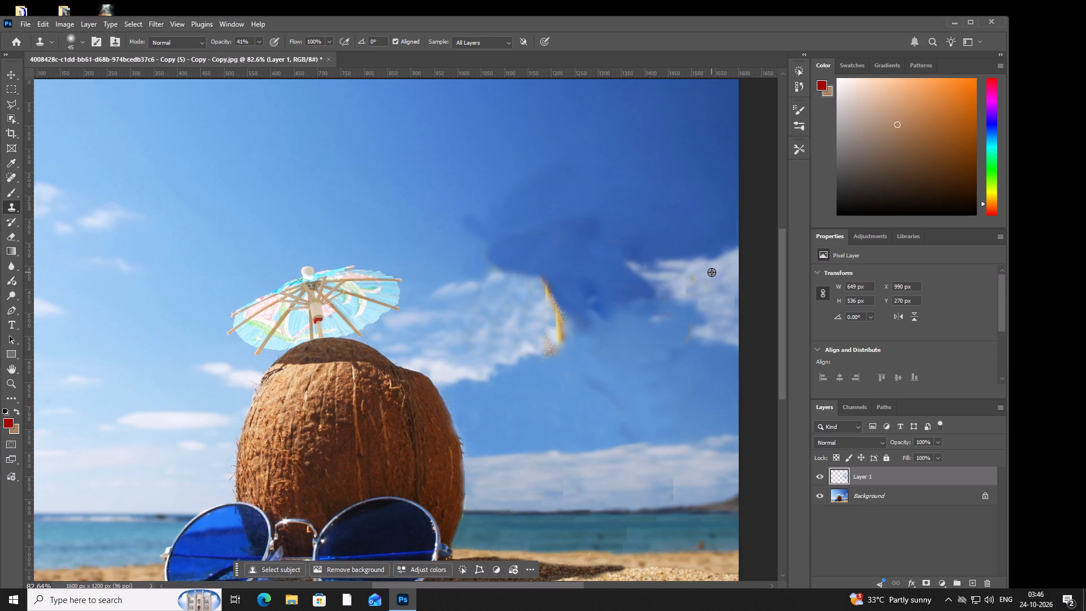
pyautogui.keyDown('alt'); pyautogui.click(713, 271); pyautogui.keyUp('alt')
pyautogui.click(705, 275)
pyautogui.doubleClick(708, 282)
pyautogui.moveTo(709, 282); pyautogui.dragTo(716, 287)
pyautogui.moveTo(716, 287); pyautogui.dragTo(692, 279)
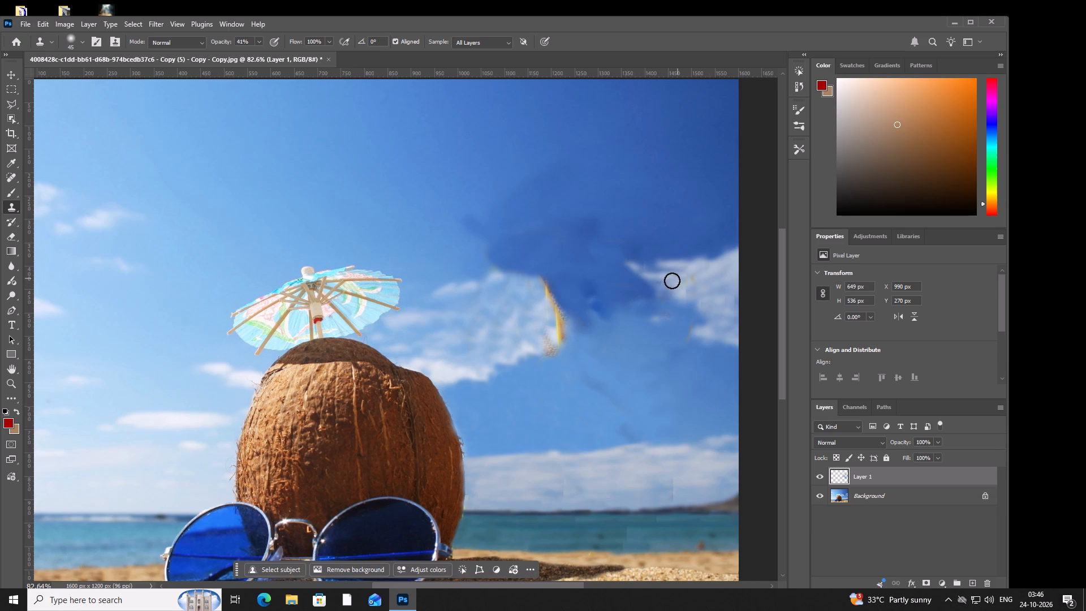
pyautogui.click(672, 281)
pyautogui.click(690, 297)
pyautogui.doubleClick(683, 288)
# Clone over the upper cloud's left tip and into the adjoining dark blue smudge.
pyautogui.doubleClick(644, 289)
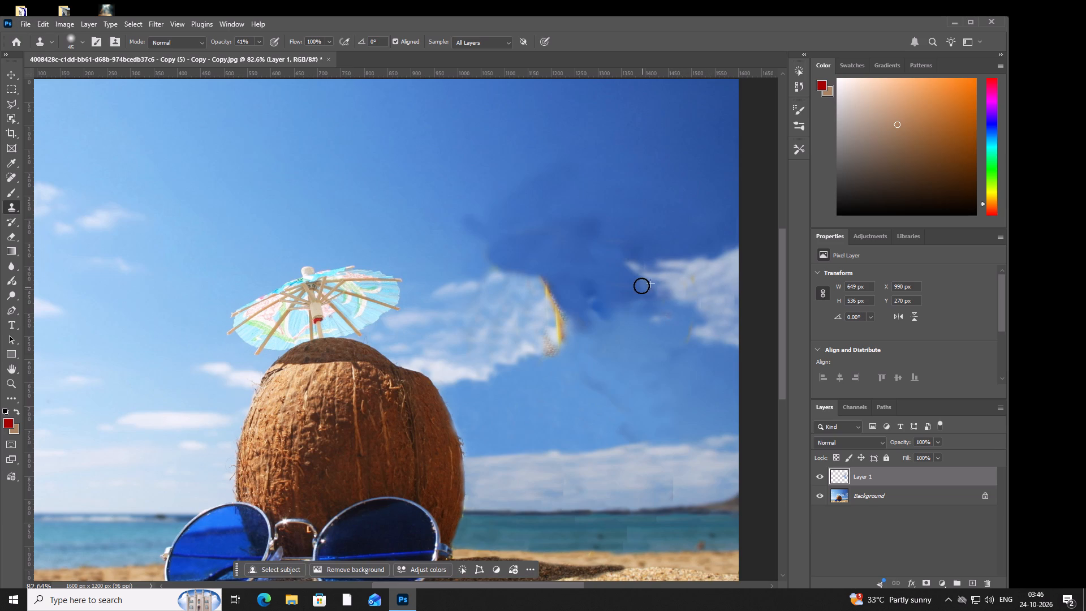
pyautogui.moveTo(632, 281); pyautogui.dragTo(654, 286)
pyautogui.click(654, 286)
pyautogui.moveTo(654, 286); pyautogui.dragTo(647, 288)
pyautogui.moveTo(627, 283); pyautogui.dragTo(614, 284)
pyautogui.tripleClick(593, 289)
# Resample the upper cloud's left part and clone it over the cloud's left tip and its underside.
pyautogui.keyDown('alt'); pyautogui.click(670, 278); pyautogui.keyUp('alt')
pyautogui.click(657, 281)
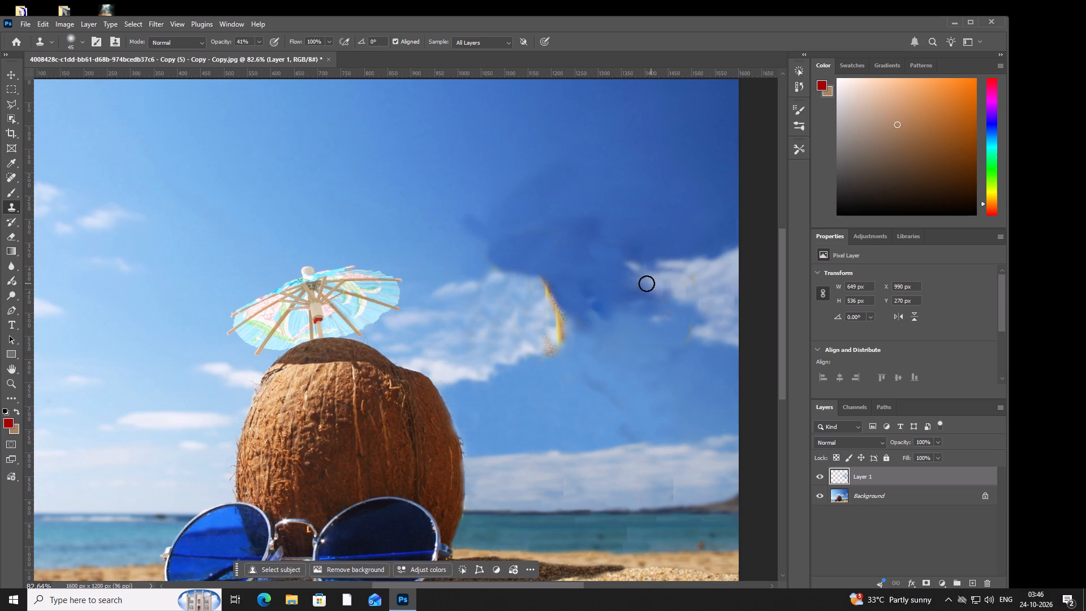
pyautogui.doubleClick(644, 284)
pyautogui.moveTo(641, 284); pyautogui.dragTo(634, 290)
pyautogui.click(631, 290)
pyautogui.doubleClick(637, 292)
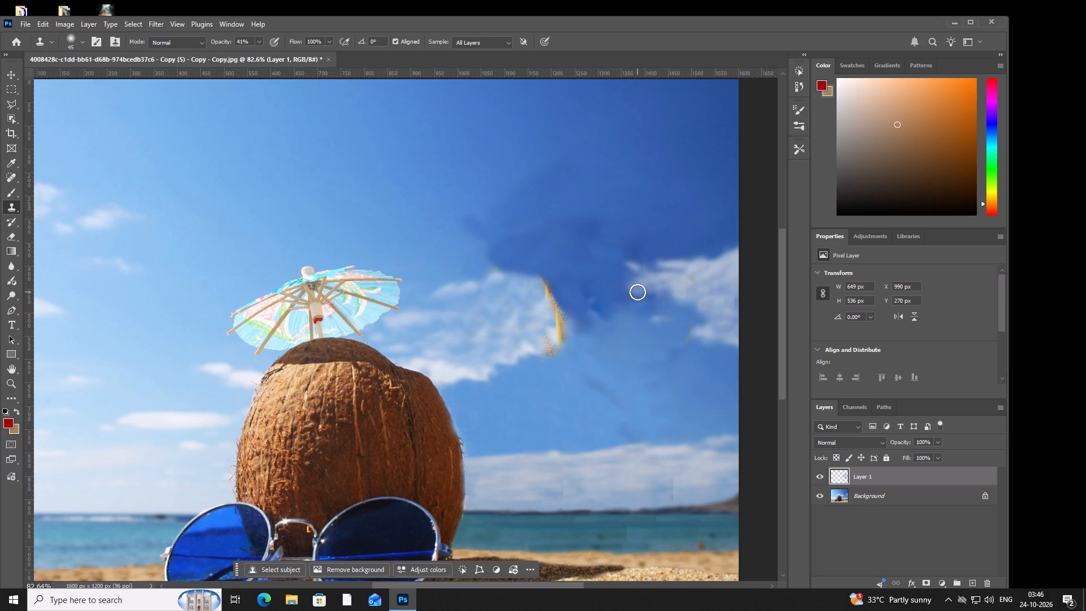
pyautogui.click(644, 292)
pyautogui.click(648, 293)
pyautogui.moveTo(658, 296); pyautogui.dragTo(670, 300)
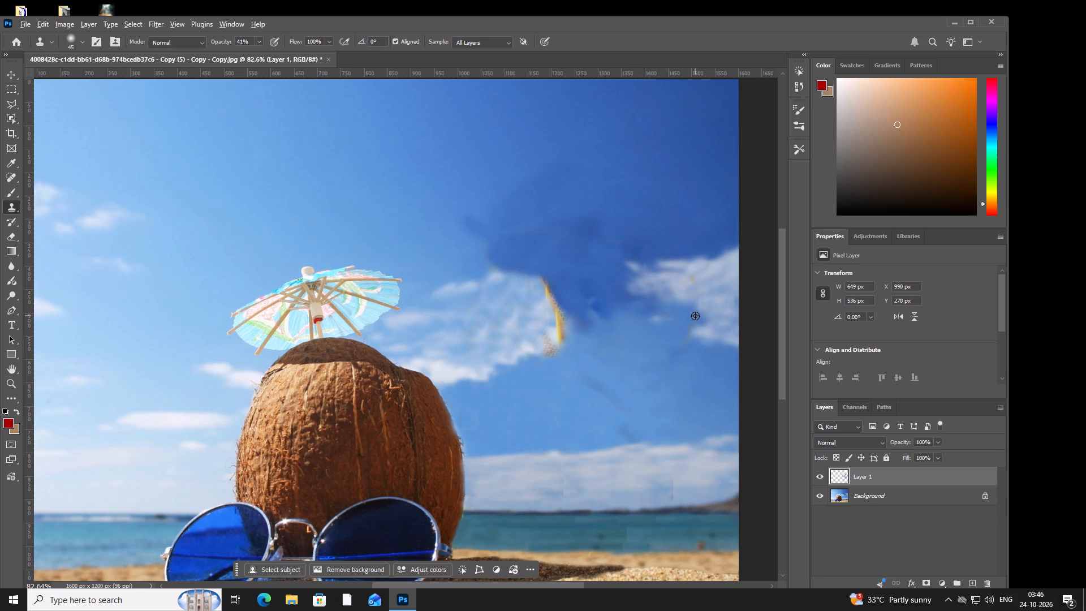
# Sample the cloud's lower middle and clone it over the speckled left edge between the upper and lower parts.
pyautogui.keyDown('alt'); pyautogui.click(705, 305); pyautogui.keyUp('alt')
pyautogui.click(693, 308)
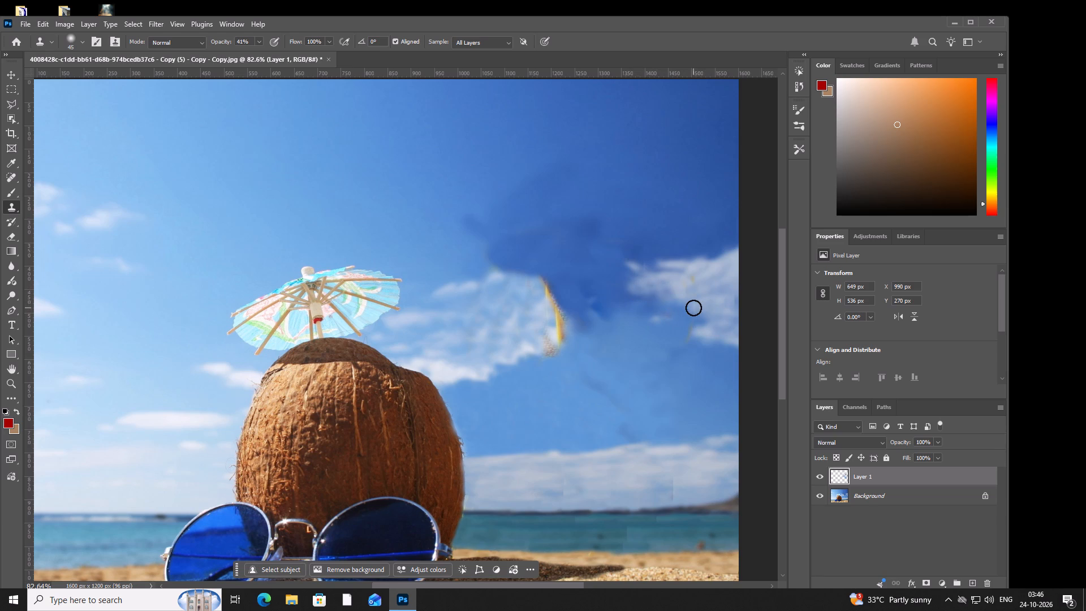
pyautogui.click(697, 315)
pyautogui.click(704, 318)
pyautogui.click(704, 321)
pyautogui.doubleClick(697, 321)
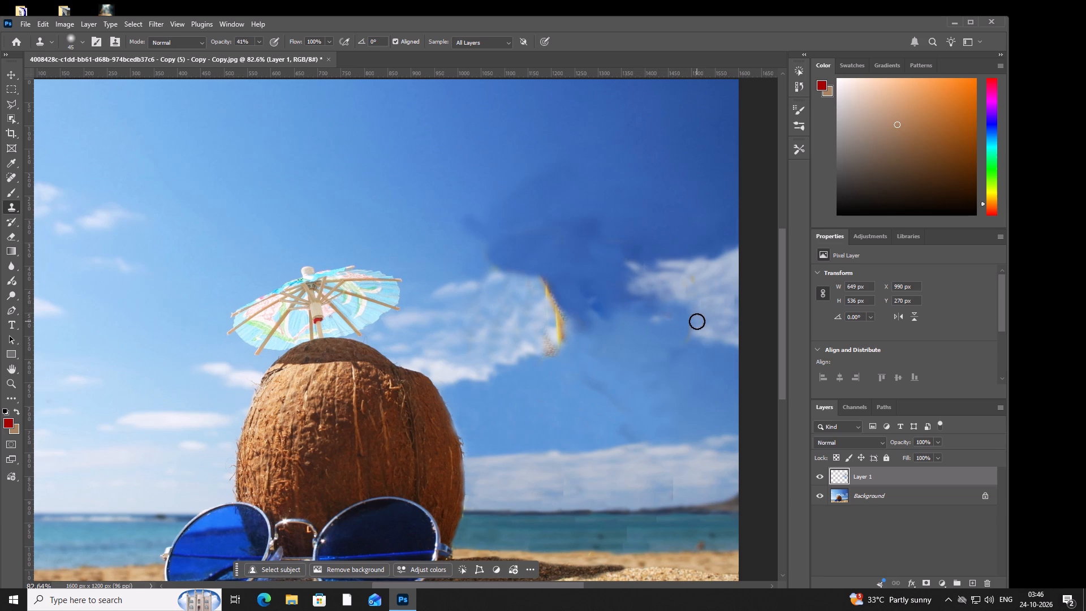
pyautogui.moveTo(696, 319); pyautogui.dragTo(696, 314)
pyautogui.click(692, 309)
pyautogui.click(681, 304)
pyautogui.moveTo(680, 305); pyautogui.dragTo(686, 315)
pyautogui.moveTo(687, 315); pyautogui.dragTo(693, 322)
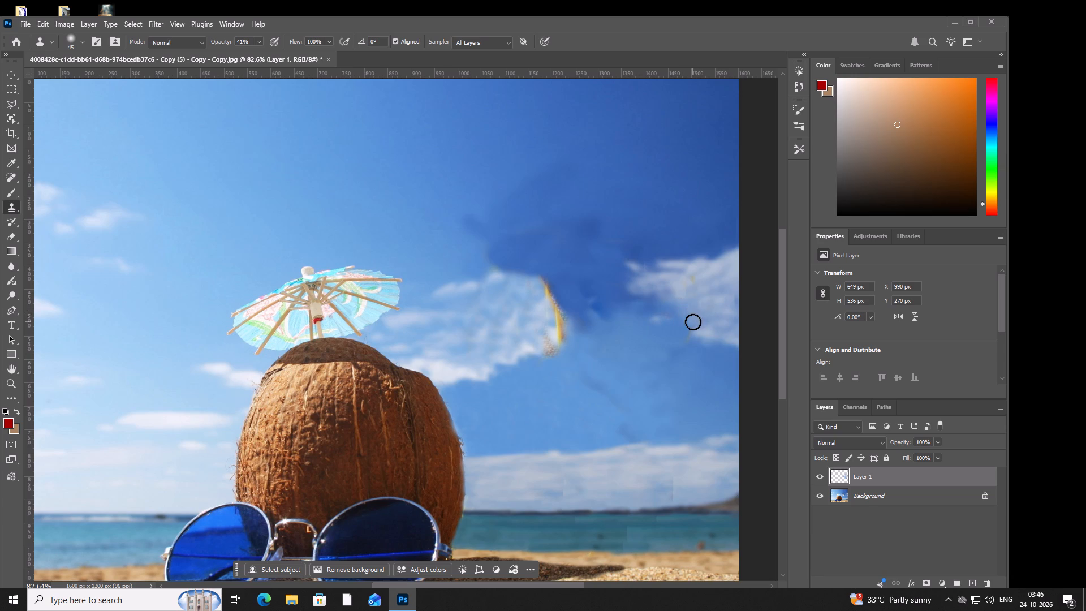
# Clone over the sky and wispy edge just left of the joined cloud's lower part.
pyautogui.click(693, 322)
pyautogui.click(688, 324)
pyautogui.click(678, 325)
pyautogui.moveTo(675, 323); pyautogui.dragTo(675, 316)
pyautogui.click(675, 304)
pyautogui.moveTo(678, 306); pyautogui.dragTo(684, 313)
pyautogui.click(688, 323)
pyautogui.moveTo(688, 323); pyautogui.dragTo(694, 334)
pyautogui.click(694, 334)
# Clone along the cloud's bottom edge out to the photo's right edge and back to its lower left corner.
pyautogui.moveTo(697, 338); pyautogui.dragTo(704, 341)
pyautogui.moveTo(704, 341); pyautogui.dragTo(709, 343)
pyautogui.moveTo(711, 343); pyautogui.dragTo(717, 343)
pyautogui.moveTo(718, 343); pyautogui.dragTo(725, 345)
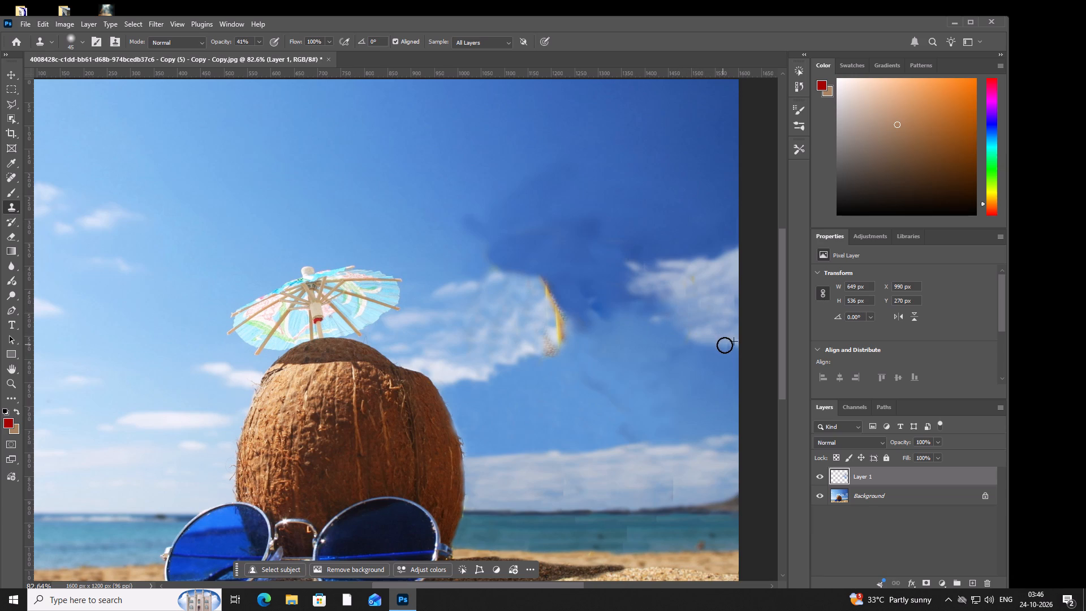
pyautogui.moveTo(725, 345); pyautogui.dragTo(724, 345)
pyautogui.moveTo(725, 345); pyautogui.dragTo(733, 350)
pyautogui.click(733, 350)
pyautogui.moveTo(714, 338); pyautogui.dragTo(706, 339)
pyautogui.click(692, 337)
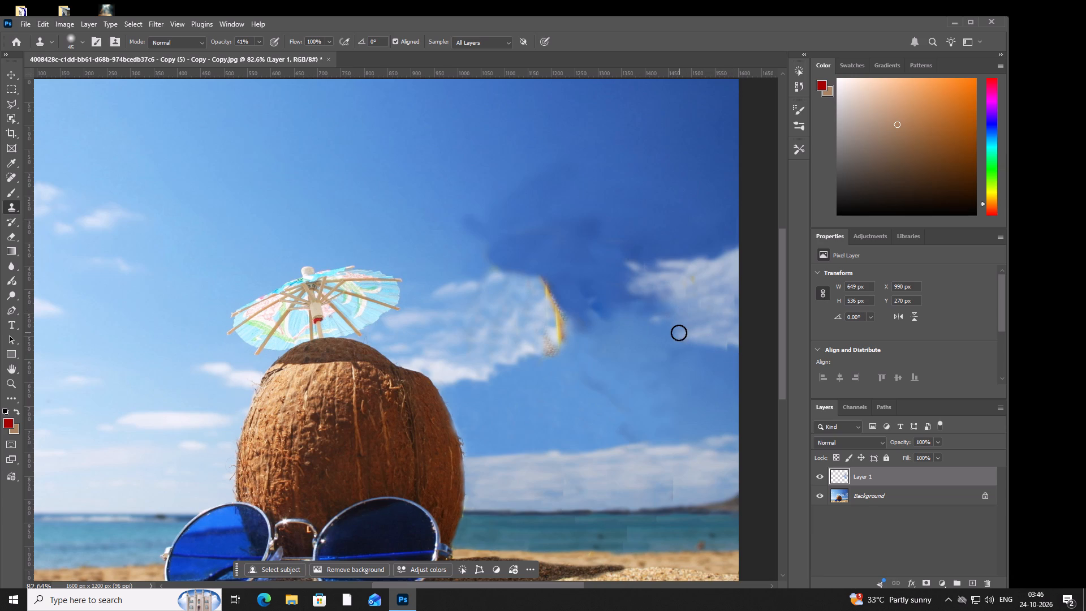
# Sample the upper middle of the cloud at the photo's right edge and clone it over the cloud's left tip.
pyautogui.click(679, 333)
pyautogui.doubleClick(675, 324)
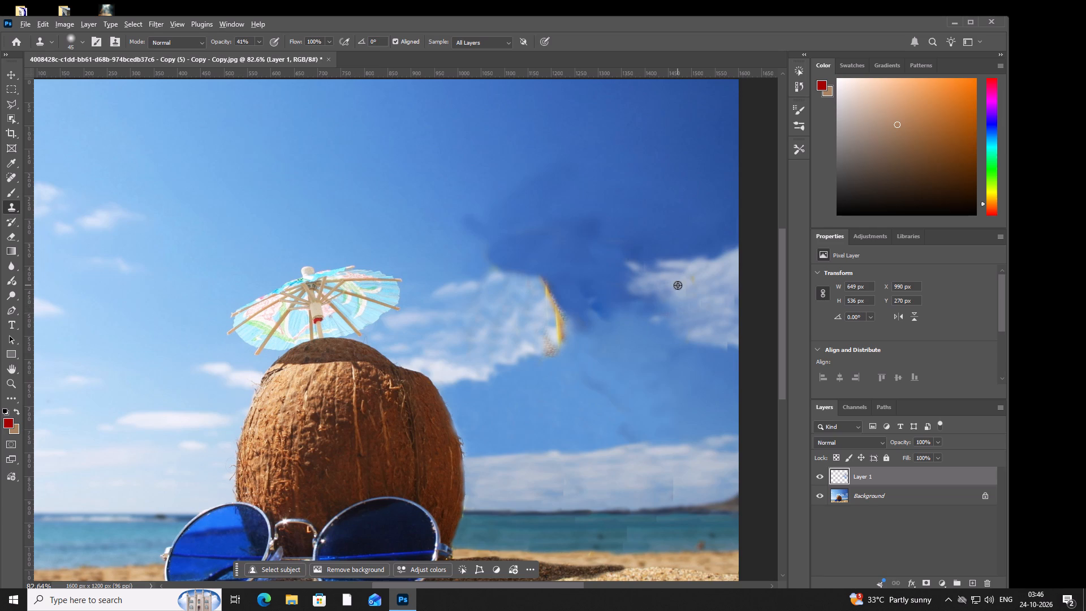
pyautogui.keyDown('alt'); pyautogui.click(678, 285); pyautogui.keyUp('alt')
pyautogui.click(637, 300)
pyautogui.click(637, 300)
pyautogui.click(647, 305)
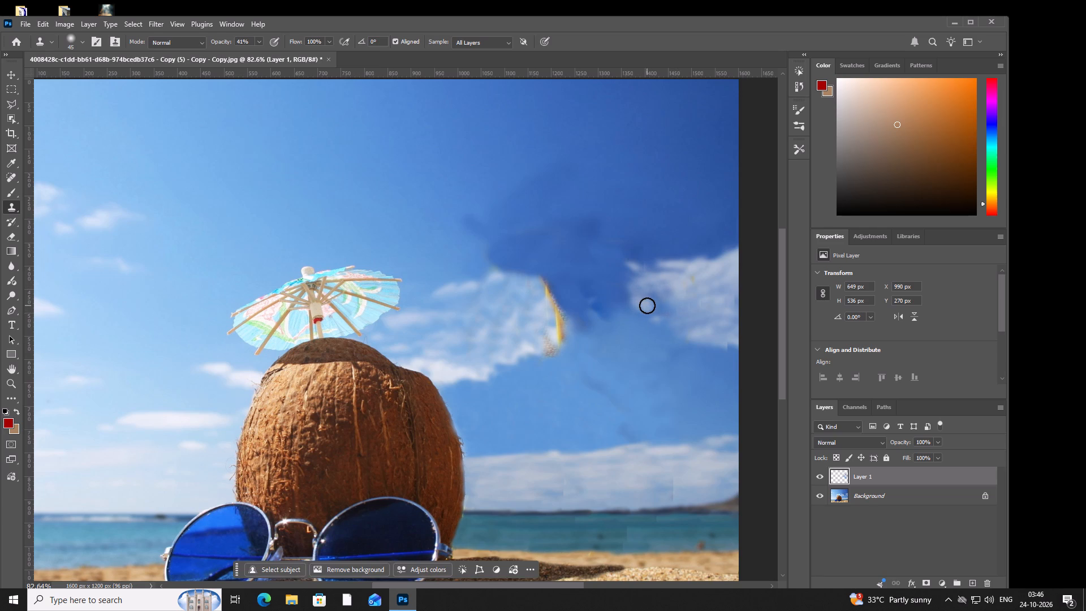
pyautogui.click(647, 304)
pyautogui.moveTo(647, 304); pyautogui.dragTo(639, 303)
pyautogui.click(637, 302)
pyautogui.click(636, 302)
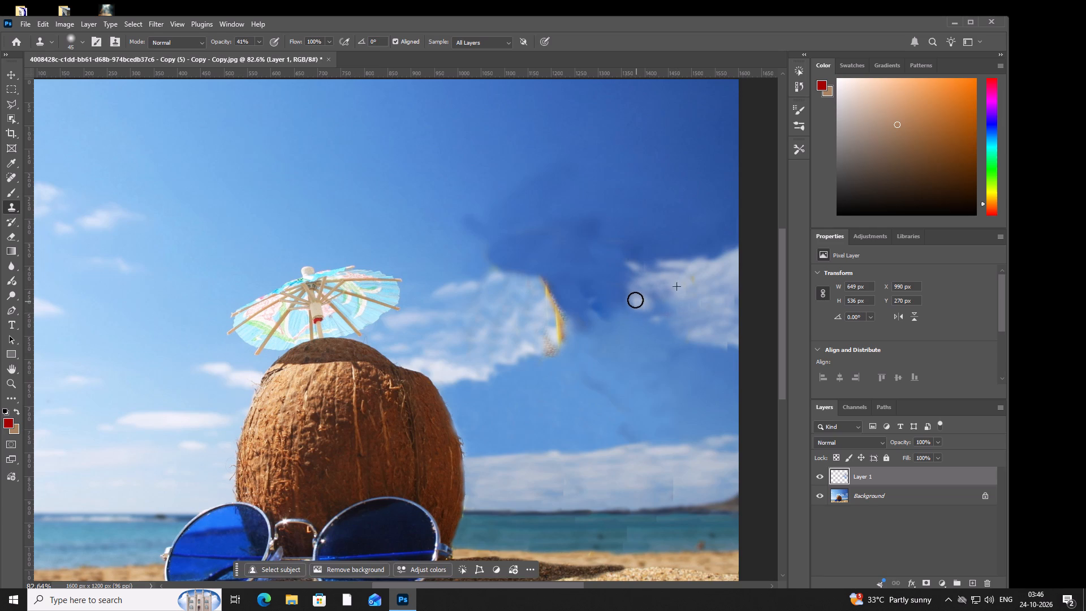
pyautogui.click(635, 300)
pyautogui.click(632, 291)
pyautogui.click(637, 288)
pyautogui.click(641, 287)
# Resample the same cloud's upper middle and clone it over the cloud's left half and centre to even out its texture.
pyautogui.keyDown('alt'); pyautogui.click(680, 286); pyautogui.keyUp('alt')
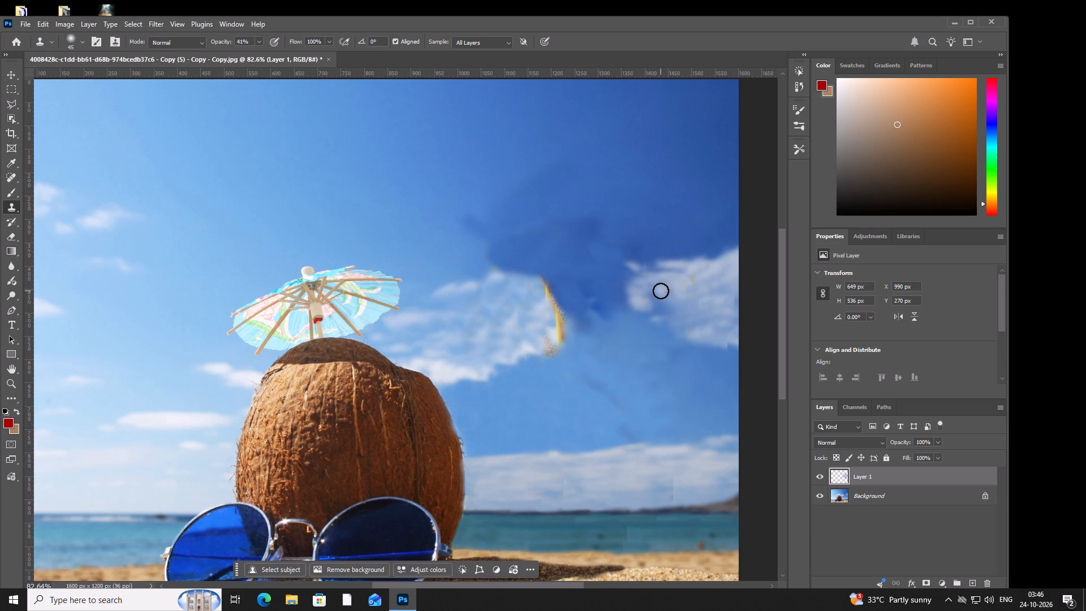
pyautogui.click(661, 291)
pyautogui.click(658, 291)
pyautogui.click(656, 295)
pyautogui.click(649, 302)
pyautogui.click(656, 303)
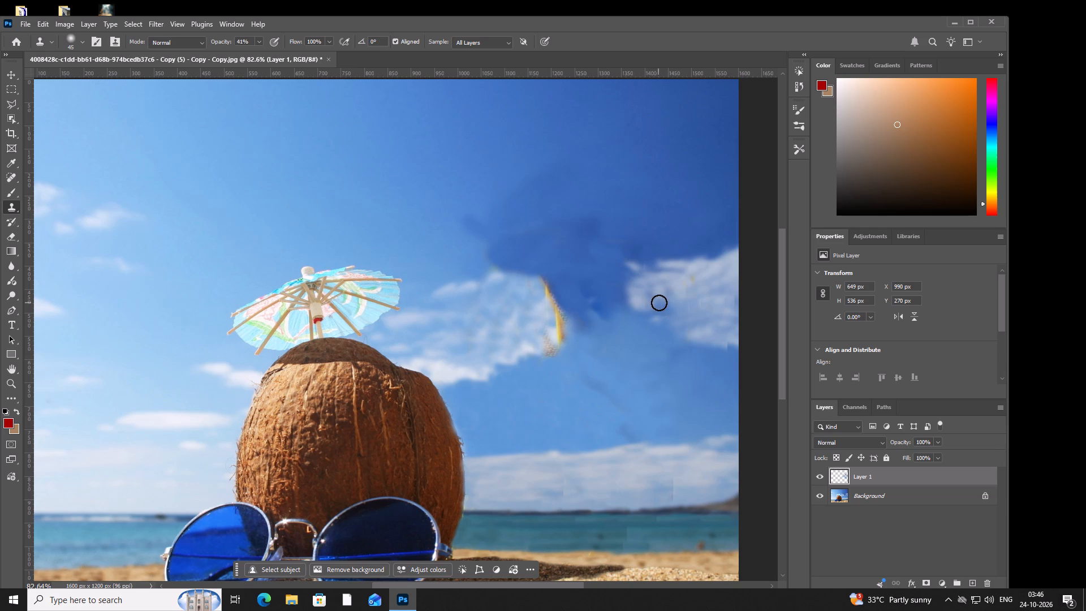
pyautogui.click(662, 305)
pyautogui.click(667, 306)
pyautogui.click(656, 298)
pyautogui.click(652, 294)
pyautogui.moveTo(654, 292); pyautogui.dragTo(669, 290)
pyautogui.moveTo(669, 290); pyautogui.dragTo(679, 282)
pyautogui.moveTo(680, 281); pyautogui.dragTo(680, 286)
pyautogui.click(675, 295)
pyautogui.click(674, 299)
pyautogui.click(668, 319)
pyautogui.click(663, 317)
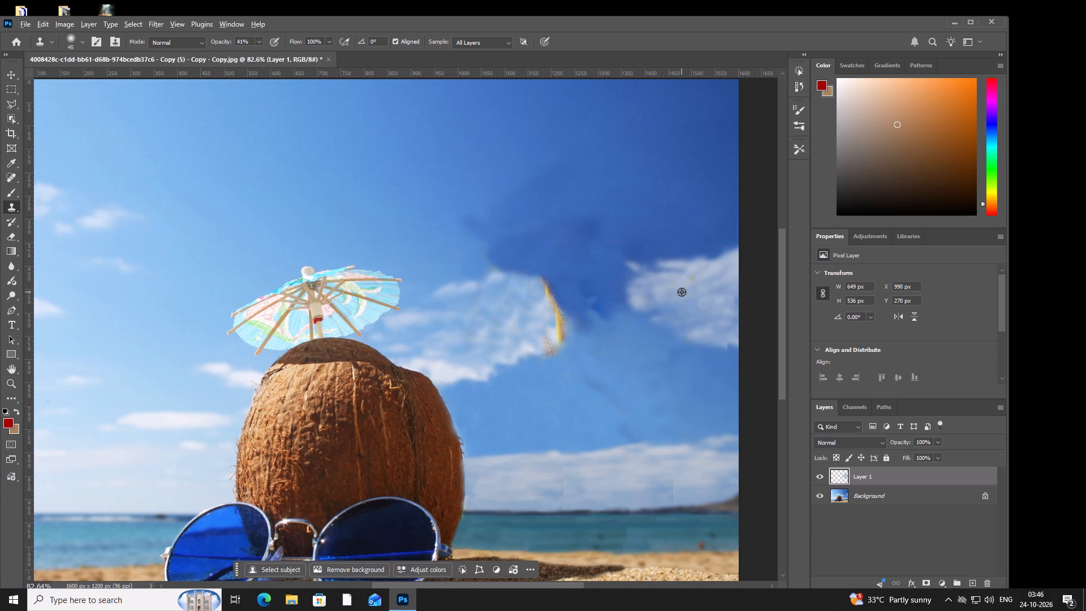
# Sample the same cloud's centre and clone it down over the cloud's lower middle and lower left edge.
pyautogui.keyDown('alt'); pyautogui.click(682, 292); pyautogui.keyUp('alt')
pyautogui.click(678, 302)
pyautogui.click(678, 307)
pyautogui.click(680, 326)
pyautogui.moveTo(679, 325); pyautogui.dragTo(673, 326)
pyautogui.click(664, 326)
pyautogui.doubleClick(663, 325)
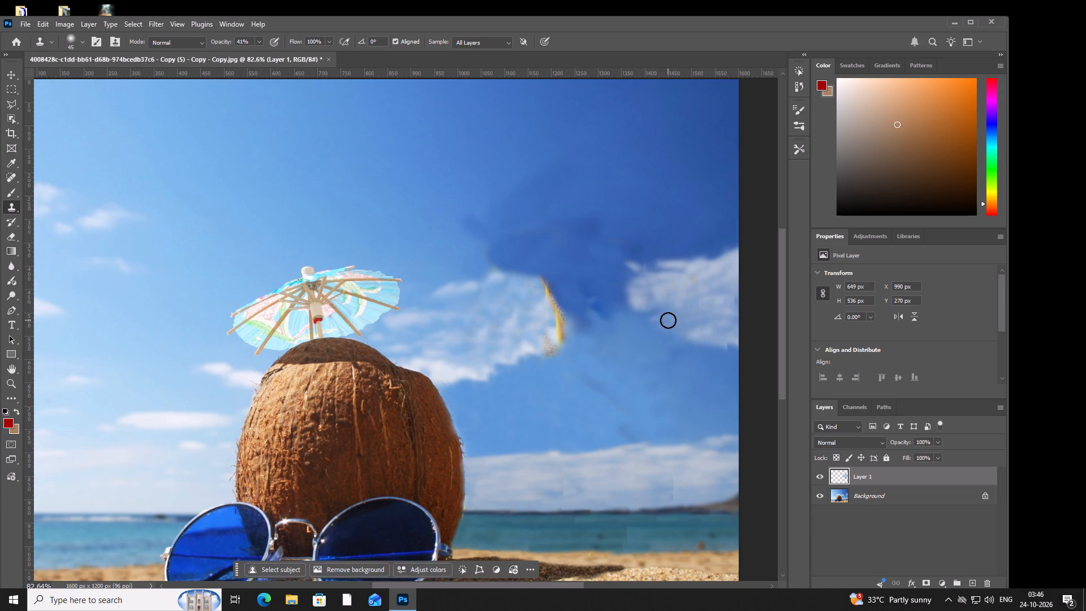
pyautogui.click(668, 320)
# Sample the middle cloud beside the umbrella and clone it over the lower end of the orange remnant and nearby speckles.
pyautogui.keyDown('alt'); pyautogui.click(514, 332); pyautogui.keyUp('alt')
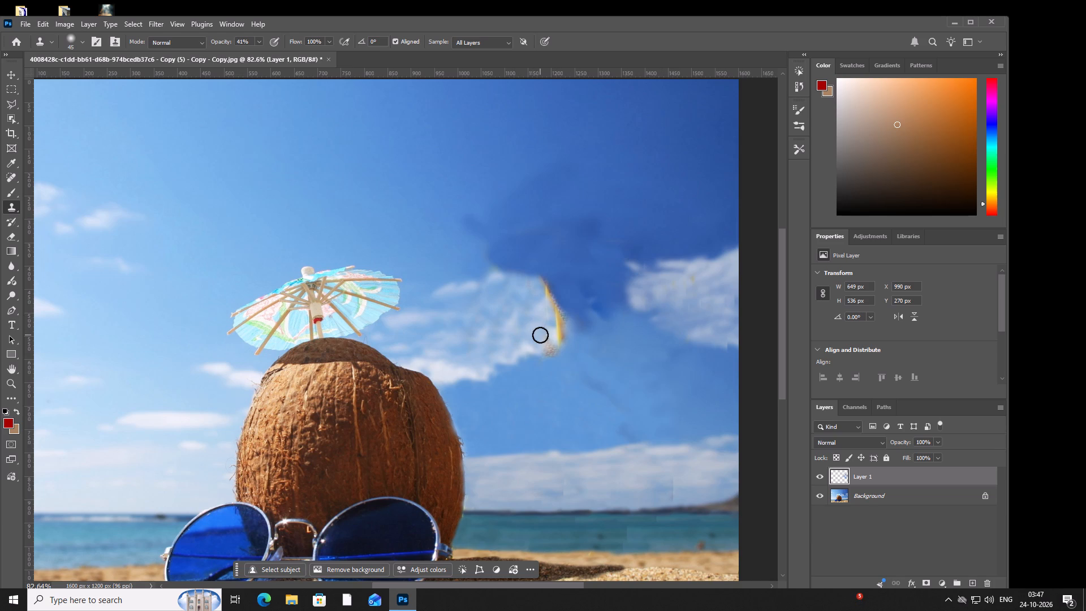
pyautogui.click(544, 337)
pyautogui.moveTo(548, 341); pyautogui.dragTo(550, 347)
pyautogui.click(550, 347)
pyautogui.click(550, 350)
pyautogui.moveTo(558, 342); pyautogui.dragTo(560, 339)
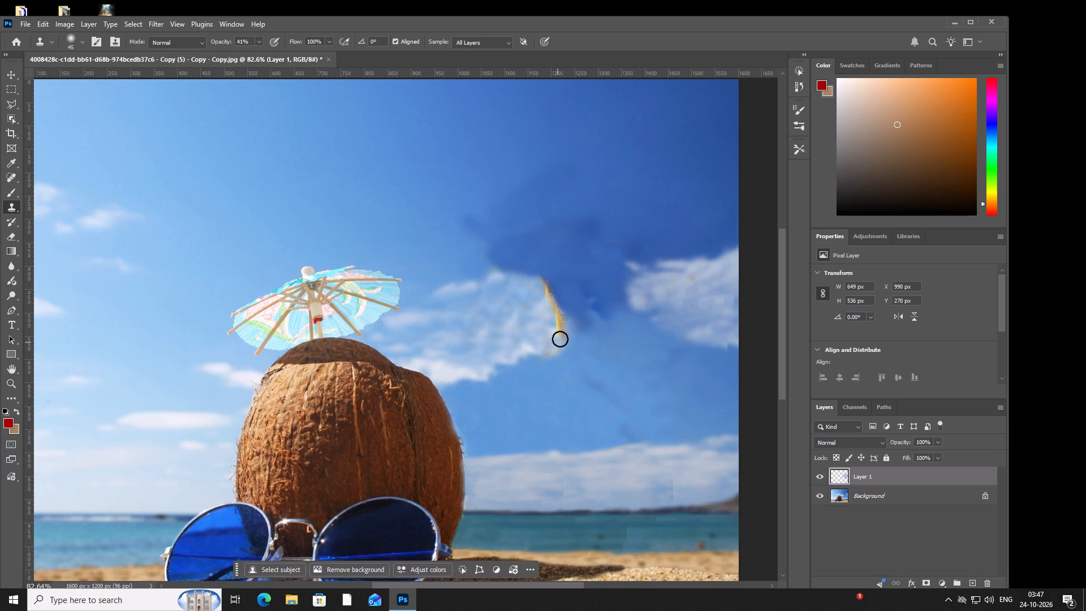
pyautogui.moveTo(560, 339); pyautogui.dragTo(561, 337)
pyautogui.doubleClick(561, 335)
pyautogui.doubleClick(560, 326)
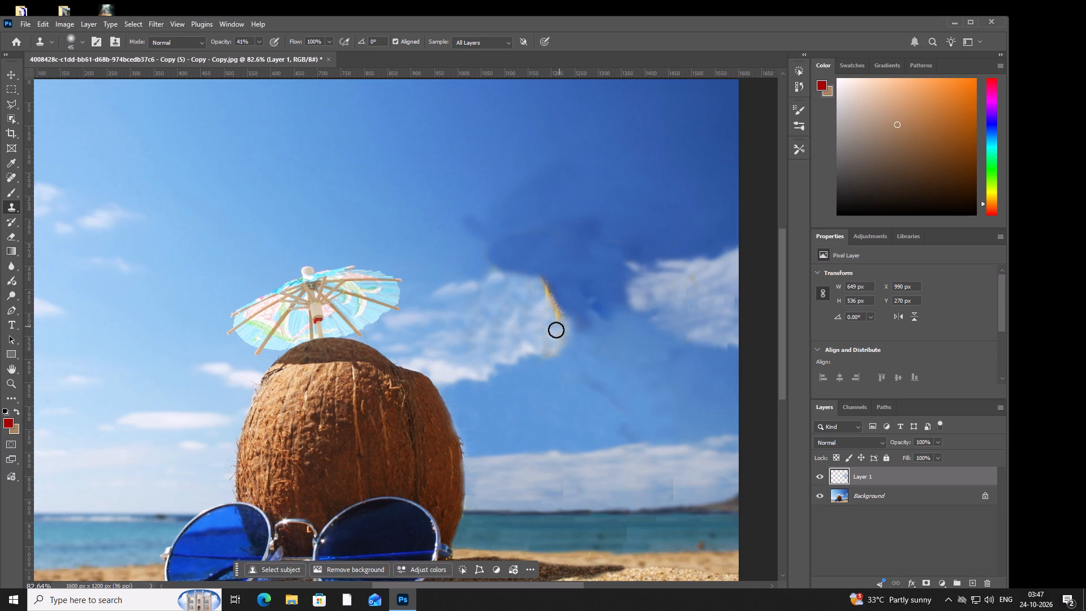
pyautogui.click(555, 332)
pyautogui.click(551, 339)
pyautogui.moveTo(551, 339); pyautogui.dragTo(564, 330)
pyautogui.doubleClick(564, 330)
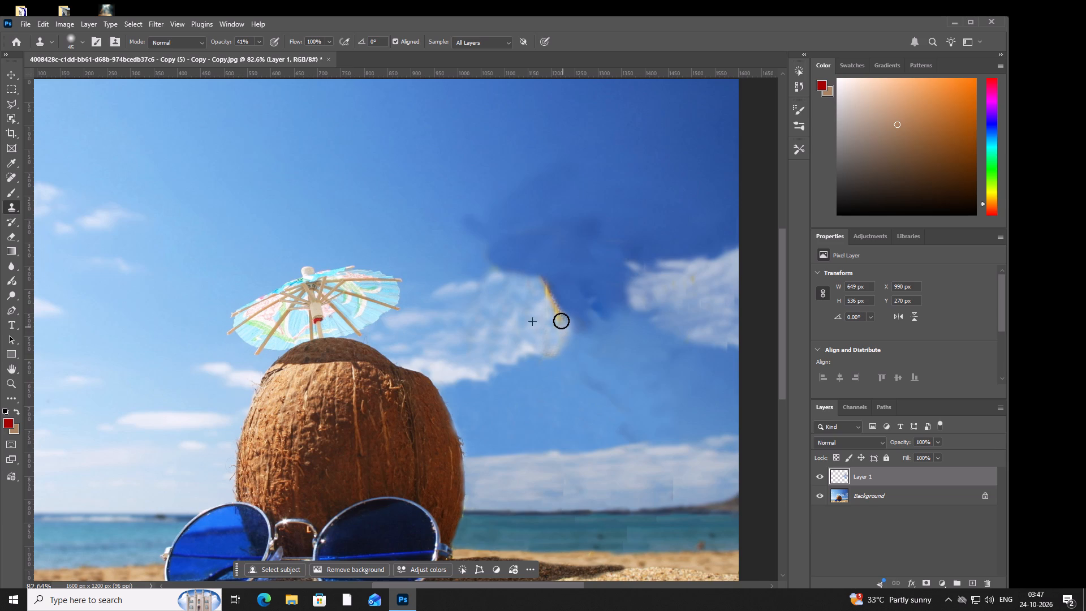
# Clone the middle cloud's texture up along the upper part of the orange remnant.
pyautogui.doubleClick(560, 319)
pyautogui.click(555, 313)
pyautogui.doubleClick(546, 305)
pyautogui.doubleClick(539, 315)
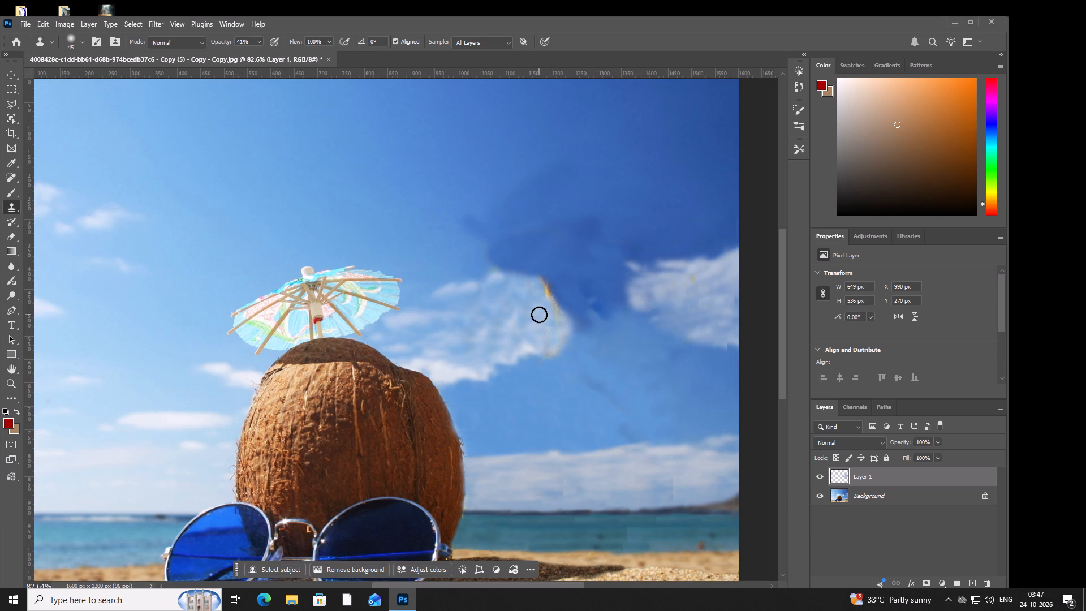
pyautogui.click(540, 297)
pyautogui.click(543, 290)
pyautogui.doubleClick(550, 287)
pyautogui.click(546, 303)
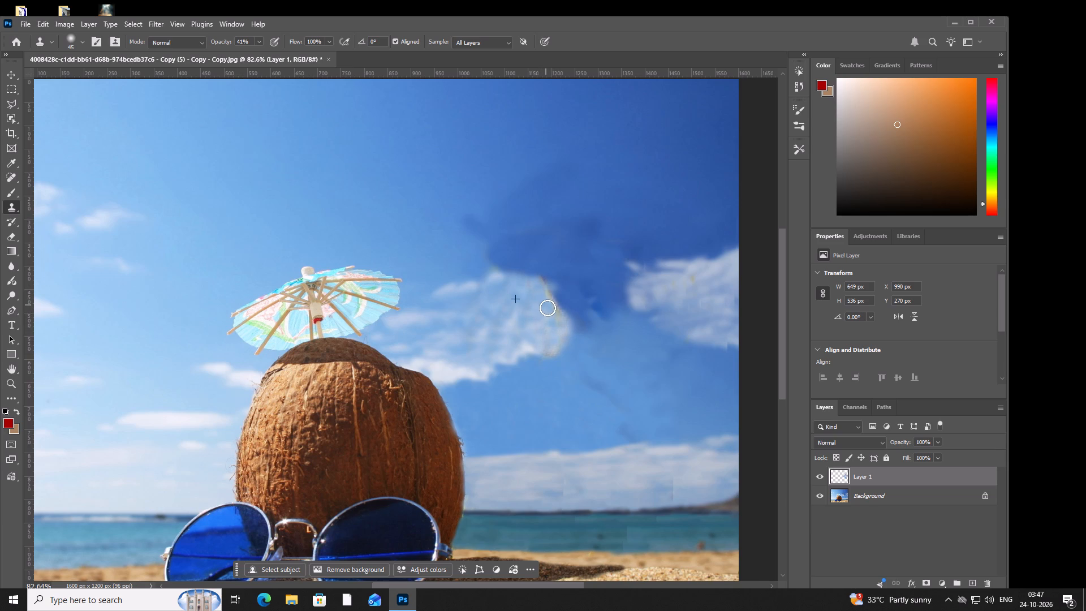
pyautogui.moveTo(550, 313); pyautogui.dragTo(555, 313)
pyautogui.click(556, 313)
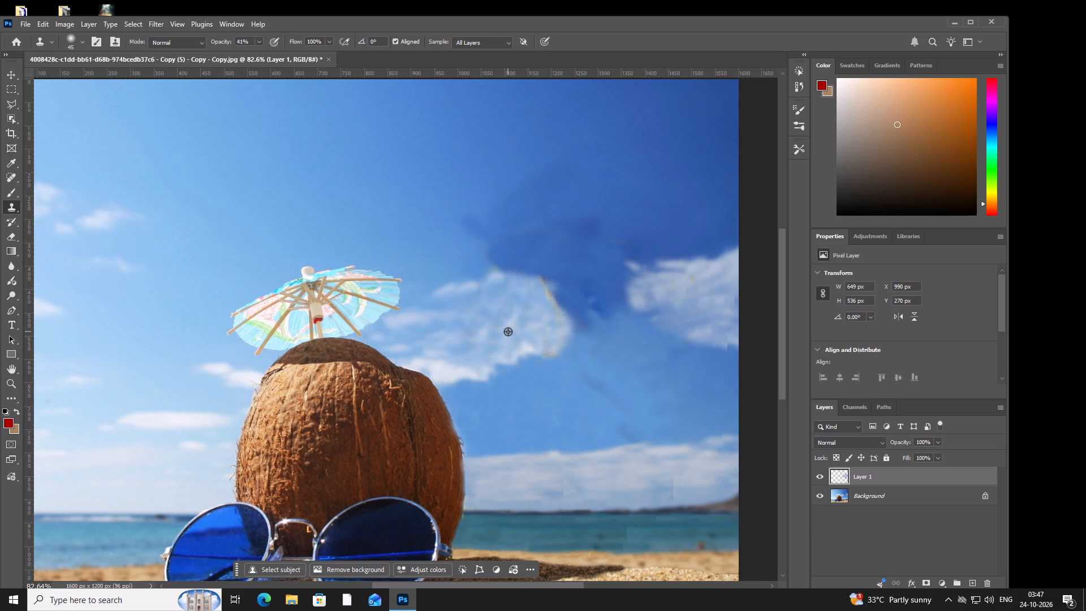
# Resample the middle cloud's interior and clone it along its right edge over the leftover orange outline and speckles.
pyautogui.click(510, 322)
pyautogui.click(541, 293)
pyautogui.click(543, 293)
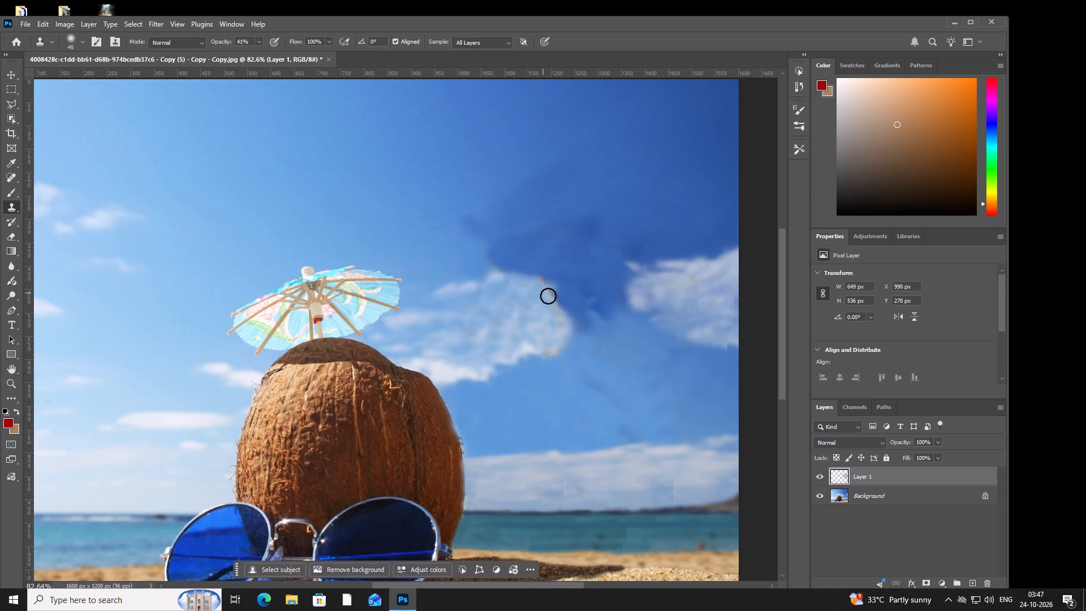
pyautogui.click(550, 298)
pyautogui.tripleClick(554, 307)
pyautogui.tripleClick(559, 316)
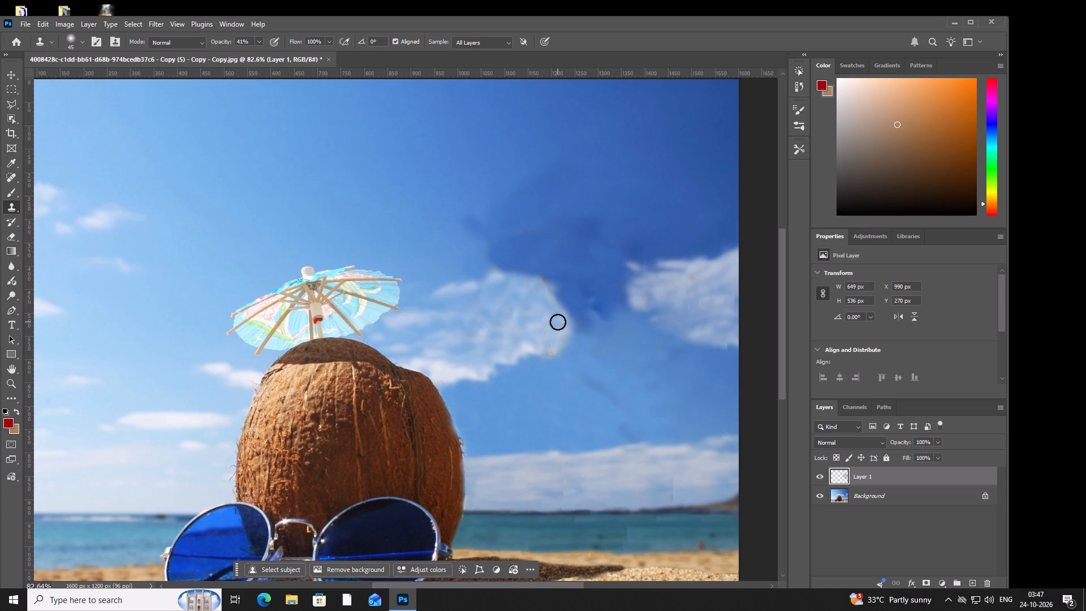
pyautogui.doubleClick(558, 322)
pyautogui.click(548, 323)
pyautogui.moveTo(548, 323); pyautogui.dragTo(547, 343)
pyautogui.tripleClick(547, 343)
pyautogui.doubleClick(548, 349)
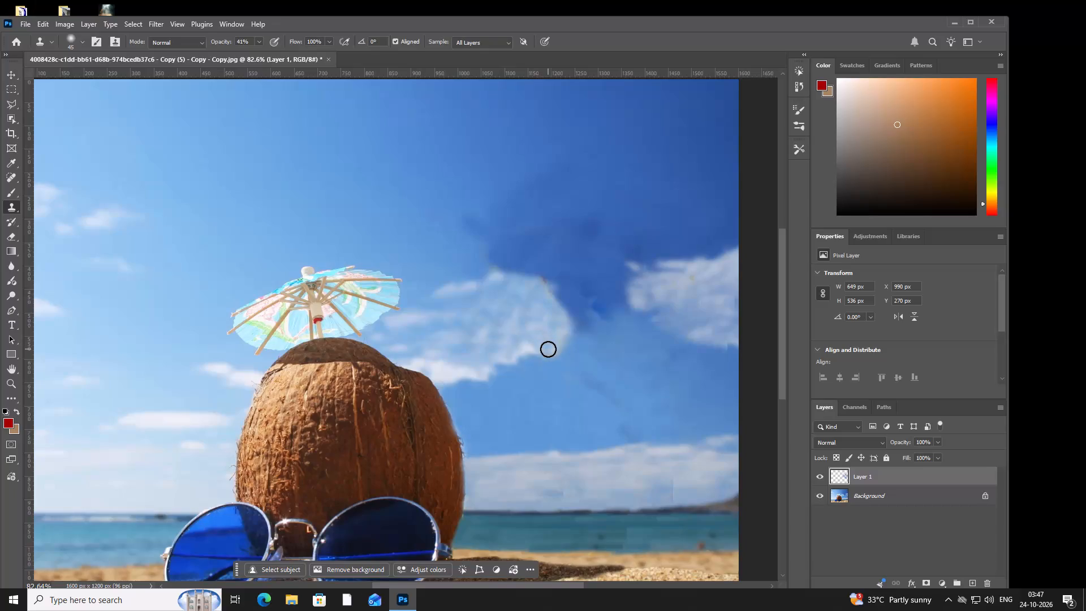
pyautogui.click(555, 348)
pyautogui.click(557, 344)
pyautogui.click(558, 338)
pyautogui.click(555, 324)
pyautogui.click(547, 311)
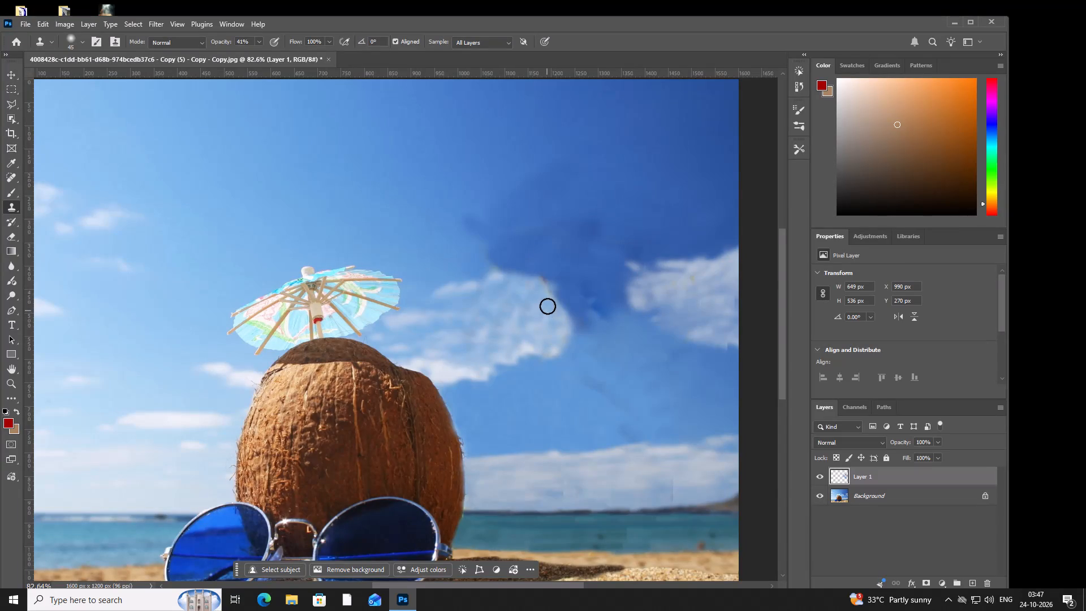
pyautogui.doubleClick(547, 302)
pyautogui.doubleClick(548, 294)
# Resample the middle cloud's interior and clone it over its upper right corner and top edge.
pyautogui.keyDown('alt'); pyautogui.click(505, 311); pyautogui.keyUp('alt')
pyautogui.doubleClick(546, 289)
pyautogui.doubleClick(544, 280)
pyautogui.moveTo(533, 282); pyautogui.dragTo(530, 287)
pyautogui.doubleClick(530, 287)
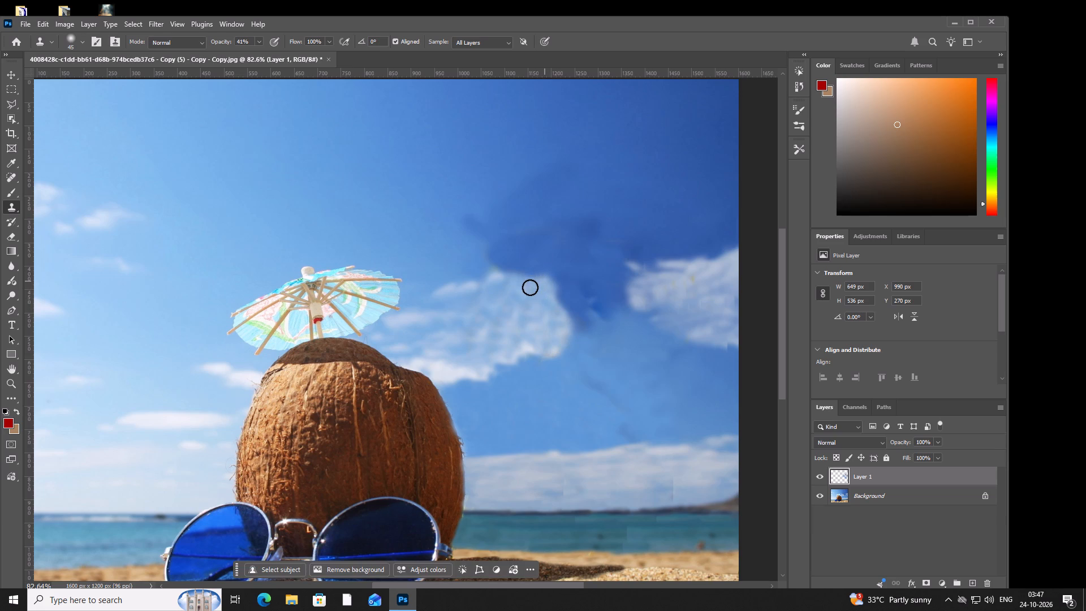
pyautogui.click(528, 284)
pyautogui.moveTo(527, 280); pyautogui.dragTo(523, 270)
pyautogui.moveTo(522, 269); pyautogui.dragTo(514, 264)
pyautogui.click(512, 264)
pyautogui.click(506, 273)
pyautogui.moveTo(506, 276); pyautogui.dragTo(532, 272)
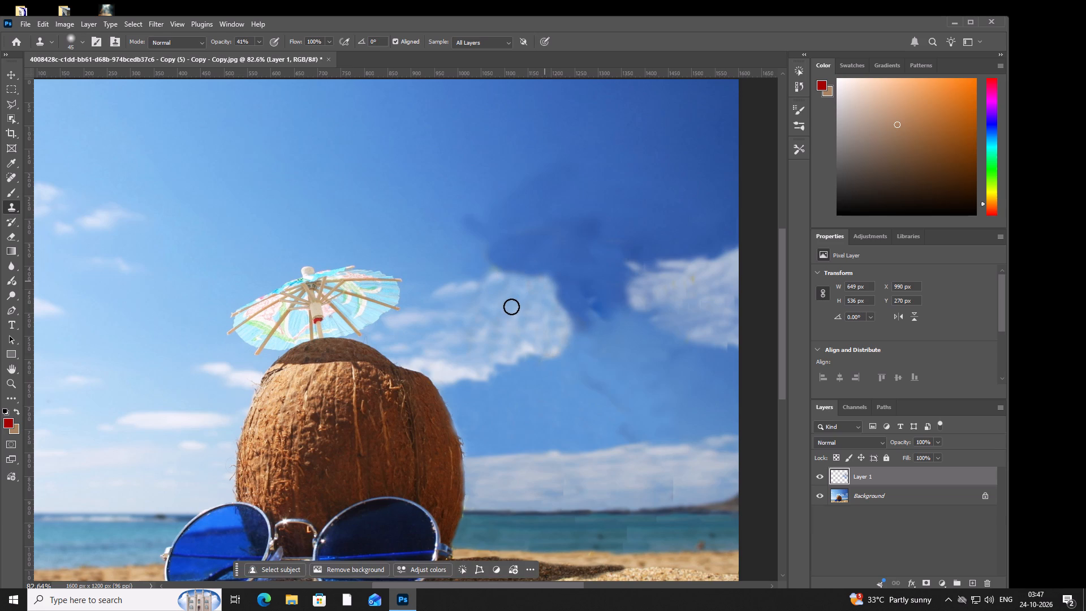
pyautogui.keyDown('alt'); pyautogui.click(511, 305); pyautogui.keyUp('alt')
pyautogui.click(524, 286)
pyautogui.moveTo(524, 286); pyautogui.dragTo(534, 285)
pyautogui.doubleClick(540, 282)
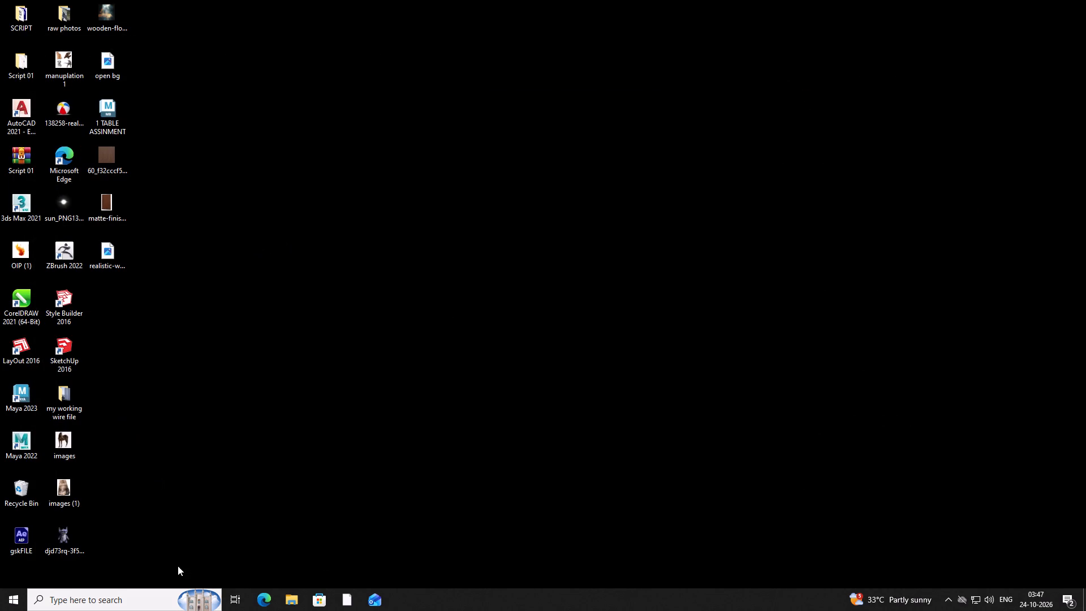
# Relaunch Adobe Photoshop from the Windows desktop.
pyautogui.click(140, 605)
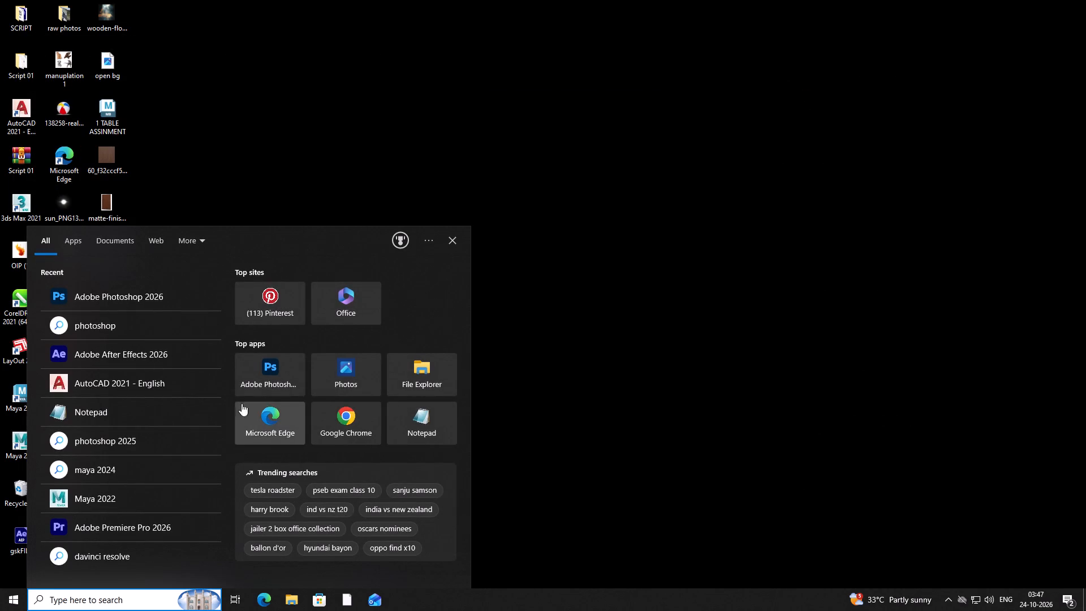
pyautogui.click(256, 388)
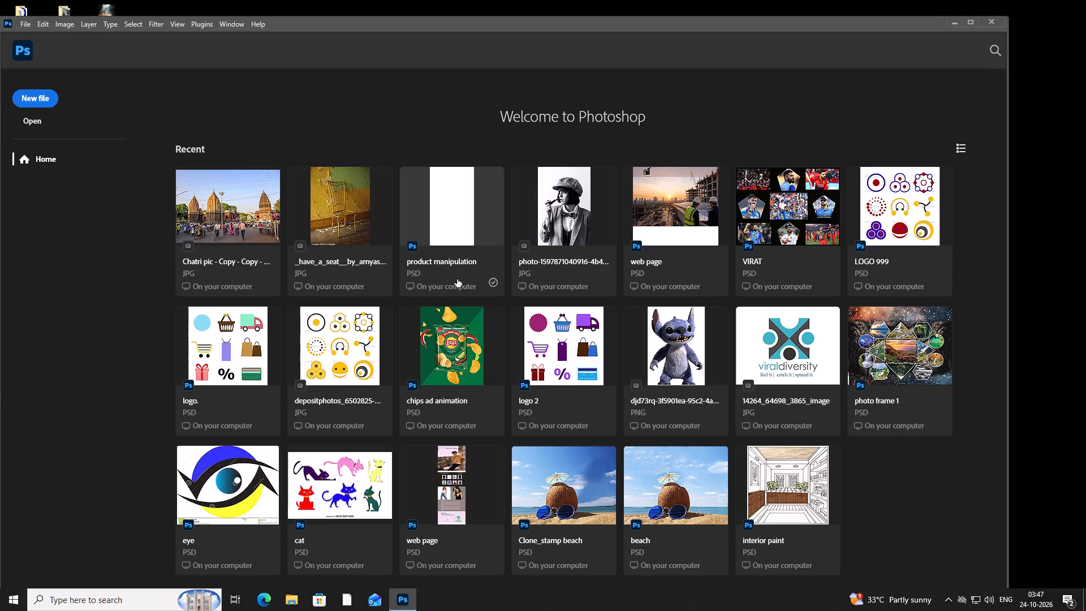
# Open the first 4008428c beach coconut JPG copy from the shared Common > Photoshop > Clone_stamp folder.
pyautogui.click(28, 119)
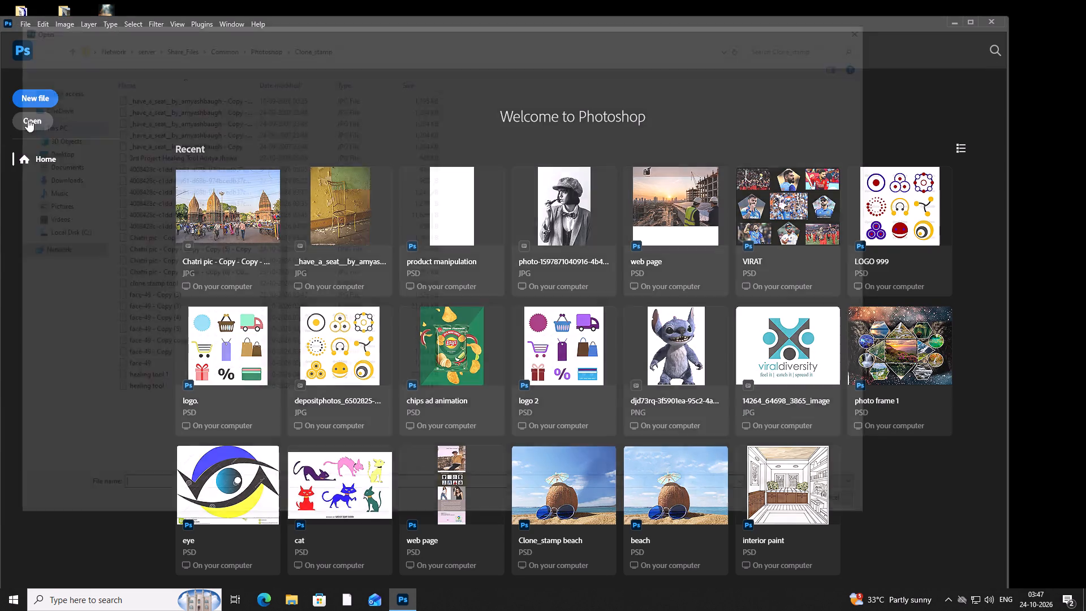
pyautogui.click(309, 46)
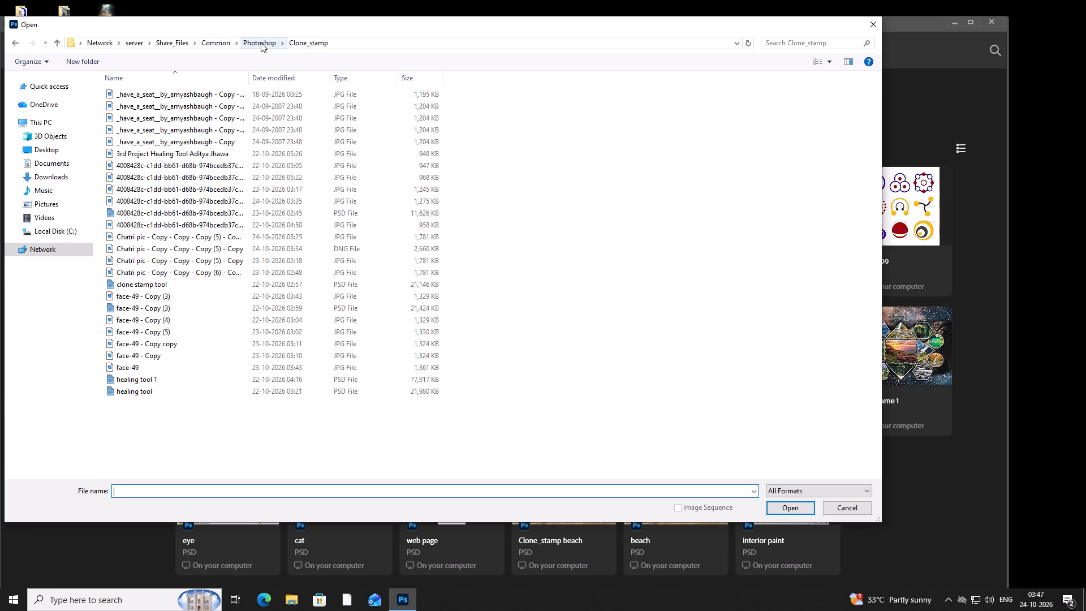
pyautogui.click(302, 41)
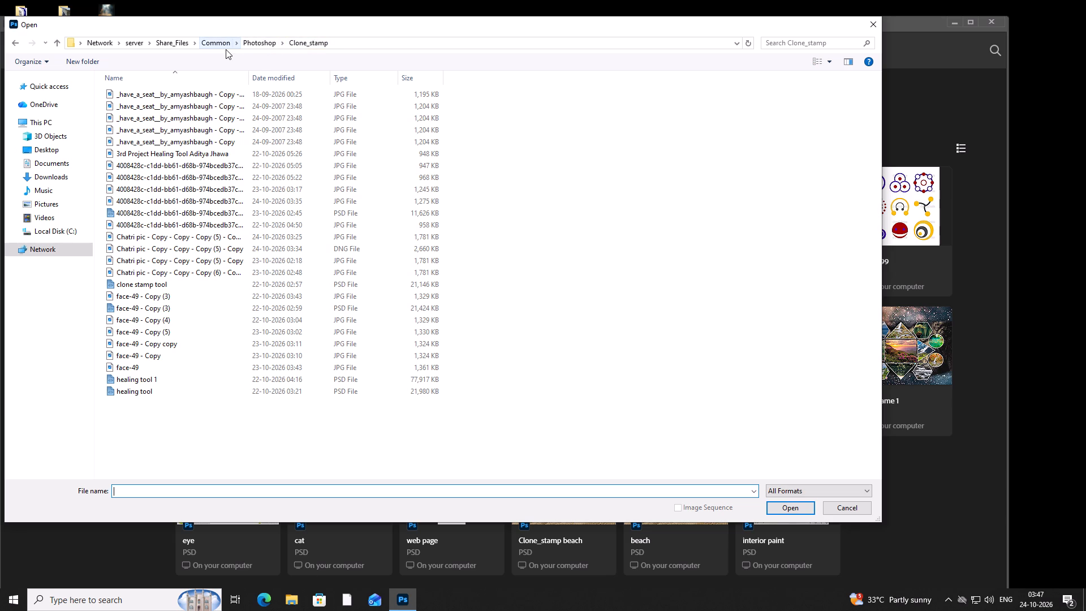
pyautogui.click(221, 45)
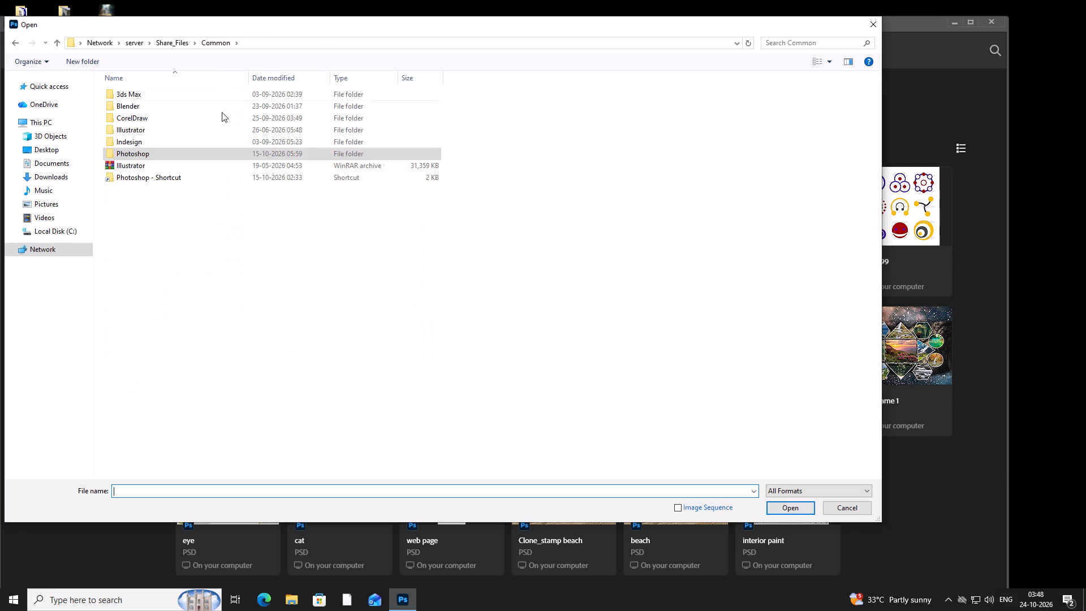
pyautogui.doubleClick(233, 181)
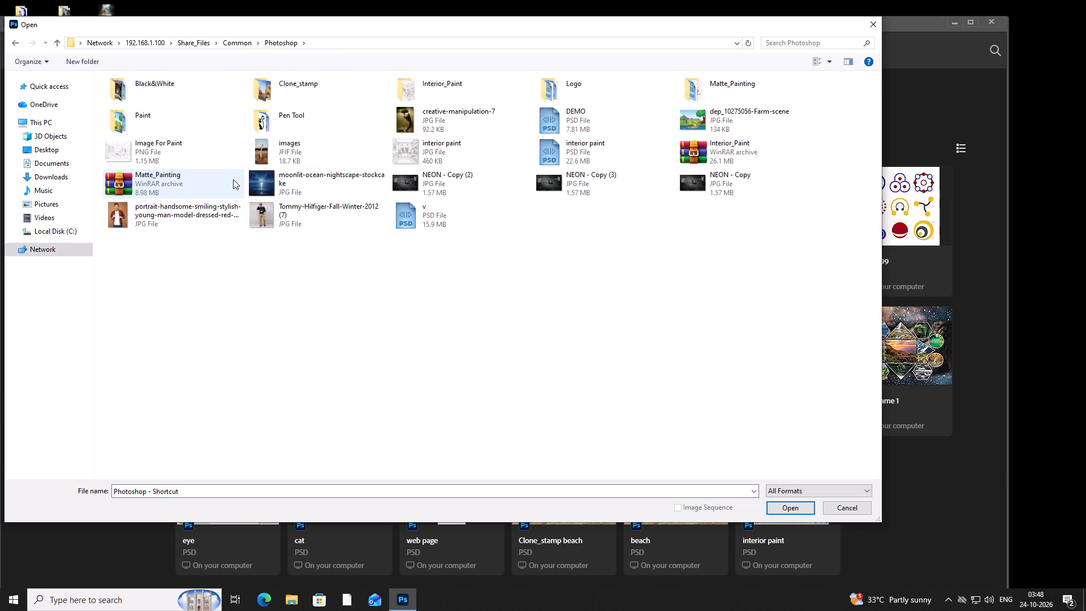
pyautogui.doubleClick(350, 102)
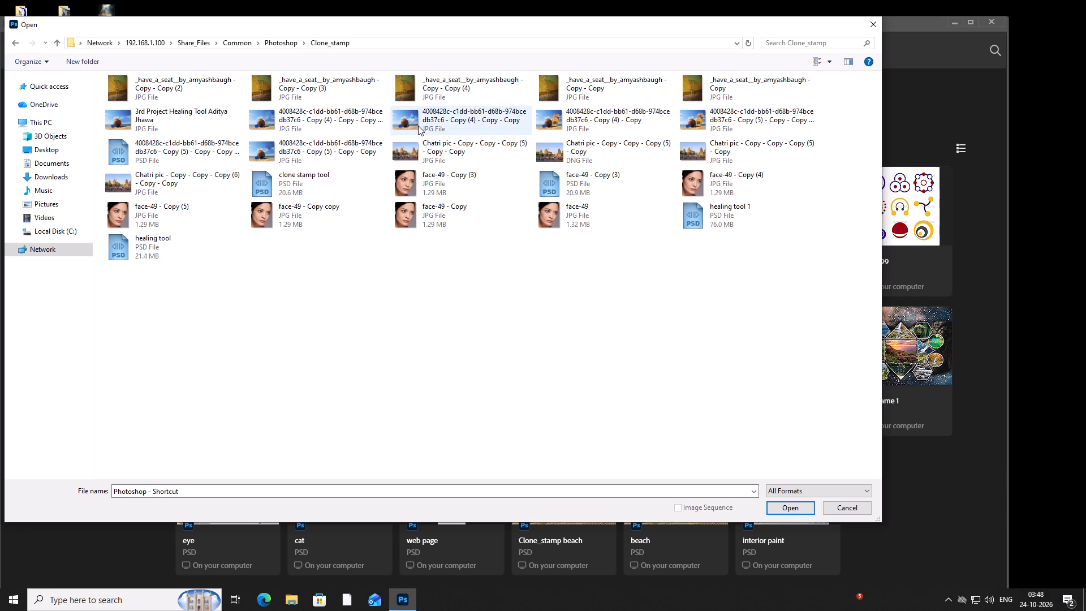
pyautogui.doubleClick(330, 119)
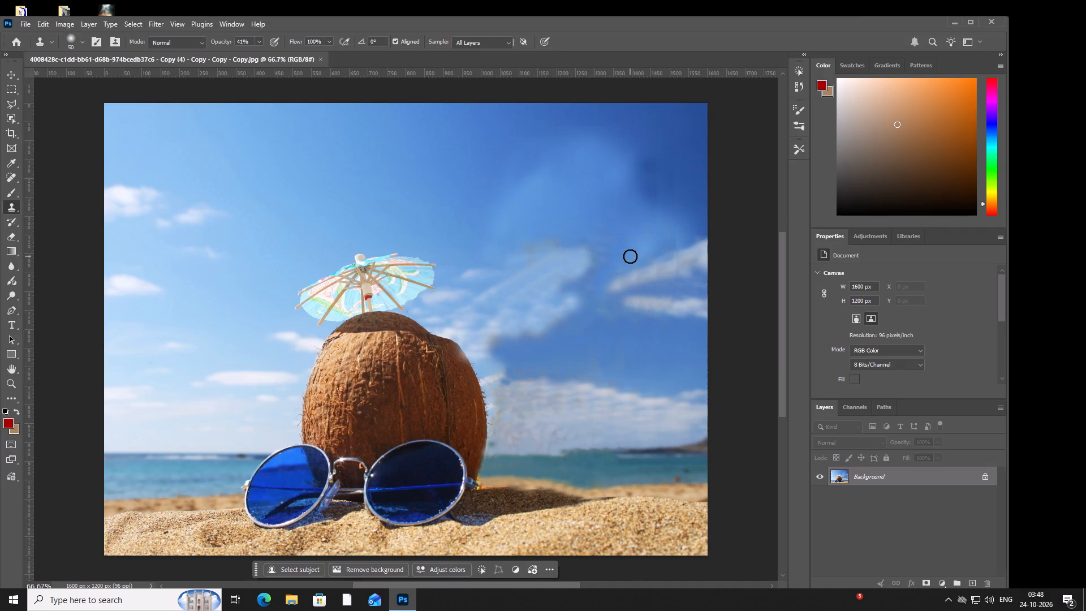
pyautogui.scroll(-2, 606, 401)
pyautogui.scroll(2, 606, 401)
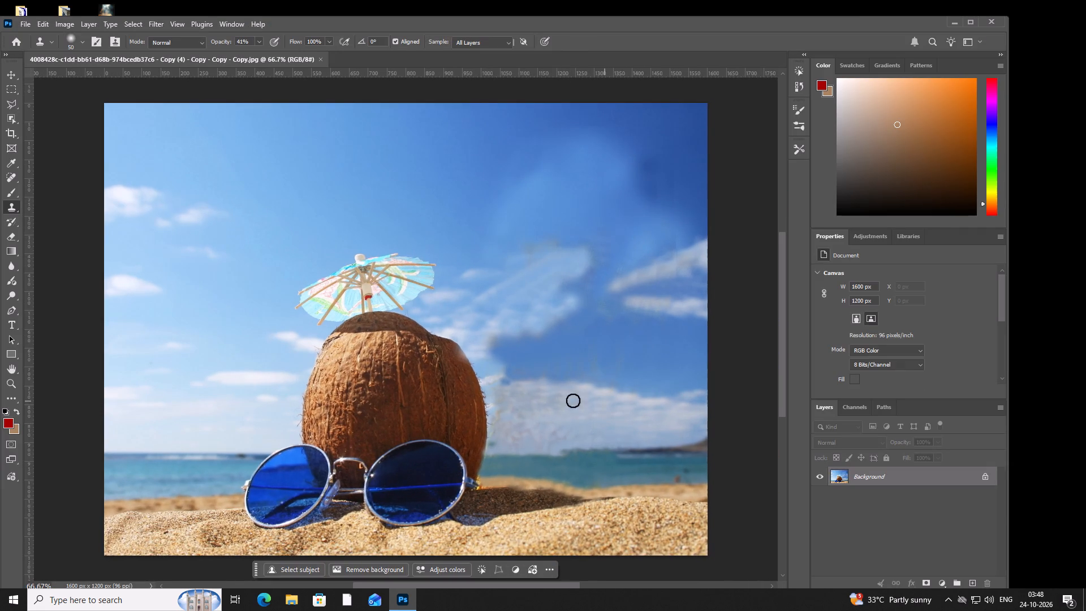
# Add a new empty layer above the Background layer.
pyautogui.click(976, 580)
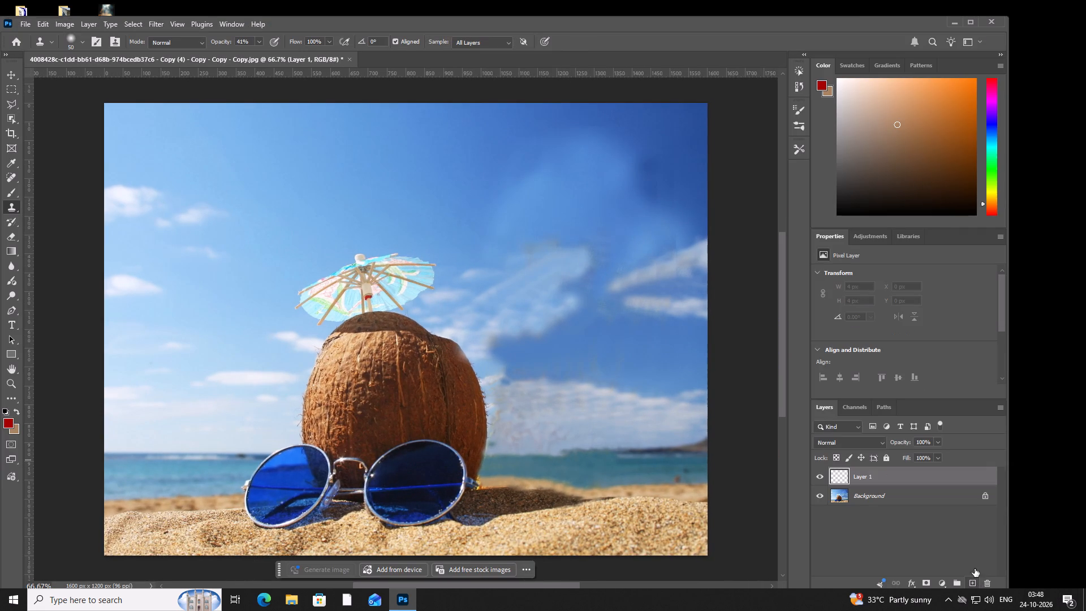
# With the Clone Stamp, sample the upper cloud streak near the photo's right edge and clone it over the sky just below.
pyautogui.click(14, 207)
pyautogui.keyDown('alt'); pyautogui.click(698, 260); pyautogui.keyUp('alt')
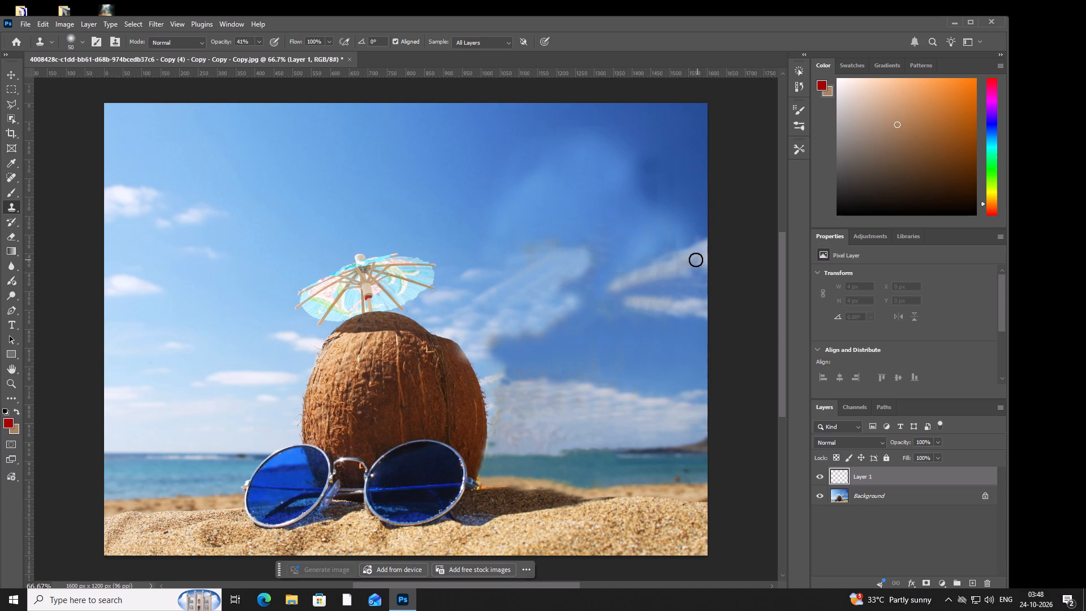
pyautogui.click(692, 260)
pyautogui.doubleClick(689, 273)
pyautogui.click(692, 283)
pyautogui.moveTo(693, 284); pyautogui.dragTo(695, 277)
pyautogui.click(695, 272)
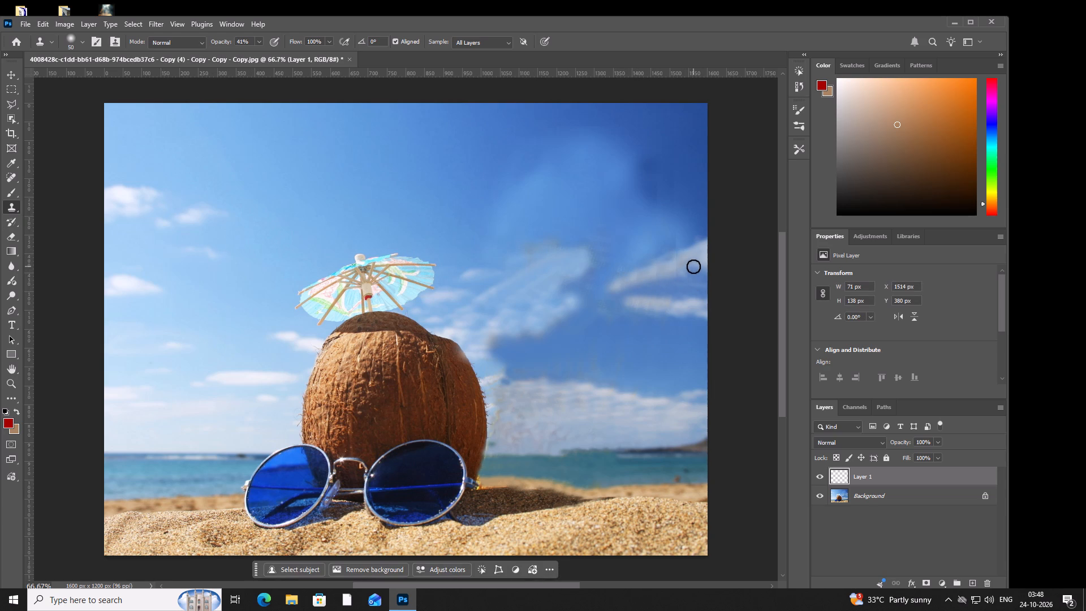
pyautogui.keyDown('alt'); pyautogui.doubleClick(699, 256); pyautogui.keyUp('alt')
pyautogui.click(695, 264)
pyautogui.doubleClick(693, 268)
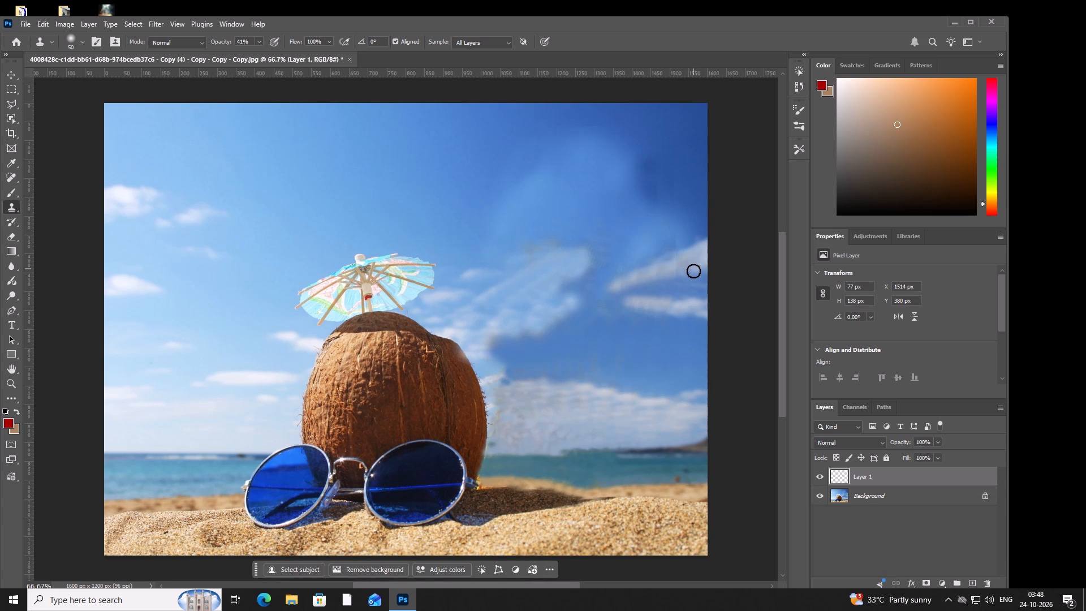
pyautogui.doubleClick(693, 271)
pyautogui.tripleClick(694, 274)
pyautogui.click(700, 274)
pyautogui.moveTo(696, 275); pyautogui.dragTo(690, 278)
pyautogui.doubleClick(684, 277)
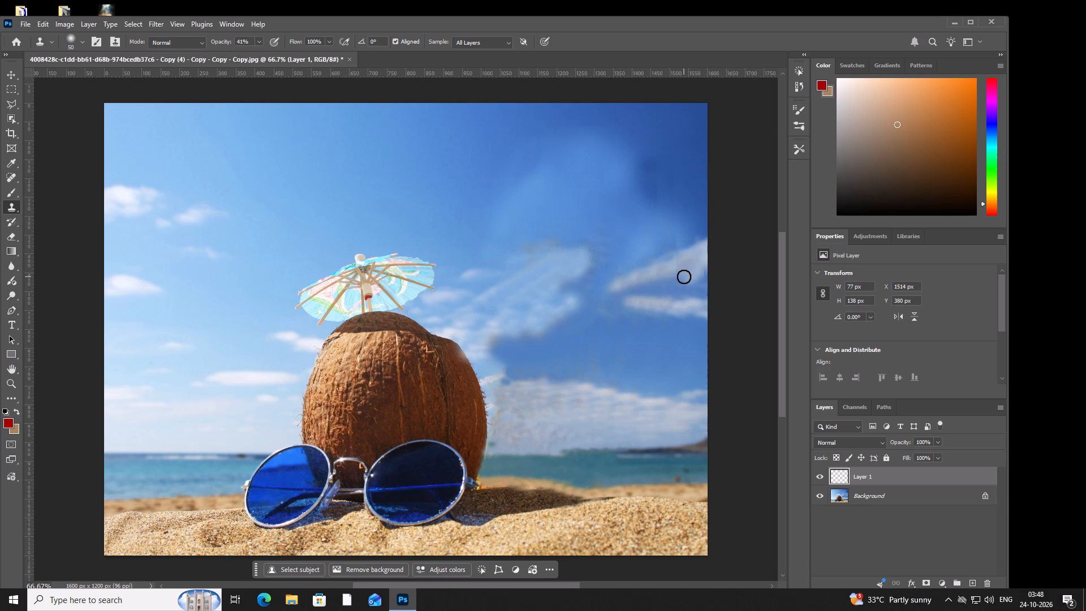
# Extend the cloned cloud out to the photo's right edge and down toward the lower cloud streak.
pyautogui.moveTo(681, 276); pyautogui.dragTo(692, 276)
pyautogui.click(695, 276)
pyautogui.click(698, 277)
pyautogui.click(702, 276)
pyautogui.click(702, 281)
pyautogui.click(702, 286)
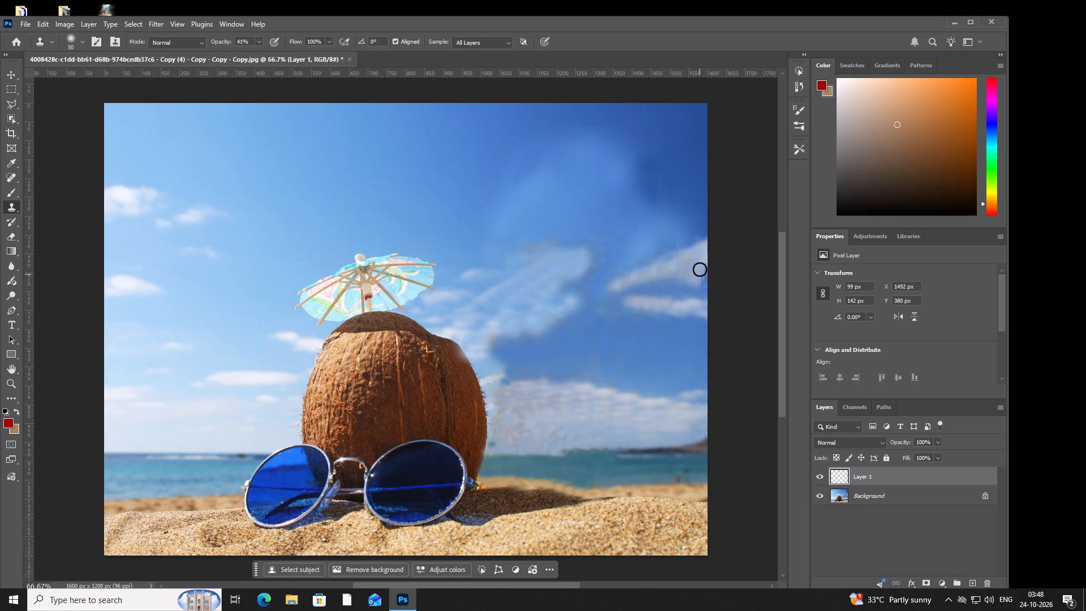
pyautogui.click(700, 269)
pyautogui.moveTo(700, 269); pyautogui.dragTo(705, 269)
pyautogui.moveTo(707, 275); pyautogui.dragTo(709, 294)
pyautogui.doubleClick(698, 294)
# Clone cloud texture leftward along the top of the lower streak near the photo's right side.
pyautogui.click(694, 289)
pyautogui.moveTo(685, 289); pyautogui.dragTo(680, 291)
pyautogui.moveTo(680, 291); pyautogui.dragTo(686, 290)
pyautogui.click(686, 290)
pyautogui.moveTo(691, 290); pyautogui.dragTo(699, 299)
pyautogui.moveTo(697, 294); pyautogui.dragTo(691, 295)
pyautogui.moveTo(686, 295); pyautogui.dragTo(678, 298)
pyautogui.click(676, 298)
pyautogui.moveTo(674, 295); pyautogui.dragTo(675, 285)
pyautogui.click(676, 283)
pyautogui.moveTo(676, 283); pyautogui.dragTo(682, 279)
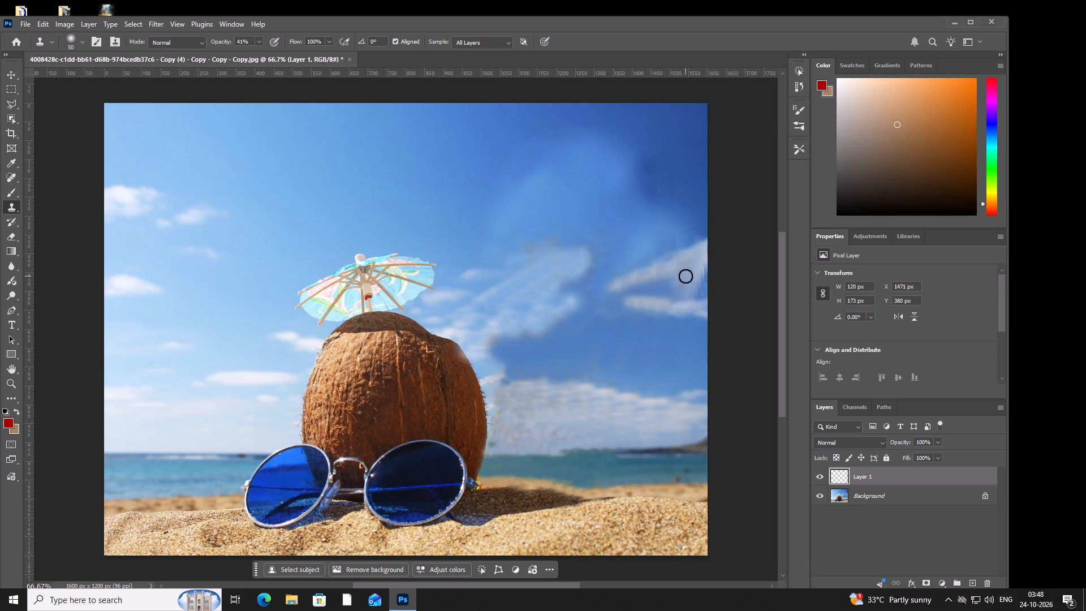
# Fill the blue gap between the two right-hand cloud streaks with cloned cloud, working toward their middle.
pyautogui.click(686, 276)
pyautogui.moveTo(686, 277); pyautogui.dragTo(678, 295)
pyautogui.click(675, 295)
pyautogui.moveTo(675, 295); pyautogui.dragTo(675, 287)
pyautogui.click(675, 286)
pyautogui.doubleClick(676, 282)
pyautogui.click(664, 285)
pyautogui.moveTo(660, 290); pyautogui.dragTo(658, 295)
pyautogui.moveTo(658, 295); pyautogui.dragTo(670, 296)
pyautogui.doubleClick(680, 293)
pyautogui.keyDown('alt'); pyautogui.click(686, 271); pyautogui.keyUp('alt')
pyautogui.doubleClick(666, 283)
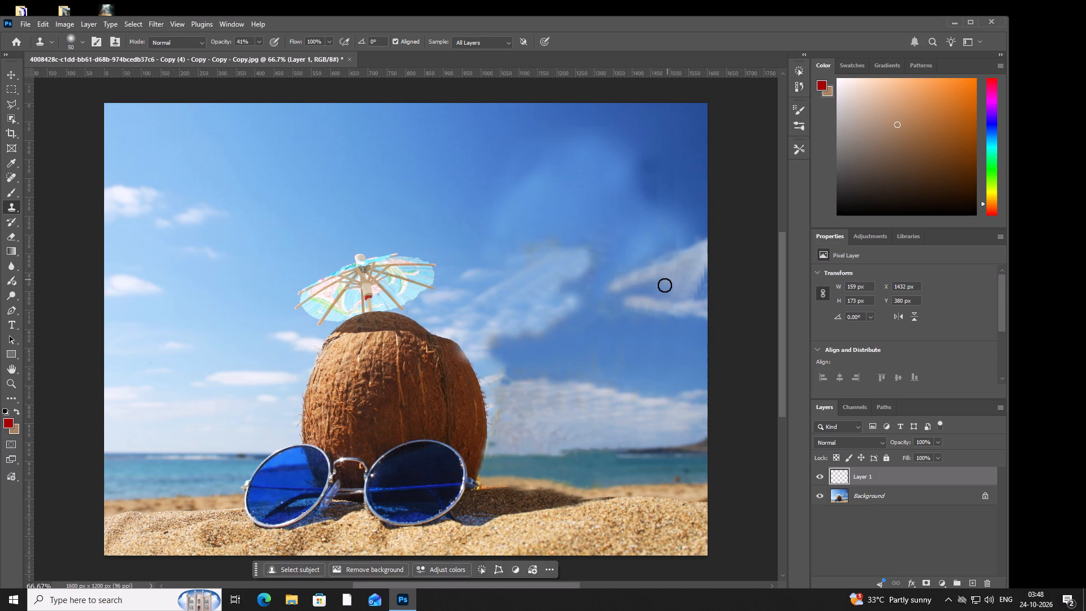
# Continue cloning cloud over the gap between the two right-hand streaks toward their left ends.
pyautogui.moveTo(665, 292); pyautogui.dragTo(672, 296)
pyautogui.doubleClick(675, 296)
pyautogui.moveTo(658, 296); pyautogui.dragTo(651, 301)
pyautogui.moveTo(649, 300); pyautogui.dragTo(649, 294)
pyautogui.moveTo(656, 287); pyautogui.dragTo(661, 285)
pyautogui.doubleClick(663, 283)
pyautogui.doubleClick(643, 292)
pyautogui.tripleClick(651, 291)
pyautogui.moveTo(654, 281); pyautogui.dragTo(649, 286)
pyautogui.doubleClick(642, 296)
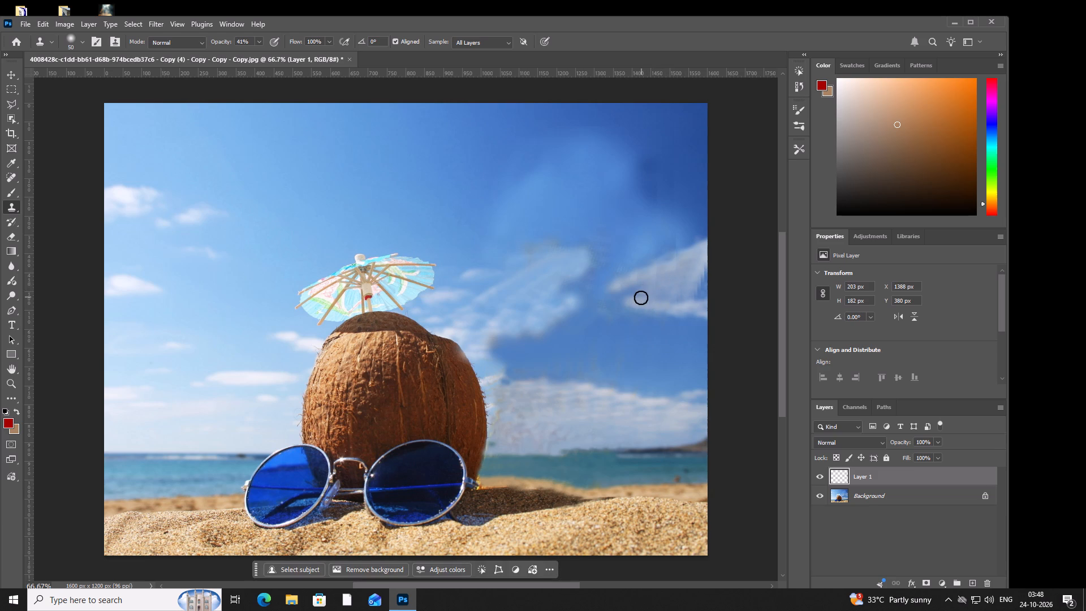
pyautogui.click(640, 300)
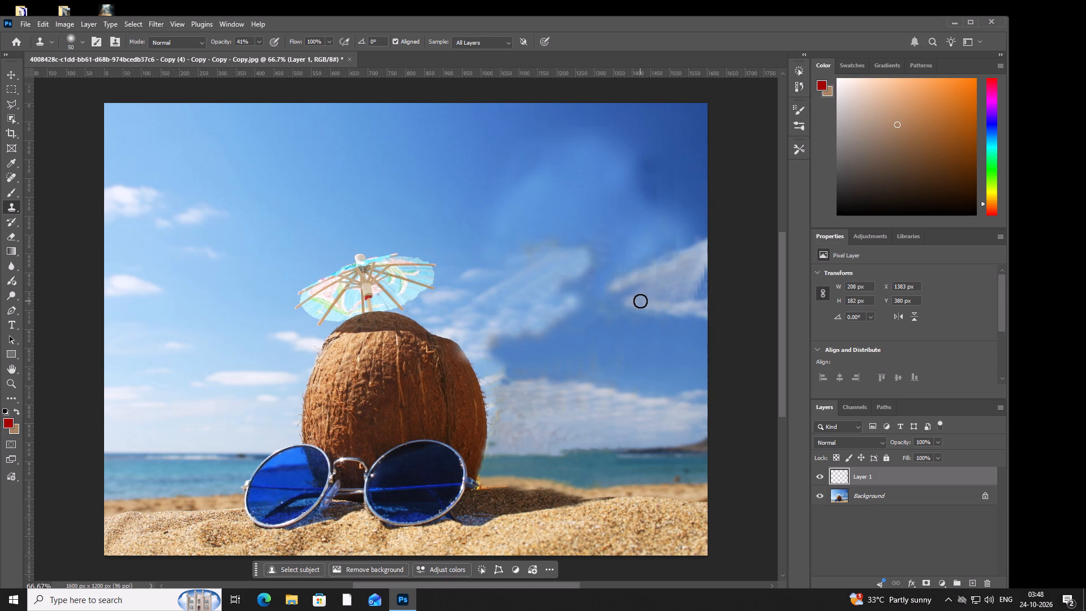
# Clone cloud over the left tip between the two right-hand streaks and up along the upper streak's sloping top edge.
pyautogui.click(638, 294)
pyautogui.click(639, 289)
pyautogui.moveTo(640, 288); pyautogui.dragTo(632, 287)
pyautogui.click(621, 287)
pyautogui.moveTo(622, 290); pyautogui.dragTo(631, 296)
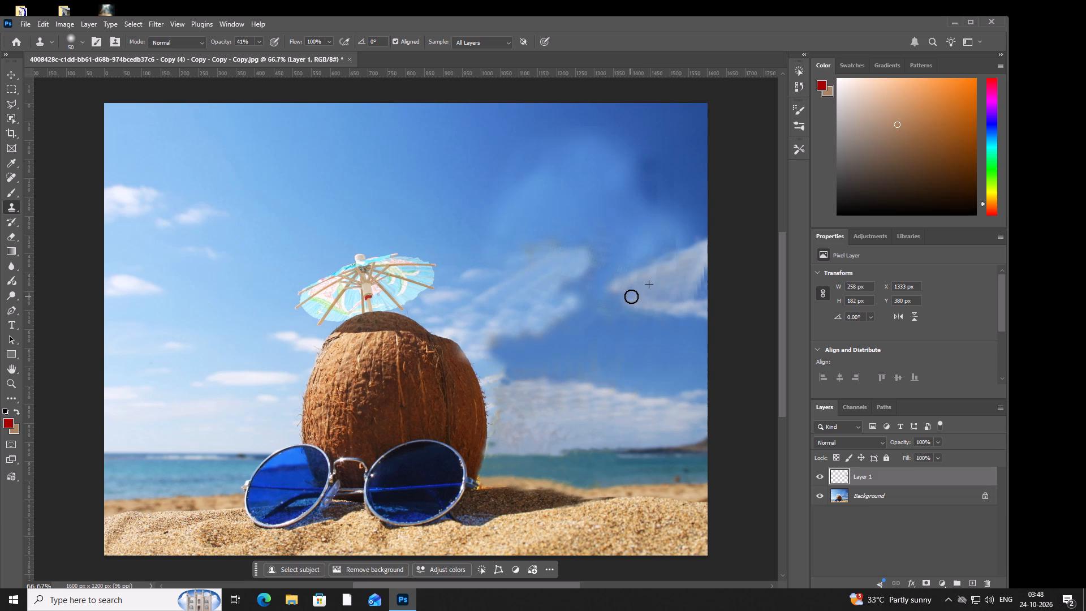
pyautogui.click(631, 296)
pyautogui.moveTo(631, 299); pyautogui.dragTo(619, 296)
pyautogui.click(619, 296)
pyautogui.moveTo(619, 293); pyautogui.dragTo(636, 283)
pyautogui.click(638, 282)
pyautogui.moveTo(645, 279); pyautogui.dragTo(657, 257)
pyautogui.click(662, 253)
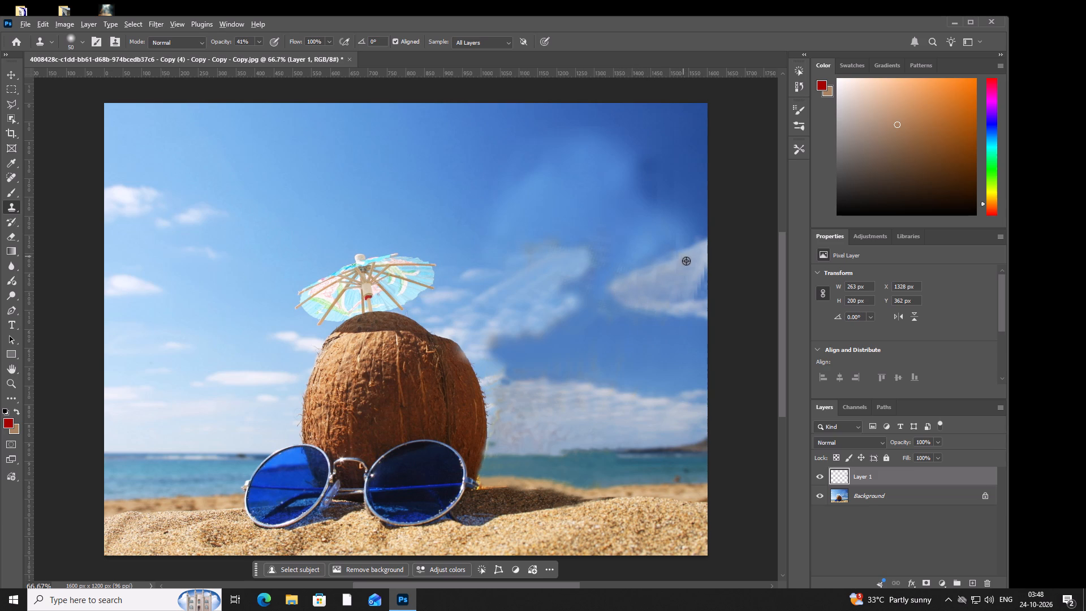
# Resample the right-hand cloud's interior and clone it along its upper edge to round out the top.
pyautogui.keyDown('alt'); pyautogui.click(687, 263); pyautogui.keyUp('alt')
pyautogui.doubleClick(692, 245)
pyautogui.click(687, 243)
pyautogui.doubleClick(680, 243)
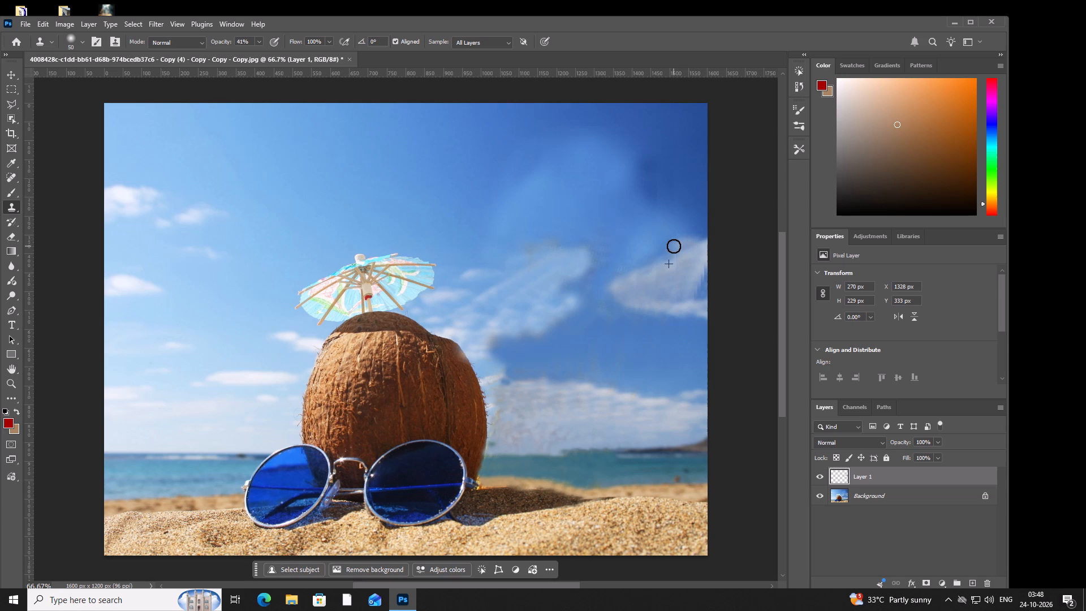
pyautogui.click(674, 246)
pyautogui.moveTo(674, 246); pyautogui.dragTo(682, 243)
pyautogui.click(683, 242)
pyautogui.moveTo(692, 239); pyautogui.dragTo(703, 247)
# Clone the resampled cloud texture down the right-hand cloud's outer edge to its lower right corner.
pyautogui.moveTo(706, 266); pyautogui.dragTo(705, 274)
pyautogui.moveTo(698, 283); pyautogui.dragTo(695, 288)
pyautogui.moveTo(695, 289); pyautogui.dragTo(693, 291)
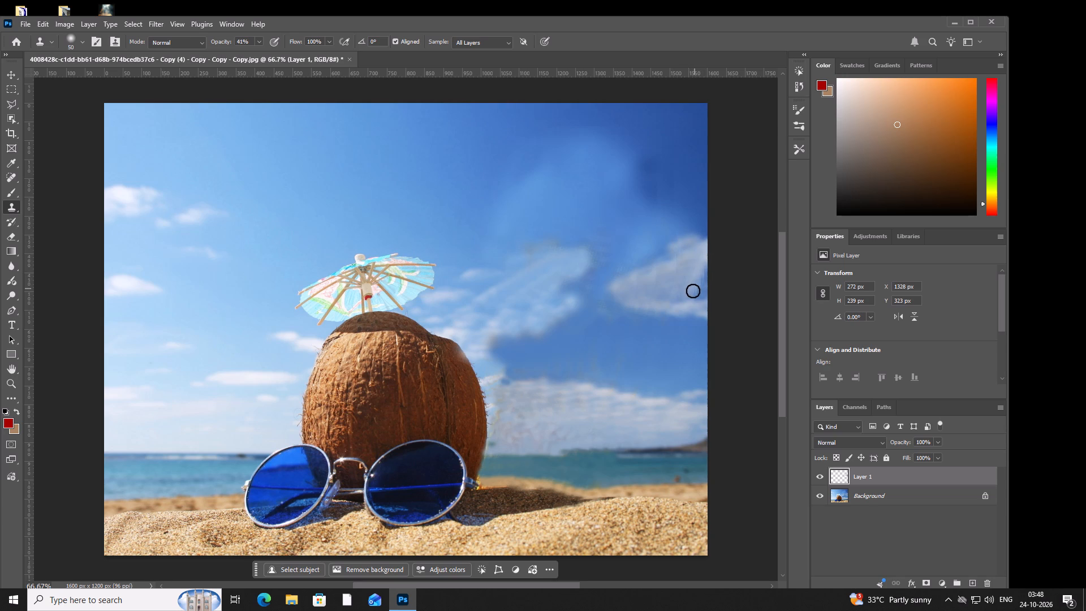
pyautogui.moveTo(693, 291); pyautogui.dragTo(696, 280)
pyautogui.click(696, 276)
pyautogui.moveTo(696, 279); pyautogui.dragTo(694, 288)
pyautogui.click(694, 288)
pyautogui.moveTo(694, 288); pyautogui.dragTo(708, 319)
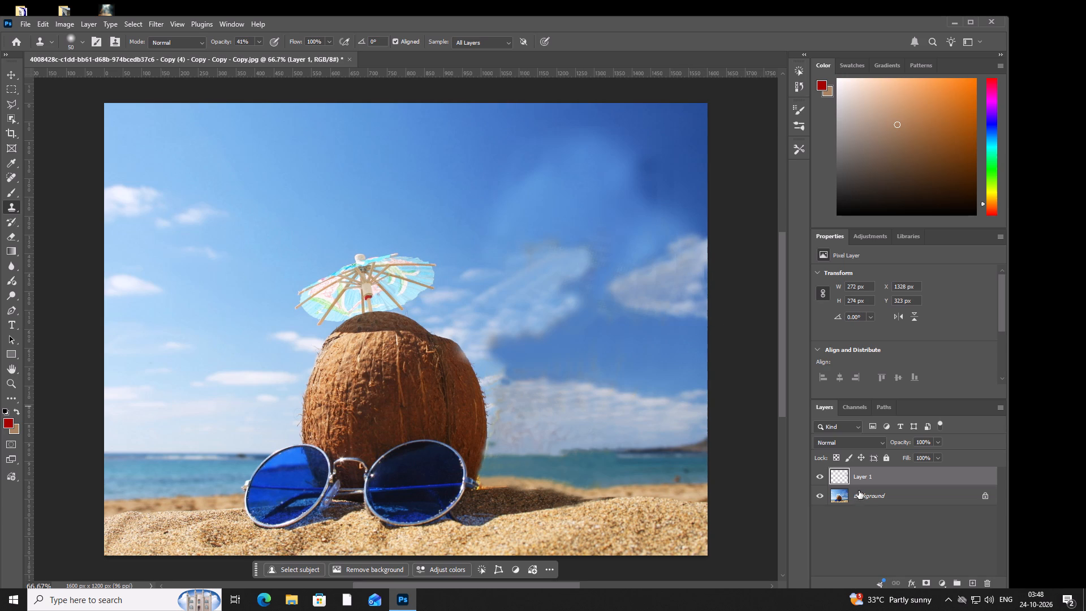
# Select the Background layer, resample the right-hand cloud's interior and clone it over the cloud along the photo's right edge.
pyautogui.click(859, 490)
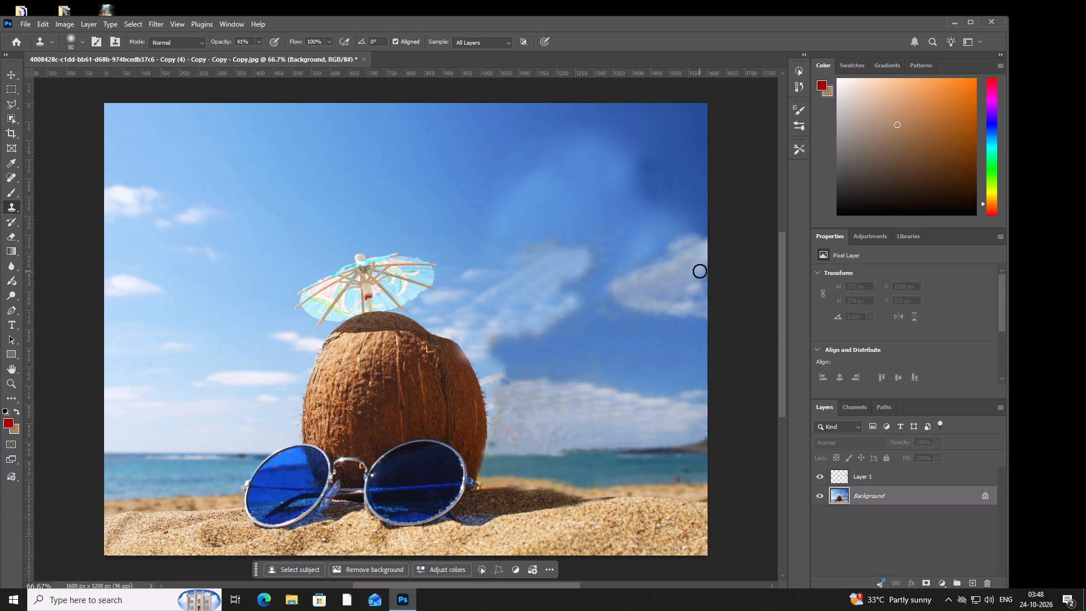
pyautogui.keyDown('alt'); pyautogui.click(688, 264); pyautogui.keyUp('alt')
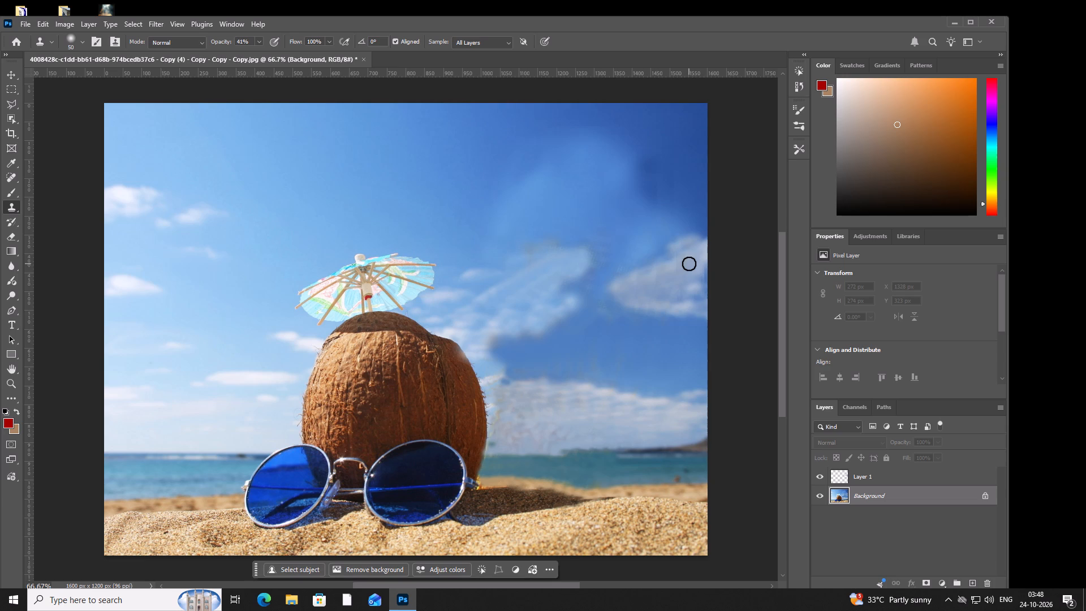
pyautogui.click(699, 269)
pyautogui.moveTo(699, 269); pyautogui.dragTo(701, 280)
pyautogui.click(701, 280)
pyautogui.click(701, 275)
pyautogui.click(705, 268)
pyautogui.moveTo(705, 268); pyautogui.dragTo(704, 274)
pyautogui.click(704, 275)
pyautogui.doubleClick(700, 282)
pyautogui.moveTo(700, 285); pyautogui.dragTo(700, 299)
pyautogui.click(700, 299)
pyautogui.click(699, 288)
pyautogui.moveTo(700, 283); pyautogui.dragTo(700, 274)
pyautogui.click(700, 274)
# Clone cloud texture down the photo's right edge and leftward along the right-hand cloud's bottom toward the middle cloud.
pyautogui.moveTo(700, 275); pyautogui.dragTo(700, 283)
pyautogui.click(700, 290)
pyautogui.moveTo(700, 294); pyautogui.dragTo(700, 301)
pyautogui.click(700, 301)
pyautogui.click(700, 304)
pyautogui.click(693, 301)
pyautogui.moveTo(687, 302); pyautogui.dragTo(663, 302)
pyautogui.moveTo(654, 302); pyautogui.dragTo(647, 305)
pyautogui.click(644, 305)
pyautogui.moveTo(633, 305); pyautogui.dragTo(623, 307)
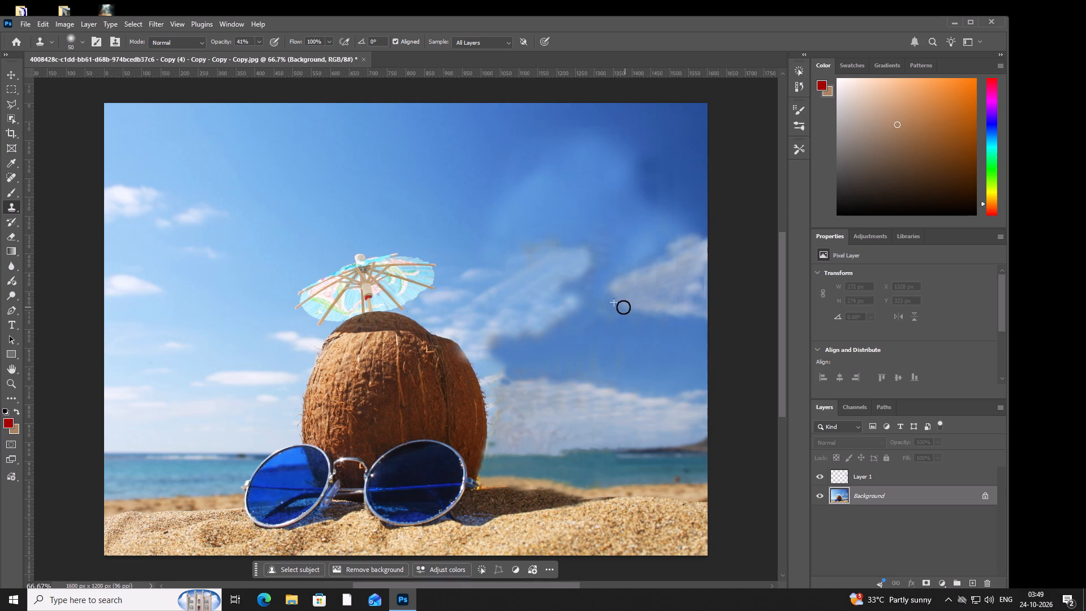
pyautogui.moveTo(623, 307); pyautogui.dragTo(618, 307)
pyautogui.click(611, 307)
pyautogui.click(599, 308)
pyautogui.moveTo(584, 311); pyautogui.dragTo(566, 308)
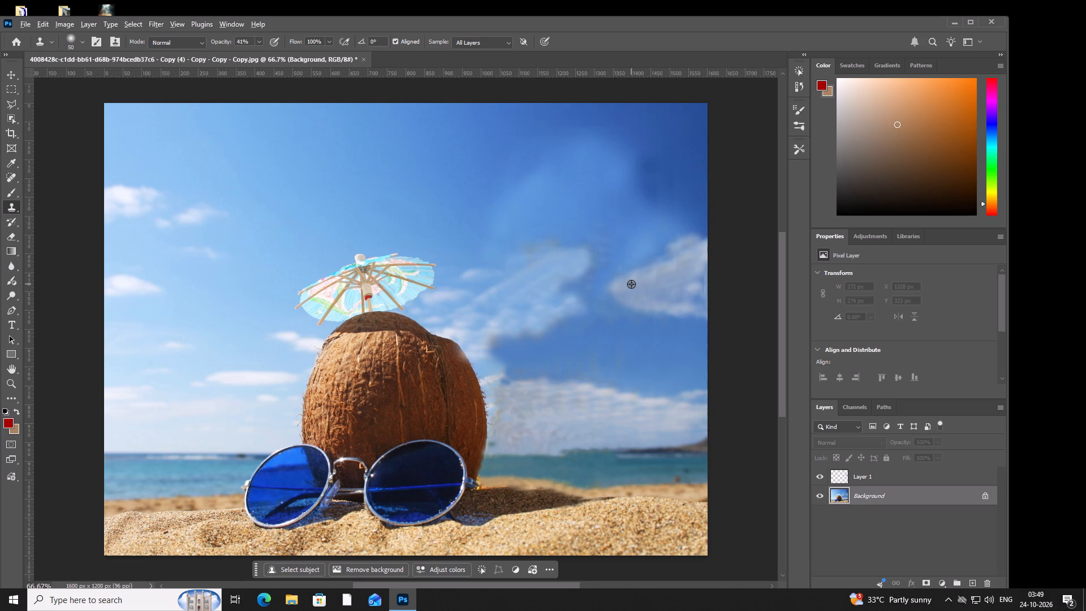
# Resample the right-hand cloud near its left tip and clone it across the blue gap toward the middle cloud.
pyautogui.keyDown('alt'); pyautogui.click(633, 287); pyautogui.keyUp('alt')
pyautogui.click(629, 300)
pyautogui.click(620, 307)
pyautogui.click(607, 307)
pyautogui.moveTo(599, 310); pyautogui.dragTo(609, 304)
pyautogui.click(609, 304)
pyautogui.moveTo(609, 304); pyautogui.dragTo(608, 305)
pyautogui.moveTo(608, 305); pyautogui.dragTo(600, 304)
pyautogui.moveTo(592, 303); pyautogui.dragTo(585, 303)
pyautogui.click(585, 303)
pyautogui.click(591, 303)
# Resample the right-hand cloud's lower part and clone it over its left tip to extend it outward.
pyautogui.keyDown('alt'); pyautogui.click(644, 298); pyautogui.keyUp('alt')
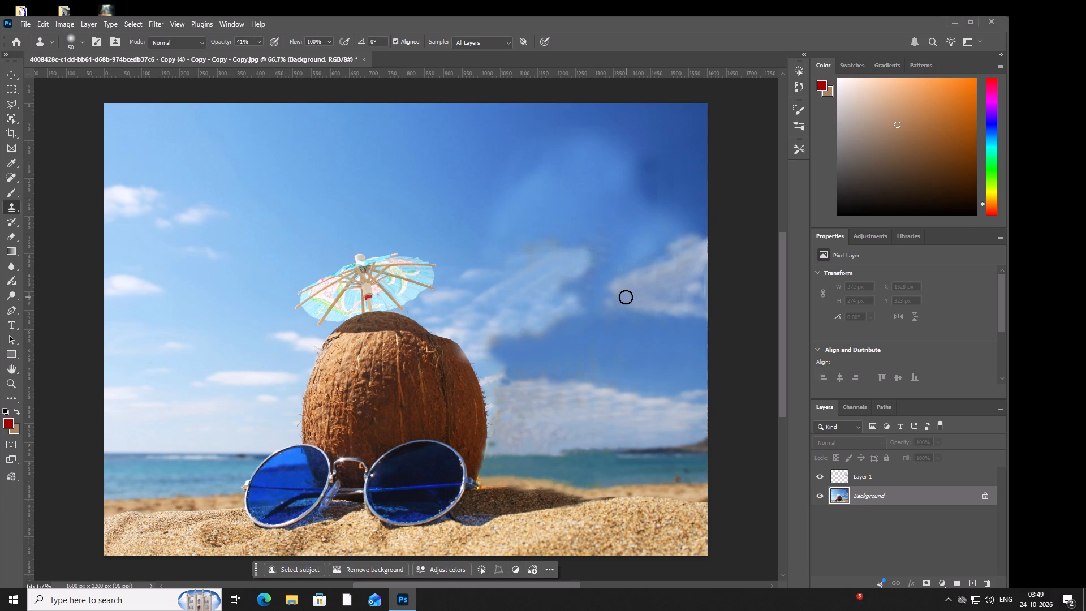
pyautogui.click(626, 297)
pyautogui.doubleClick(620, 297)
pyautogui.moveTo(618, 298); pyautogui.dragTo(612, 298)
pyautogui.doubleClick(606, 298)
pyautogui.moveTo(613, 298); pyautogui.dragTo(619, 297)
pyautogui.doubleClick(614, 302)
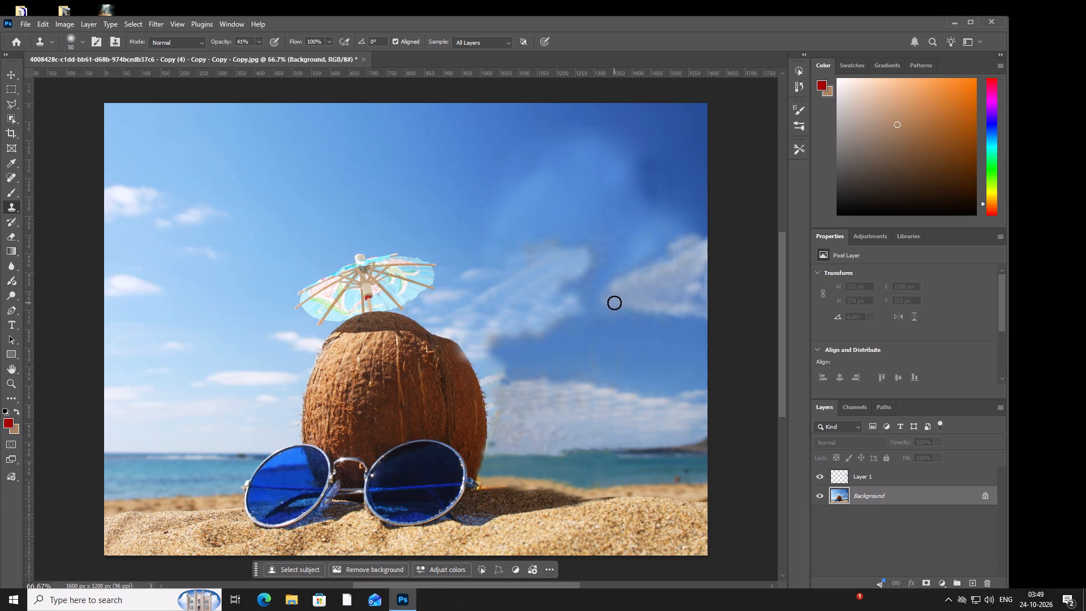
# Clone across the sky gap to the middle cloud's right edge and back over the right-hand cloud's left tip.
pyautogui.click(607, 303)
pyautogui.click(601, 302)
pyautogui.click(594, 300)
pyautogui.click(587, 300)
pyautogui.moveTo(580, 304); pyautogui.dragTo(569, 308)
pyautogui.moveTo(567, 308); pyautogui.dragTo(568, 302)
pyautogui.click(570, 300)
pyautogui.moveTo(575, 299); pyautogui.dragTo(577, 299)
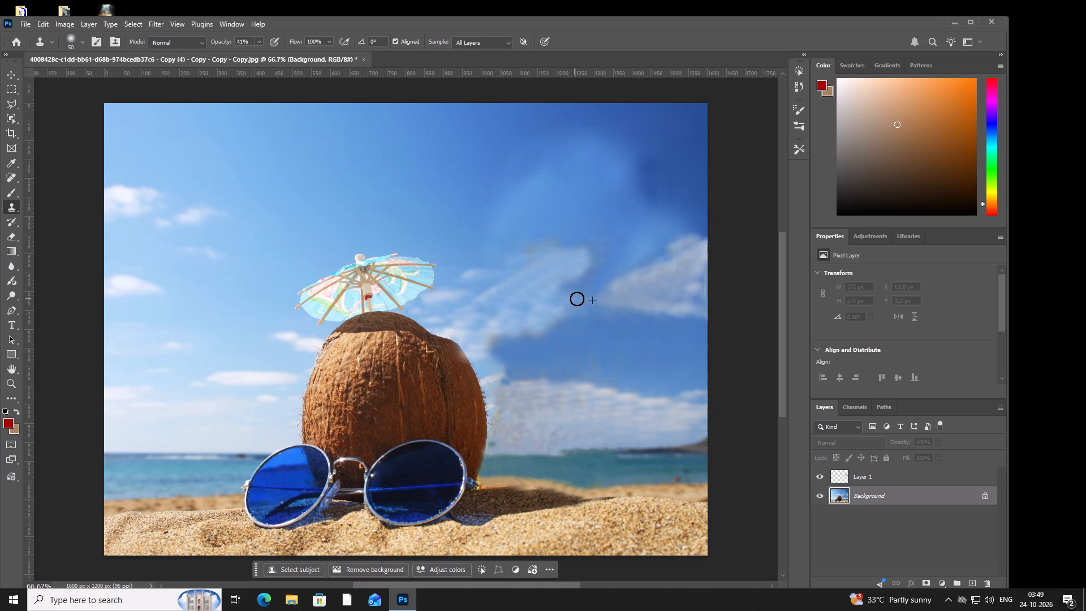
pyautogui.moveTo(577, 299); pyautogui.dragTo(585, 298)
pyautogui.click(587, 296)
pyautogui.moveTo(598, 295); pyautogui.dragTo(607, 296)
pyautogui.moveTo(616, 296); pyautogui.dragTo(646, 298)
# On Layer 1, sample the right-hand cloud's lower body and clone it along its lower-left tip toward the middle cloud.
pyautogui.click(936, 474)
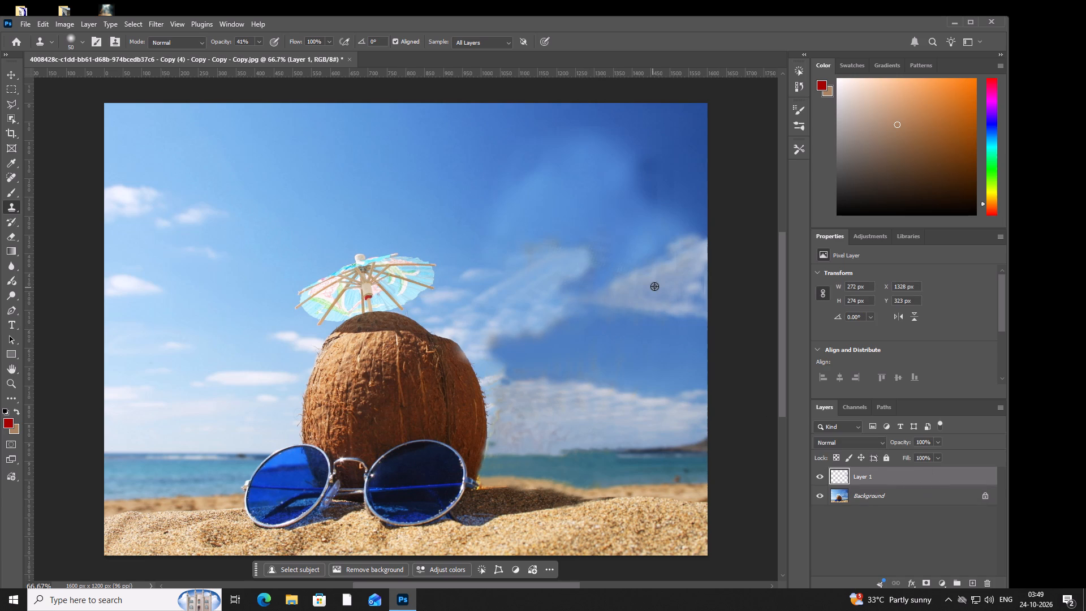
pyautogui.keyDown('alt'); pyautogui.click(654, 286); pyautogui.keyUp('alt')
pyautogui.moveTo(627, 296); pyautogui.dragTo(622, 298)
pyautogui.click(609, 300)
pyautogui.moveTo(594, 307); pyautogui.dragTo(584, 314)
pyautogui.doubleClick(576, 314)
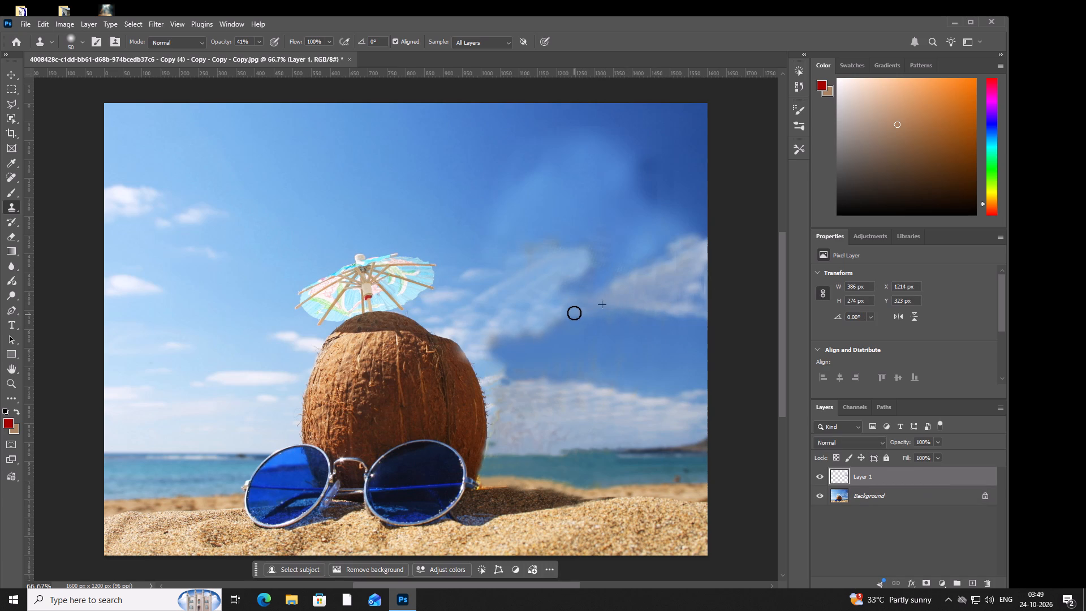
pyautogui.click(575, 312)
pyautogui.click(602, 304)
pyautogui.moveTo(603, 304); pyautogui.dragTo(597, 305)
pyautogui.doubleClick(593, 305)
pyautogui.moveTo(593, 305); pyautogui.dragTo(570, 306)
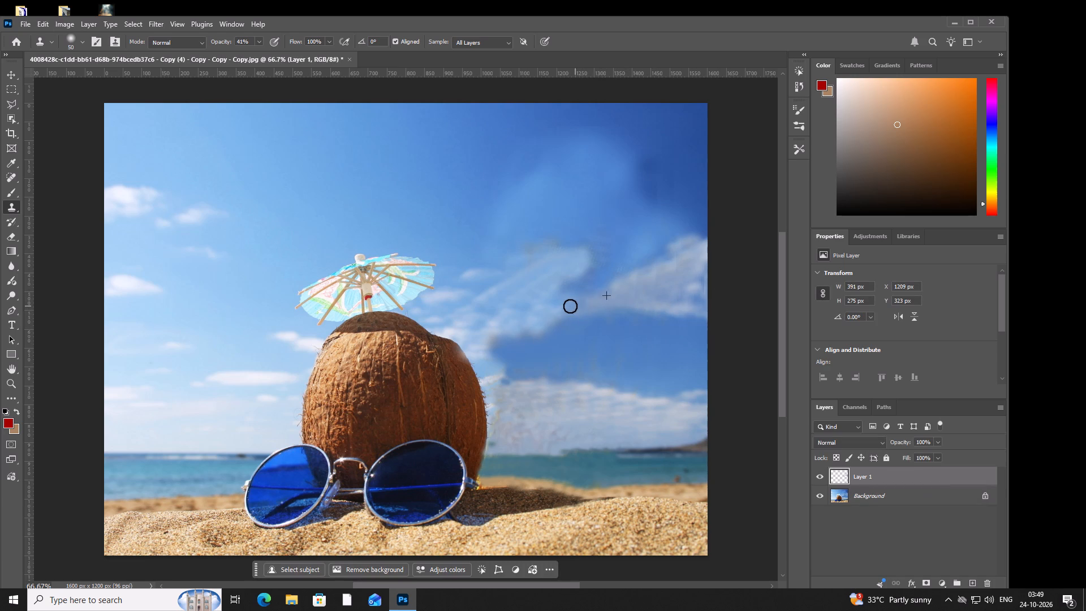
pyautogui.moveTo(570, 306); pyautogui.dragTo(565, 307)
pyautogui.click(565, 307)
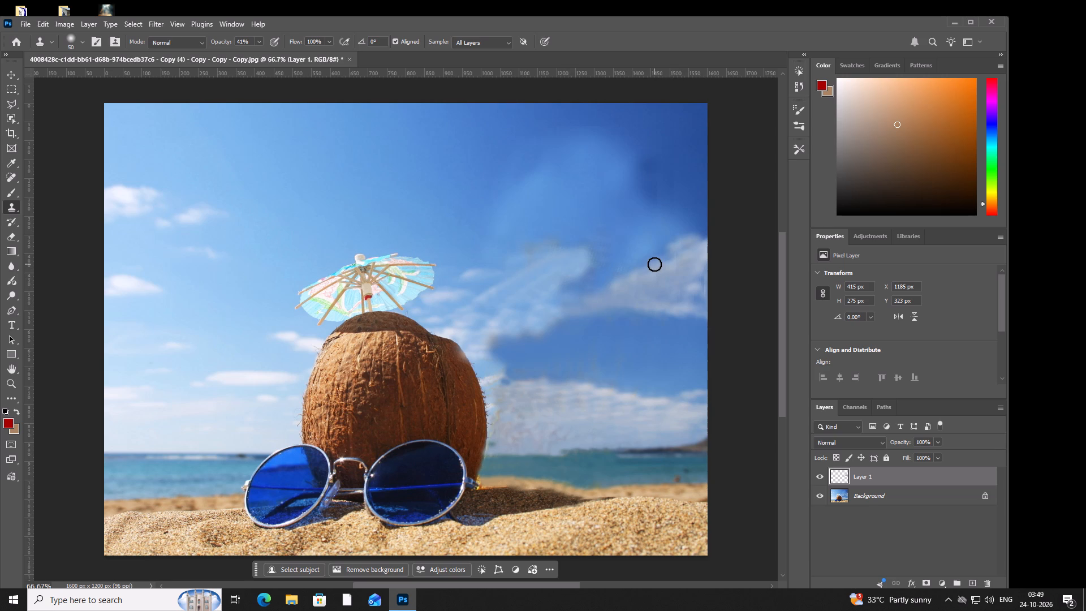
# Clone cloud texture along the right-hand cloud's upper-left edge to push it outward into the blue sky.
pyautogui.click(654, 264)
pyautogui.doubleClick(654, 259)
pyautogui.click(656, 255)
pyautogui.doubleClick(660, 255)
pyautogui.doubleClick(667, 257)
pyautogui.moveTo(666, 253); pyautogui.dragTo(660, 252)
pyautogui.doubleClick(653, 252)
pyautogui.click(648, 253)
pyautogui.click(678, 246)
pyautogui.click(663, 252)
pyautogui.doubleClick(654, 253)
pyautogui.doubleClick(635, 257)
pyautogui.moveTo(631, 257); pyautogui.dragTo(637, 260)
pyautogui.click(642, 260)
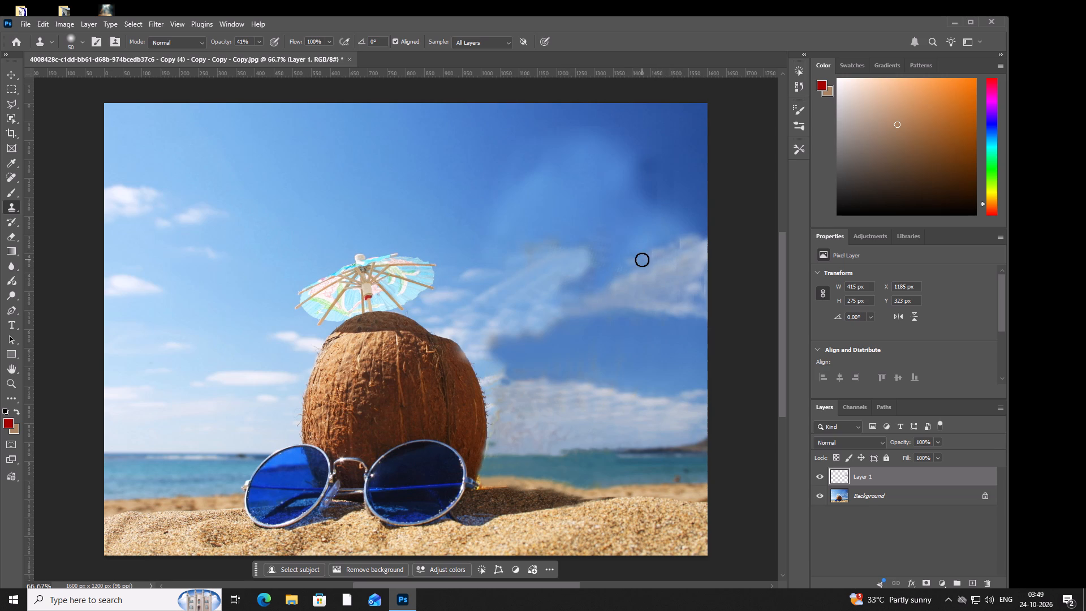
# Resample inside the right-hand cloud and build up cloud texture over its upper-left edge.
pyautogui.keyDown('alt'); pyautogui.click(668, 264); pyautogui.keyUp('alt')
pyautogui.click(652, 263)
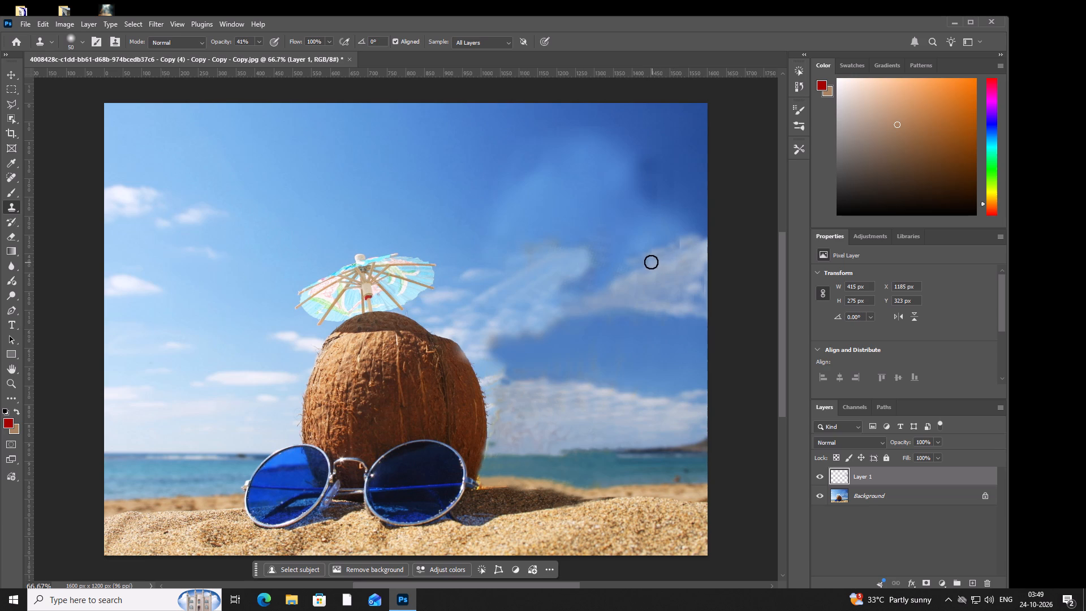
pyautogui.click(647, 253)
pyautogui.moveTo(645, 252); pyautogui.dragTo(639, 256)
pyautogui.click(632, 262)
pyautogui.moveTo(632, 269); pyautogui.dragTo(645, 264)
pyautogui.click(645, 264)
pyautogui.click(634, 261)
pyautogui.click(625, 256)
pyautogui.moveTo(625, 256); pyautogui.dragTo(634, 256)
pyautogui.click(641, 259)
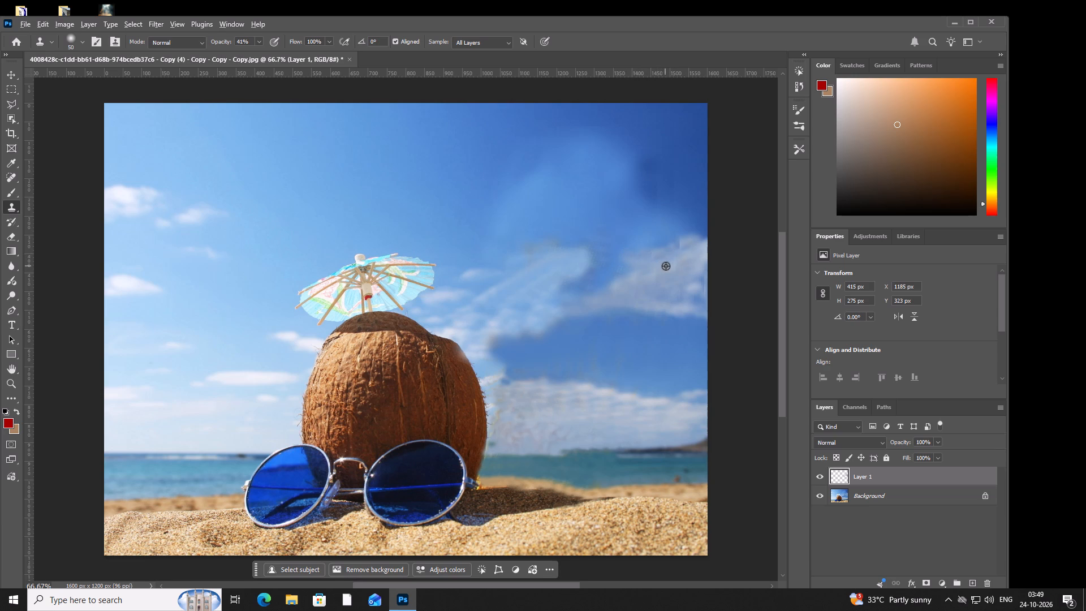
# Resample the right-hand cloud's centre and clone it down its upper-left slope to thicken it.
pyautogui.keyDown('alt'); pyautogui.click(666, 266); pyautogui.keyUp('alt')
pyautogui.click(641, 258)
pyautogui.click(649, 256)
pyautogui.click(630, 259)
pyautogui.doubleClick(627, 260)
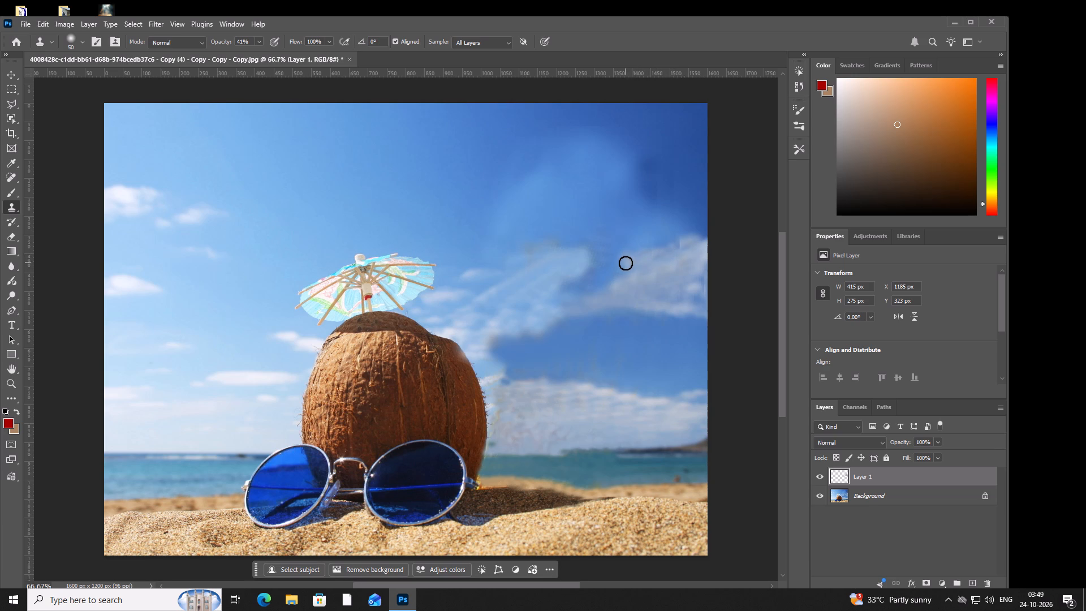
pyautogui.doubleClick(624, 266)
pyautogui.doubleClick(624, 273)
pyautogui.moveTo(623, 273); pyautogui.dragTo(614, 275)
pyautogui.click(612, 275)
pyautogui.moveTo(610, 276); pyautogui.dragTo(623, 273)
pyautogui.click(624, 272)
# Clone cloud texture down the right-hand cloud's left slope and across its tip to the middle cloud's edge.
pyautogui.moveTo(631, 269); pyautogui.dragTo(610, 274)
pyautogui.moveTo(601, 281); pyautogui.dragTo(597, 287)
pyautogui.click(596, 286)
pyautogui.moveTo(597, 287); pyautogui.dragTo(613, 288)
pyautogui.click(614, 283)
pyautogui.moveTo(615, 283); pyautogui.dragTo(609, 285)
pyautogui.doubleClick(585, 295)
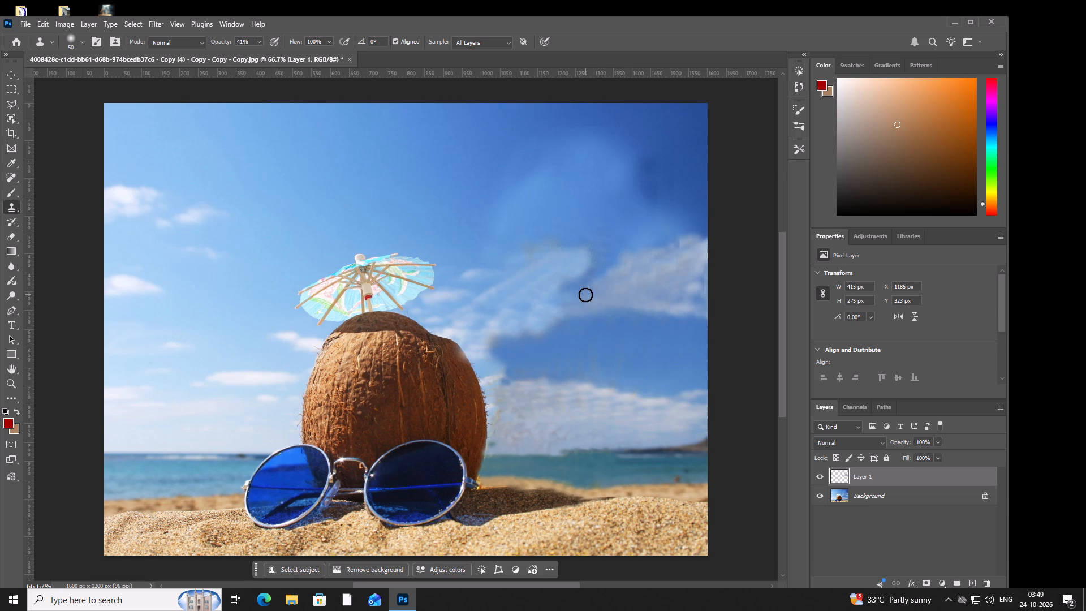
pyautogui.click(582, 292)
pyautogui.moveTo(576, 285); pyautogui.dragTo(582, 282)
# Clone right-hand cloud texture across the blue gap to the middle cloud's right edge and blend the join.
pyautogui.keyDown('alt'); pyautogui.click(650, 276); pyautogui.keyUp('alt')
pyautogui.click(618, 272)
pyautogui.click(611, 272)
pyautogui.click(605, 270)
pyautogui.doubleClick(591, 266)
pyautogui.moveTo(601, 265); pyautogui.dragTo(607, 268)
pyautogui.doubleClick(610, 268)
pyautogui.moveTo(605, 268); pyautogui.dragTo(600, 270)
pyautogui.doubleClick(600, 270)
pyautogui.click(599, 272)
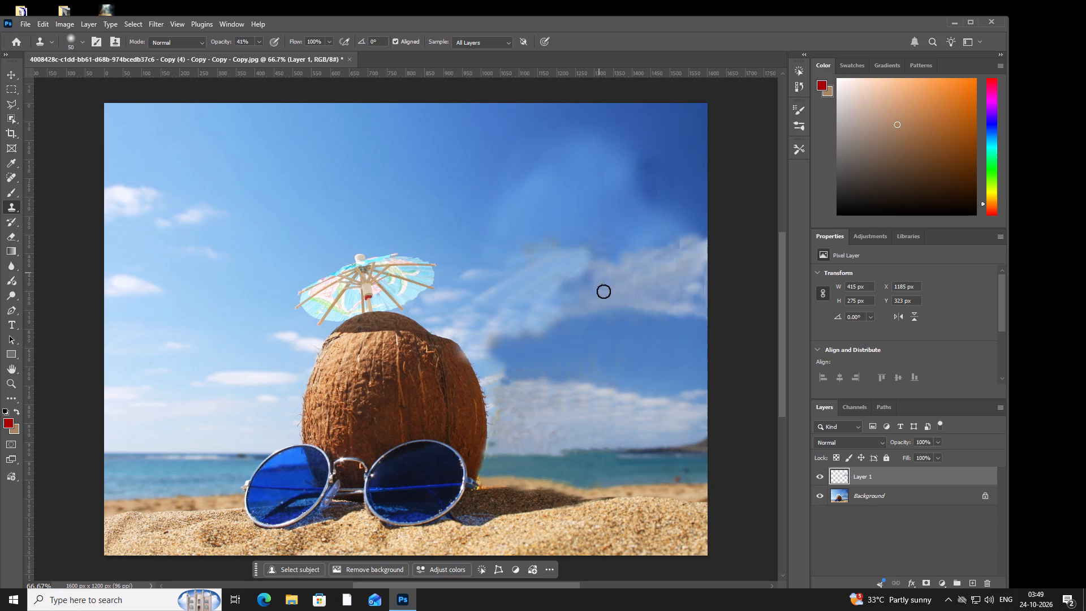
pyautogui.moveTo(610, 295); pyautogui.dragTo(621, 282)
pyautogui.moveTo(615, 278); pyautogui.dragTo(601, 274)
pyautogui.click(595, 274)
pyautogui.click(579, 283)
pyautogui.moveTo(576, 285); pyautogui.dragTo(575, 275)
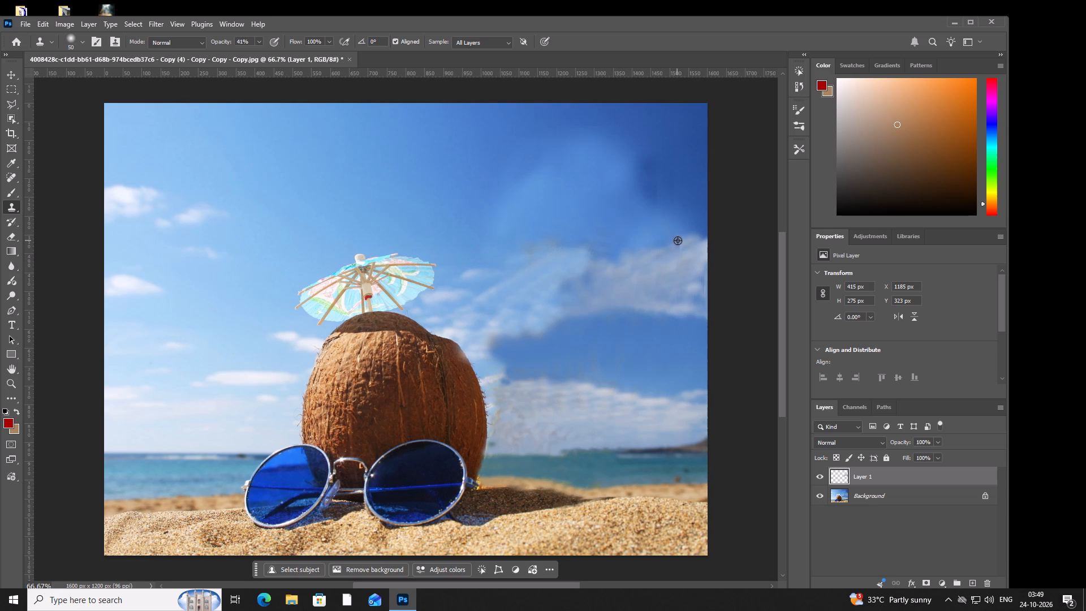
# Resample the right-hand cloud's upper body and clone it along its top edge to raise the outline.
pyautogui.keyDown('alt'); pyautogui.click(682, 261); pyautogui.keyUp('alt')
pyautogui.click(677, 247)
pyautogui.click(673, 244)
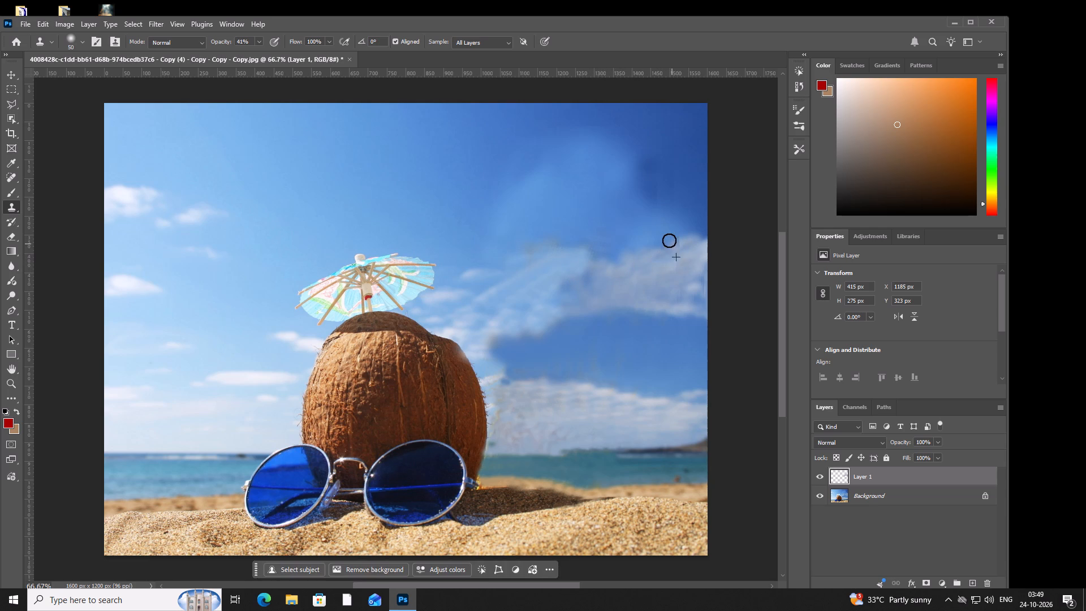
pyautogui.click(666, 239)
pyautogui.click(662, 238)
pyautogui.click(666, 238)
pyautogui.click(673, 240)
pyautogui.moveTo(673, 243); pyautogui.dragTo(667, 245)
pyautogui.click(662, 245)
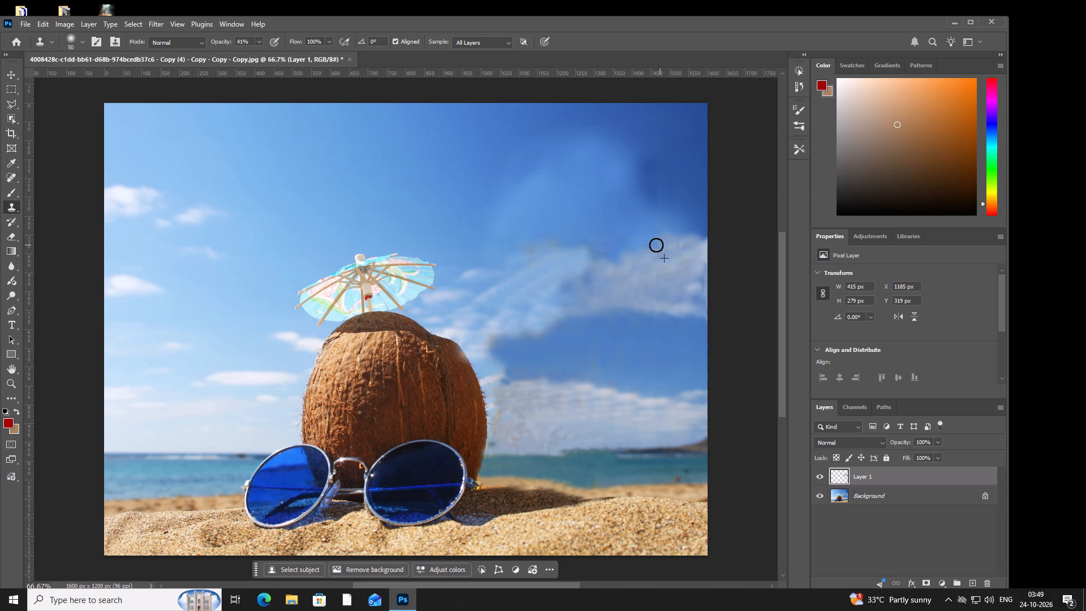
pyautogui.click(656, 245)
pyautogui.doubleClick(650, 244)
pyautogui.click(661, 245)
pyautogui.moveTo(669, 241); pyautogui.dragTo(675, 238)
pyautogui.click(677, 238)
pyautogui.doubleClick(682, 237)
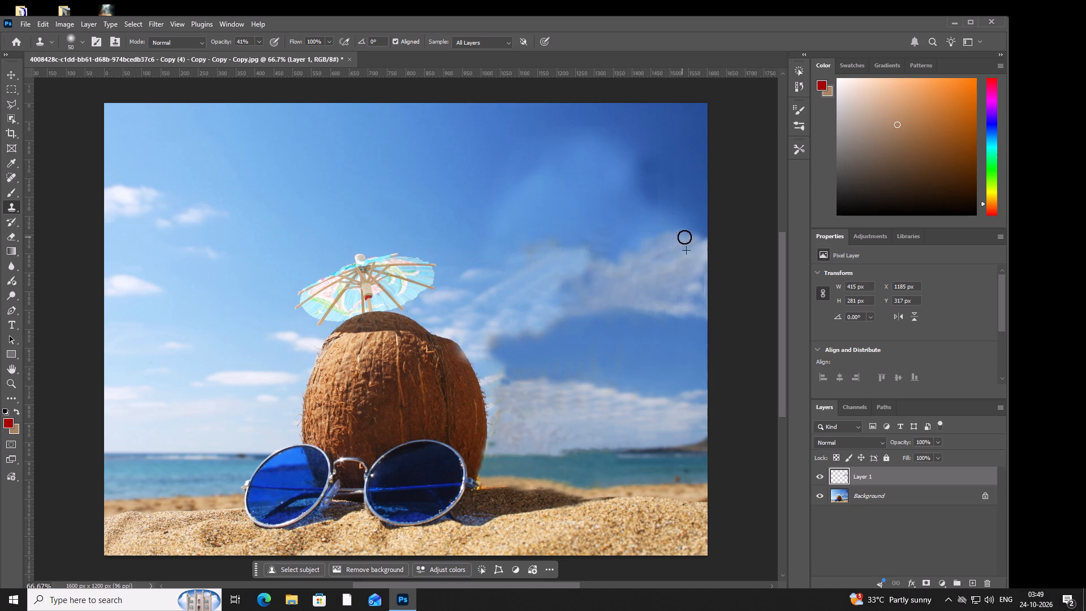
# Extend the right-hand cloud's raised top edge leftward into the sky with cloned cloud texture.
pyautogui.click(672, 233)
pyautogui.moveTo(663, 234); pyautogui.dragTo(657, 236)
pyautogui.moveTo(650, 237); pyautogui.dragTo(642, 237)
pyautogui.click(632, 240)
pyautogui.click(625, 243)
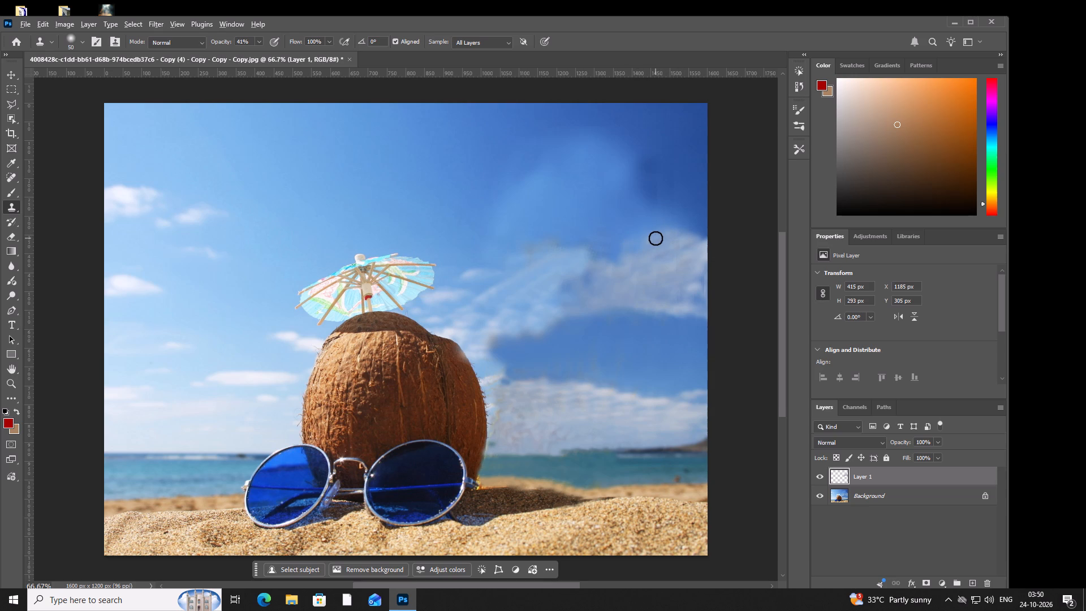
# Resample the right-hand cloud's upper body near the photo's edge and fill in its new upper-left top with cloud texture.
pyautogui.keyDown('alt'); pyautogui.click(691, 256); pyautogui.keyUp('alt')
pyautogui.click(665, 243)
pyautogui.click(656, 240)
pyautogui.click(653, 240)
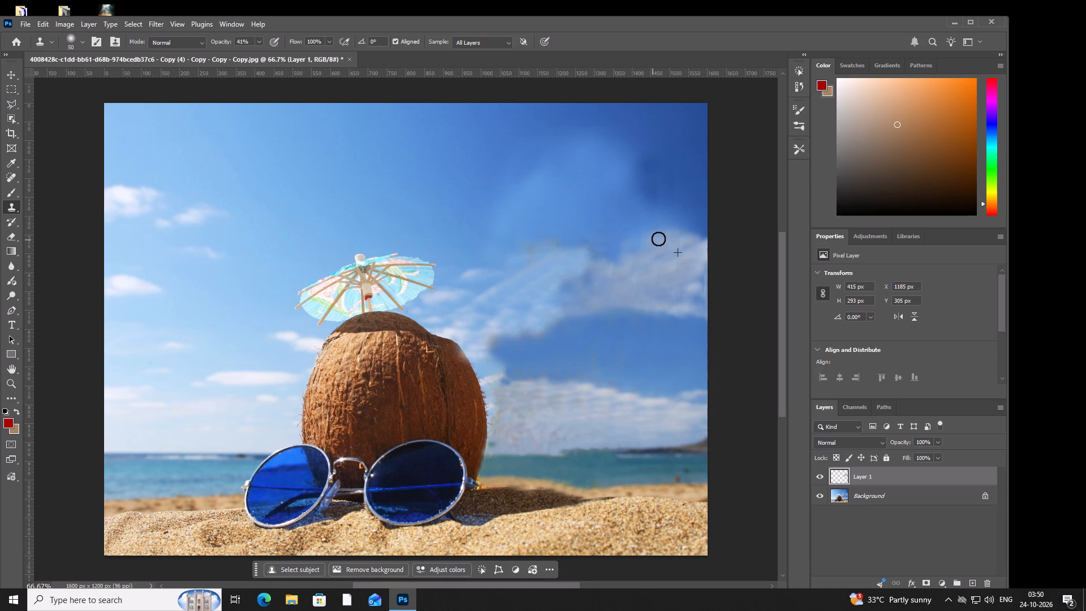
pyautogui.click(658, 239)
pyautogui.doubleClick(641, 240)
pyautogui.doubleClick(638, 244)
pyautogui.click(638, 247)
pyautogui.tripleClick(643, 247)
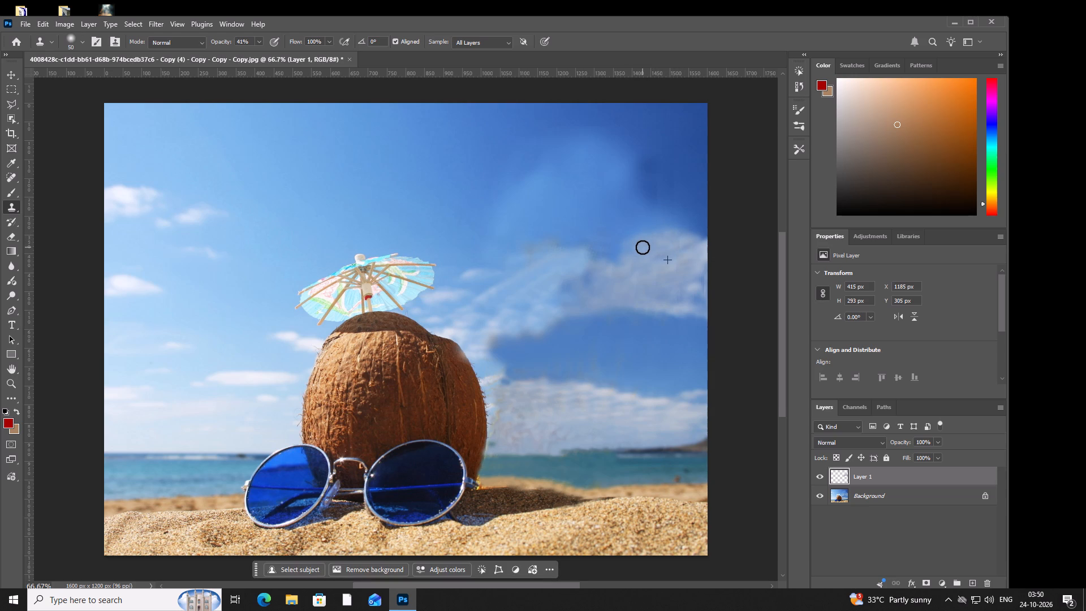
pyautogui.moveTo(643, 246); pyautogui.dragTo(649, 246)
pyautogui.doubleClick(654, 244)
pyautogui.click(652, 236)
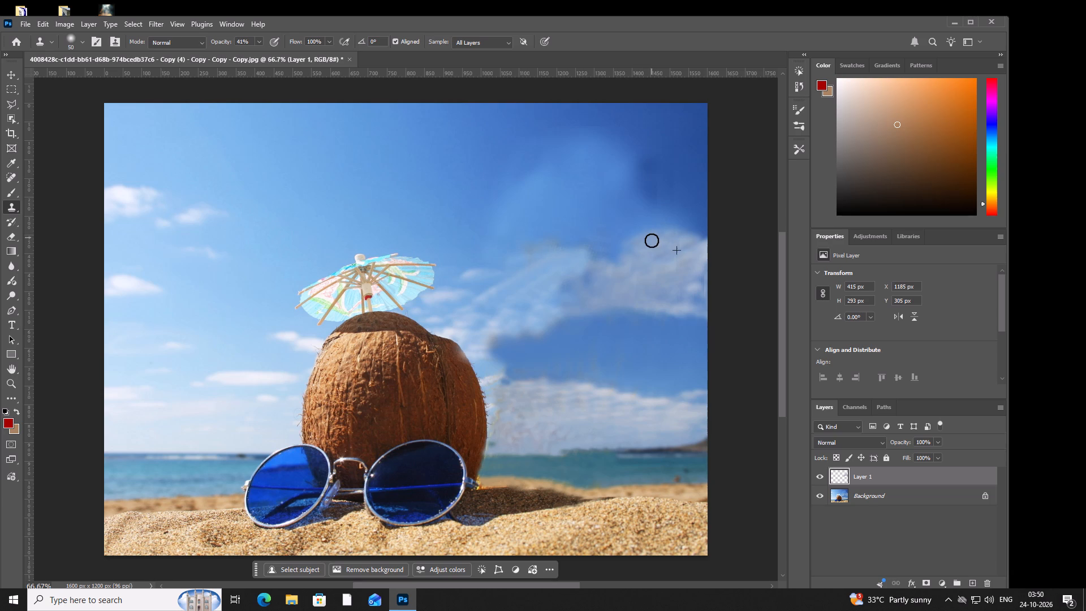
pyautogui.click(652, 241)
# Clone cloud texture over the right-hand cloud's upper-left shoulder to fill and round its outline.
pyautogui.click(624, 250)
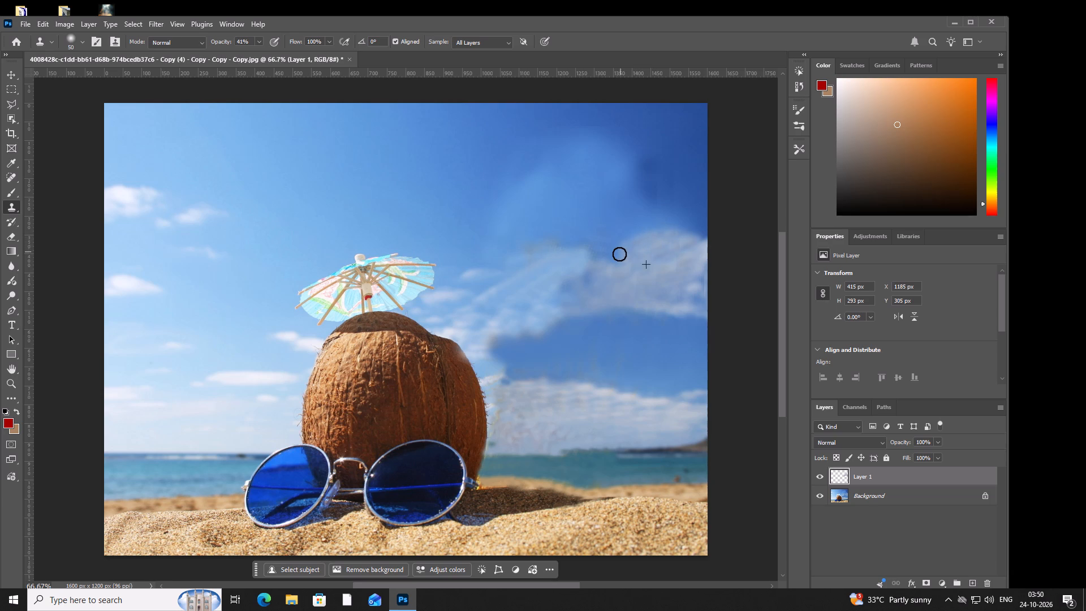
pyautogui.moveTo(620, 252); pyautogui.dragTo(618, 261)
pyautogui.click(618, 261)
pyautogui.click(629, 257)
pyautogui.doubleClick(604, 251)
pyautogui.moveTo(618, 248); pyautogui.dragTo(618, 257)
pyautogui.click(613, 262)
pyautogui.moveTo(609, 266); pyautogui.dragTo(616, 260)
pyautogui.doubleClick(617, 259)
pyautogui.moveTo(624, 251); pyautogui.dragTo(629, 246)
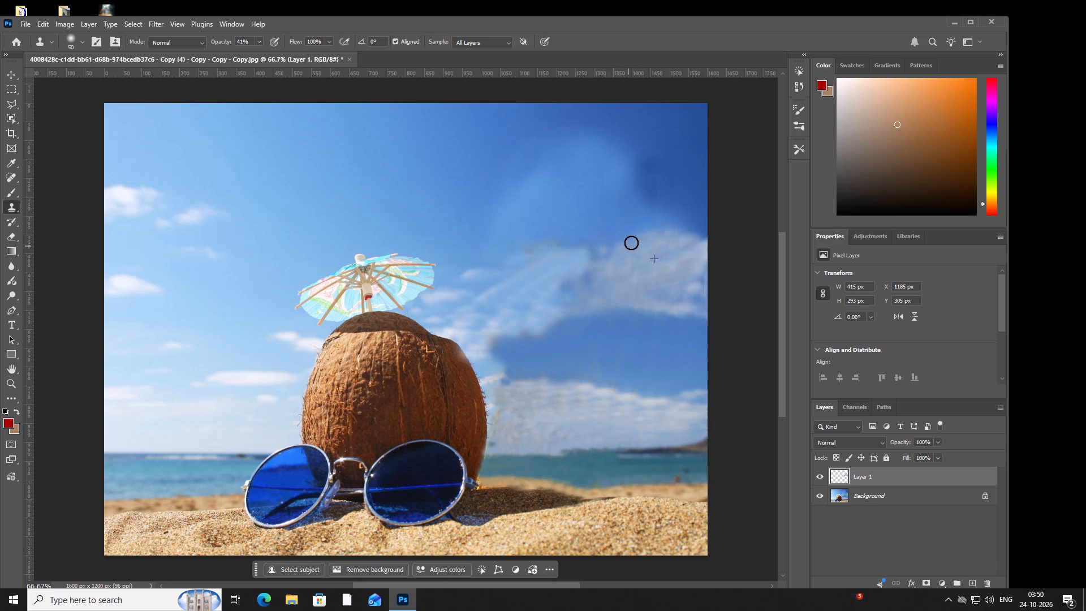
# Clone along the right-hand cloud's top edge from its left shoulder to the photo's right border.
pyautogui.moveTo(631, 243); pyautogui.dragTo(637, 242)
pyautogui.moveTo(640, 241); pyautogui.dragTo(650, 238)
pyautogui.moveTo(654, 236); pyautogui.dragTo(703, 233)
pyautogui.click(704, 233)
pyautogui.click(682, 233)
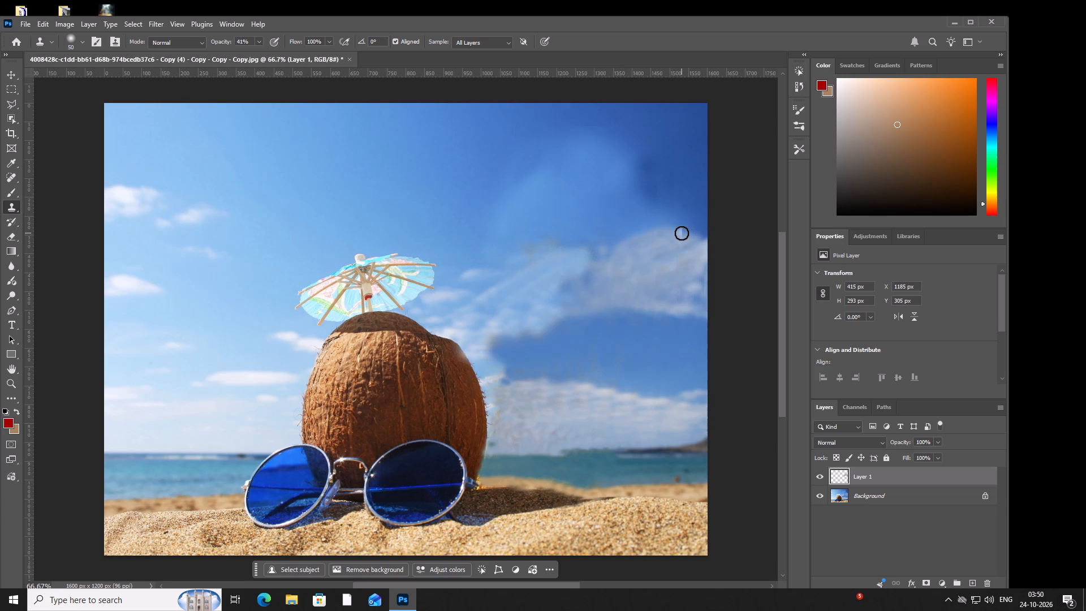
pyautogui.moveTo(682, 233); pyautogui.dragTo(688, 234)
pyautogui.doubleClick(689, 234)
pyautogui.click(695, 242)
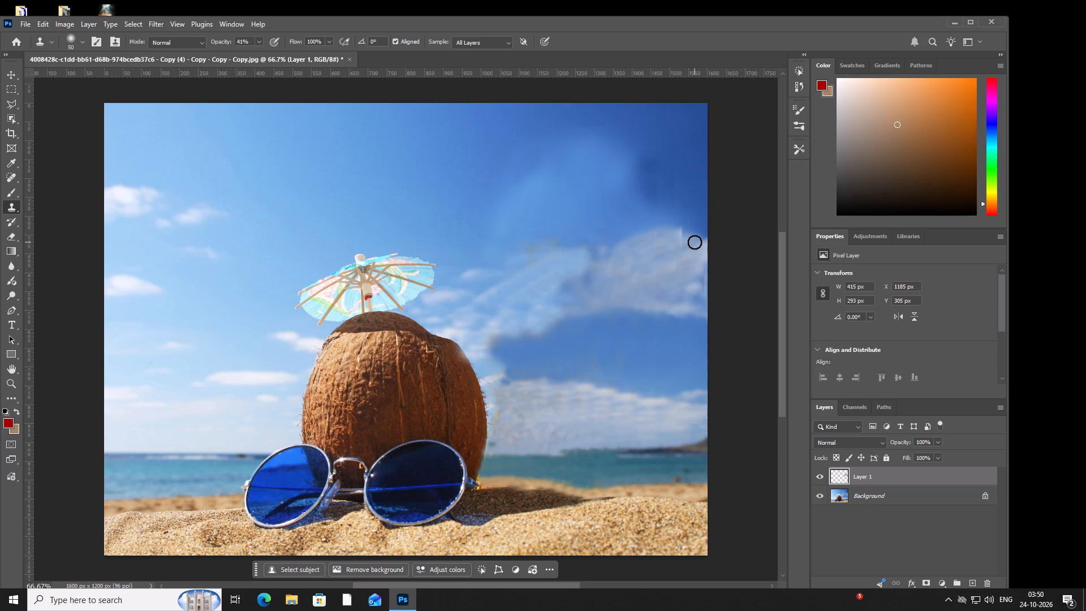
# Clone back leftward along the right-hand cloud's top edge and around its left shoulder.
pyautogui.click(691, 237)
pyautogui.moveTo(684, 233); pyautogui.dragTo(679, 237)
pyautogui.moveTo(670, 236); pyautogui.dragTo(665, 235)
pyautogui.moveTo(657, 233); pyautogui.dragTo(652, 233)
pyautogui.moveTo(650, 234); pyautogui.dragTo(644, 236)
pyautogui.click(636, 236)
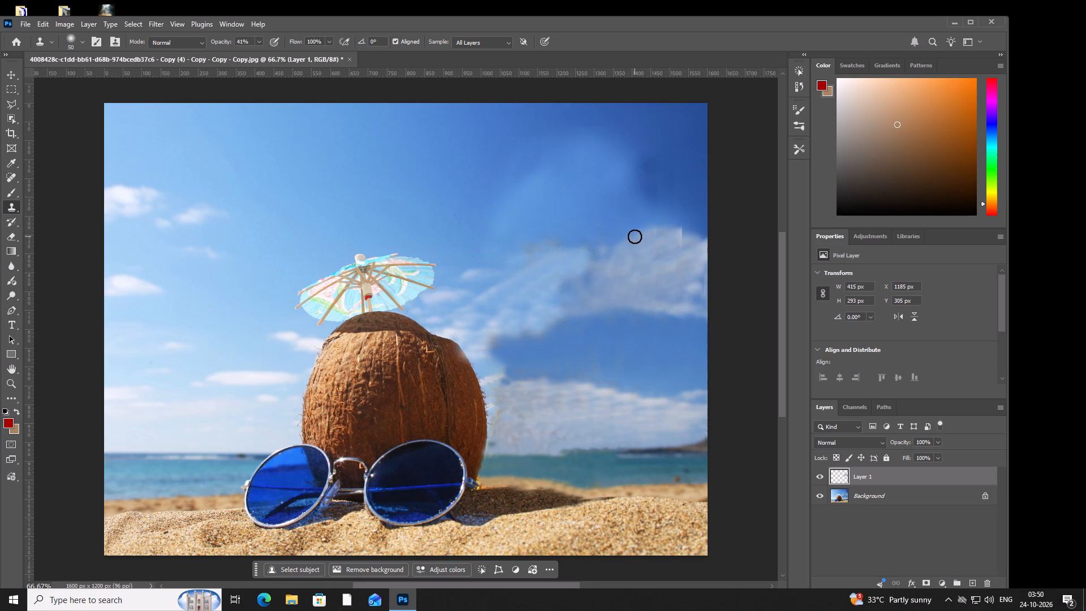
pyautogui.moveTo(622, 240); pyautogui.dragTo(615, 244)
pyautogui.doubleClick(613, 244)
pyautogui.click(610, 252)
# Clone through the right-hand cloud's body and along its bottom edge to the photo's right border.
pyautogui.click(617, 270)
pyautogui.moveTo(619, 270); pyautogui.dragTo(622, 260)
pyautogui.click(634, 252)
pyautogui.moveTo(656, 272); pyautogui.dragTo(662, 277)
pyautogui.moveTo(669, 284); pyautogui.dragTo(680, 291)
pyautogui.click(683, 286)
pyautogui.click(670, 294)
pyautogui.moveTo(667, 318); pyautogui.dragTo(678, 316)
pyautogui.moveTo(682, 311); pyautogui.dragTo(695, 302)
pyautogui.click(706, 289)
pyautogui.moveTo(706, 289); pyautogui.dragTo(703, 296)
pyautogui.click(698, 299)
pyautogui.click(692, 300)
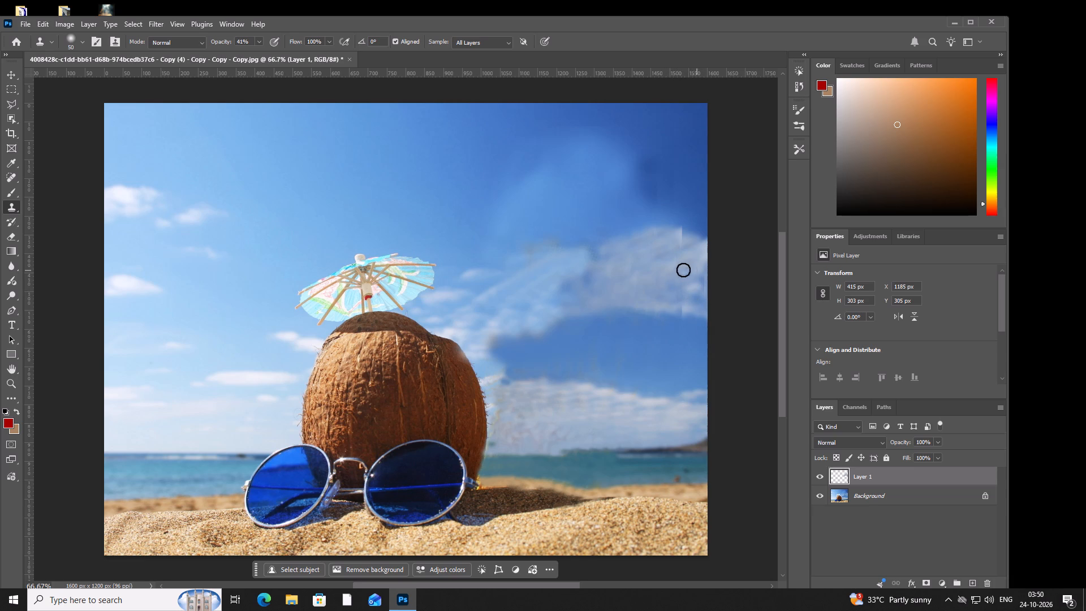
# Clone cloud texture down the right-hand cloud at the photo's edge and leftward through its lower body.
pyautogui.keyDown('alt'); pyautogui.click(686, 266); pyautogui.keyUp('alt')
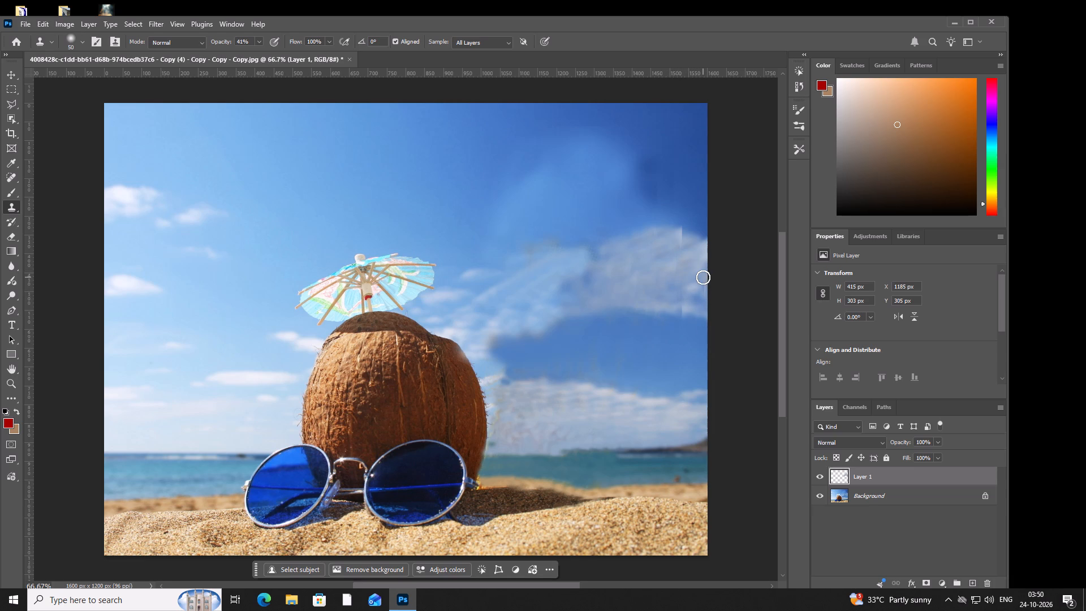
pyautogui.click(703, 277)
pyautogui.click(702, 272)
pyautogui.click(701, 282)
pyautogui.doubleClick(701, 285)
pyautogui.click(701, 291)
pyautogui.click(678, 287)
pyautogui.click(664, 286)
pyautogui.click(660, 288)
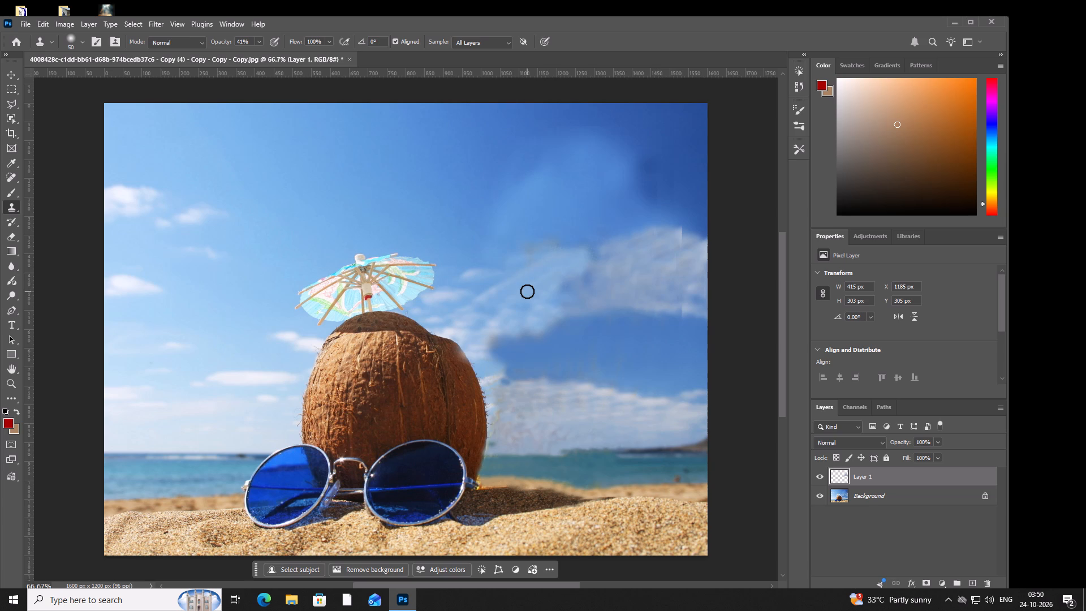
# Clone cloud texture into the middle cloud's lower-left end, resampling from the right-hand cloud's body.
pyautogui.click(527, 291)
pyautogui.moveTo(512, 312); pyautogui.dragTo(497, 316)
pyautogui.keyDown('alt'); pyautogui.click(487, 316); pyautogui.keyUp('alt')
pyautogui.keyDown('alt'); pyautogui.click(659, 278); pyautogui.keyUp('alt')
pyautogui.click(485, 319)
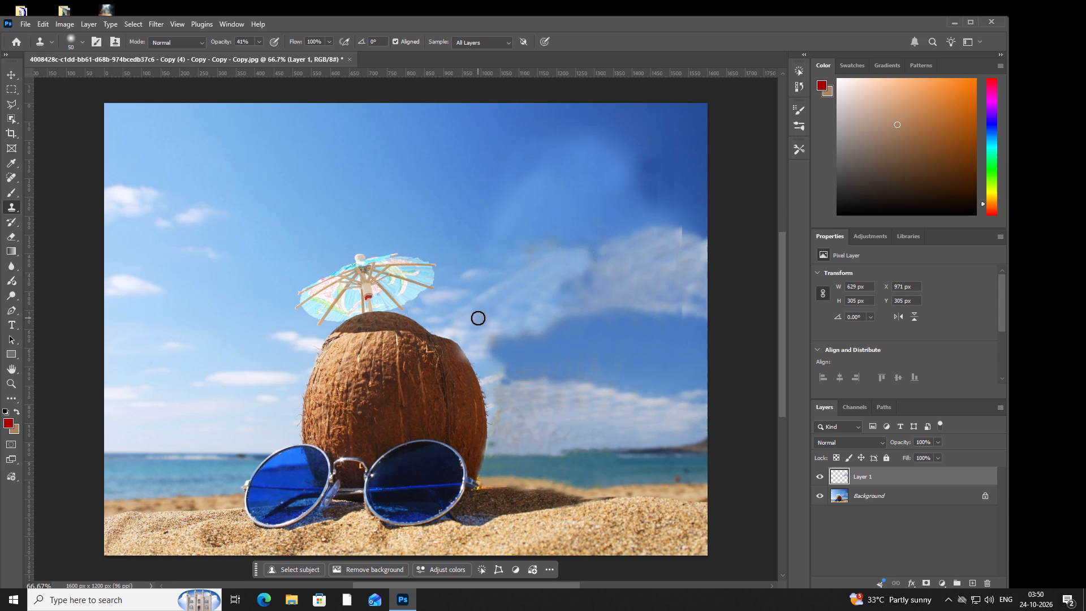
pyautogui.click(478, 318)
pyautogui.doubleClick(476, 312)
pyautogui.click(478, 311)
pyautogui.click(481, 311)
# Clone cloud texture over the middle cloud's low tip just above the coconut's right shoulder.
pyautogui.click(482, 332)
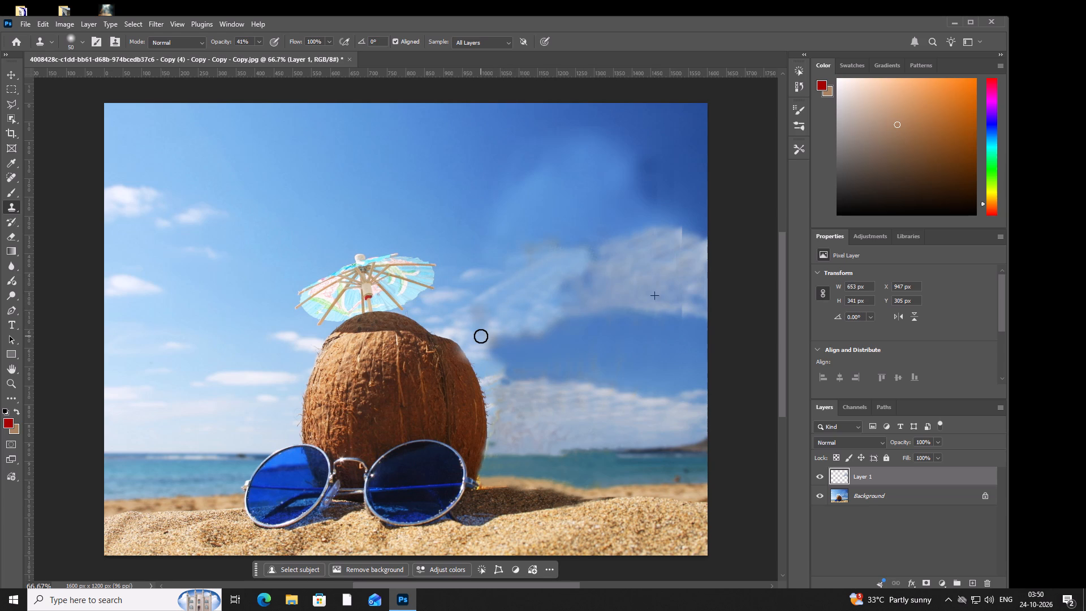
pyautogui.doubleClick(481, 336)
pyautogui.doubleClick(476, 332)
pyautogui.doubleClick(476, 329)
pyautogui.moveTo(477, 328); pyautogui.dragTo(477, 330)
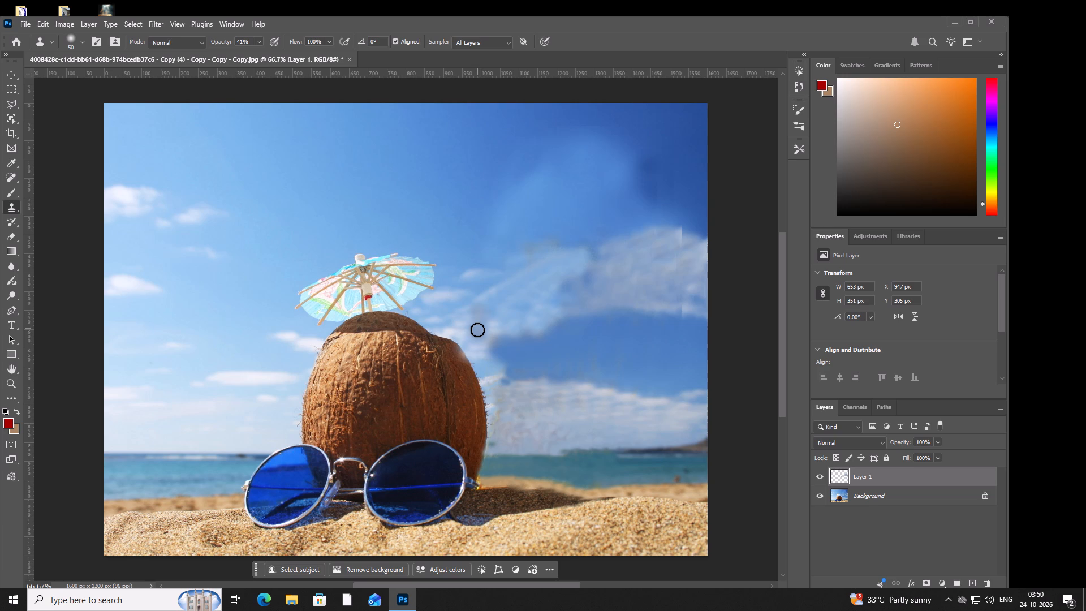
pyautogui.moveTo(477, 330); pyautogui.dragTo(477, 333)
pyautogui.click(473, 340)
# Clone cloud texture from the low tip up through the middle cloud's lower body.
pyautogui.moveTo(484, 328); pyautogui.dragTo(510, 317)
pyautogui.click(513, 316)
pyautogui.moveTo(515, 315); pyautogui.dragTo(508, 310)
pyautogui.click(503, 307)
pyautogui.moveTo(502, 305); pyautogui.dragTo(533, 310)
pyautogui.click(542, 308)
pyautogui.moveTo(538, 304); pyautogui.dragTo(525, 300)
pyautogui.click(516, 300)
# Sample the blue sky below the right-hand cloud and clone it along the middle cloud's underside.
pyautogui.keyDown('alt'); pyautogui.click(626, 355); pyautogui.keyUp('alt')
pyautogui.click(512, 355)
pyautogui.moveTo(528, 345); pyautogui.dragTo(541, 338)
pyautogui.doubleClick(545, 334)
pyautogui.click(530, 337)
pyautogui.moveTo(527, 338); pyautogui.dragTo(525, 339)
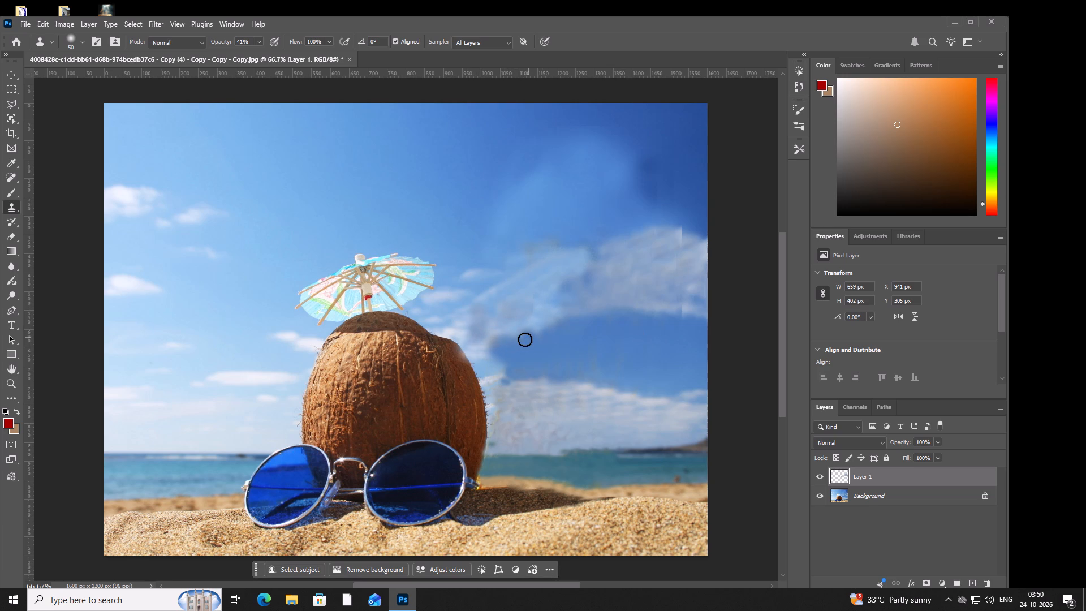
pyautogui.moveTo(525, 339); pyautogui.dragTo(520, 342)
pyautogui.keyDown('alt'); pyautogui.click(515, 355); pyautogui.keyUp('alt')
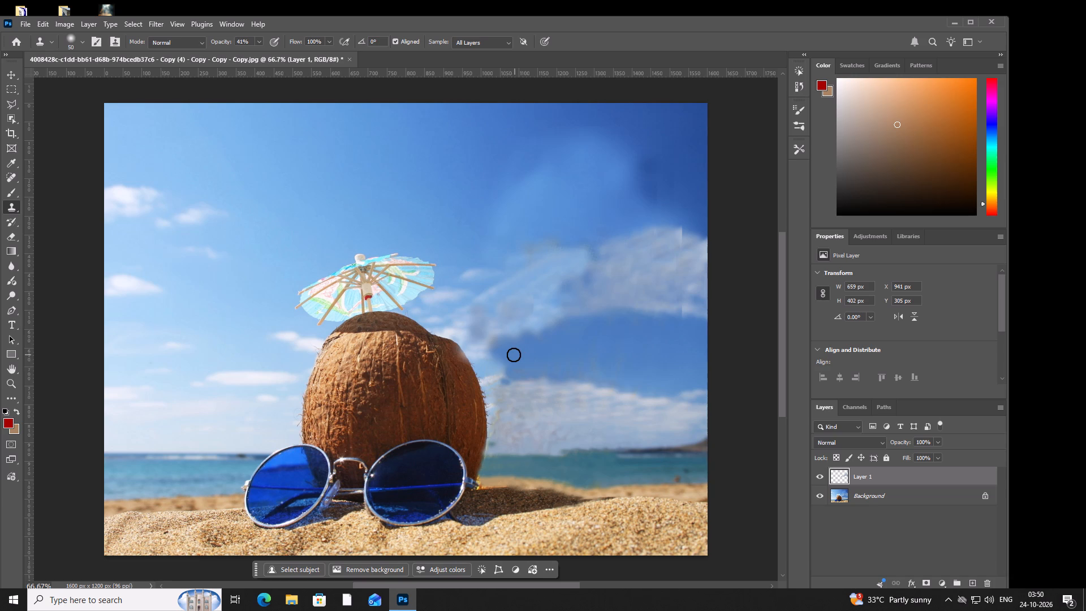
# Clone blue sky into the gap beside the coconut and over the low cloud bank's upper-left corner.
pyautogui.click(506, 358)
pyautogui.doubleClick(499, 368)
pyautogui.moveTo(499, 377); pyautogui.dragTo(499, 388)
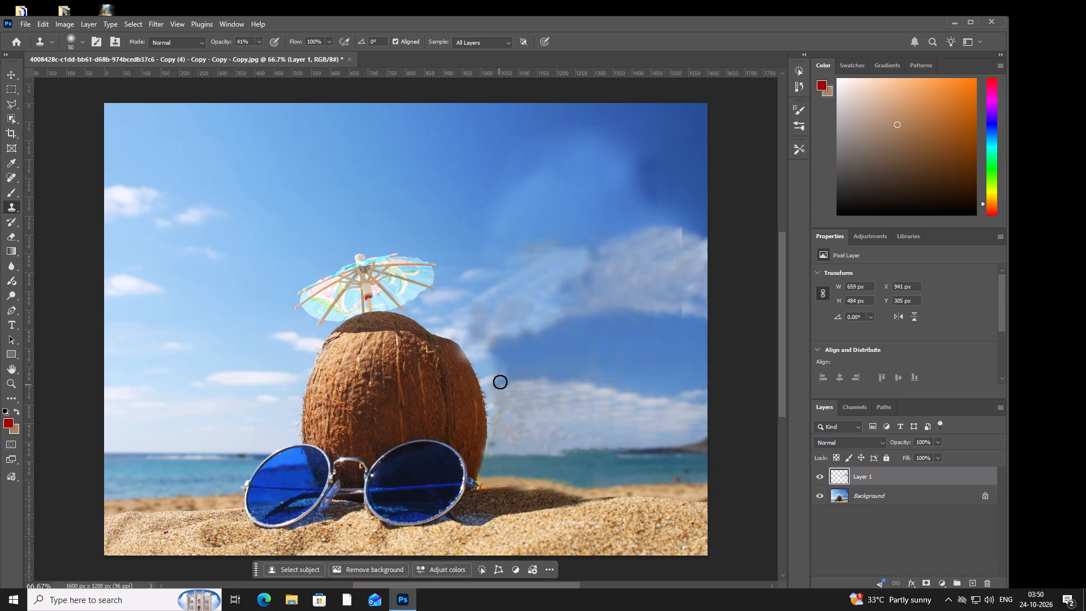
pyautogui.tripleClick(505, 377)
pyautogui.click(503, 370)
pyautogui.doubleClick(495, 368)
pyautogui.doubleClick(493, 376)
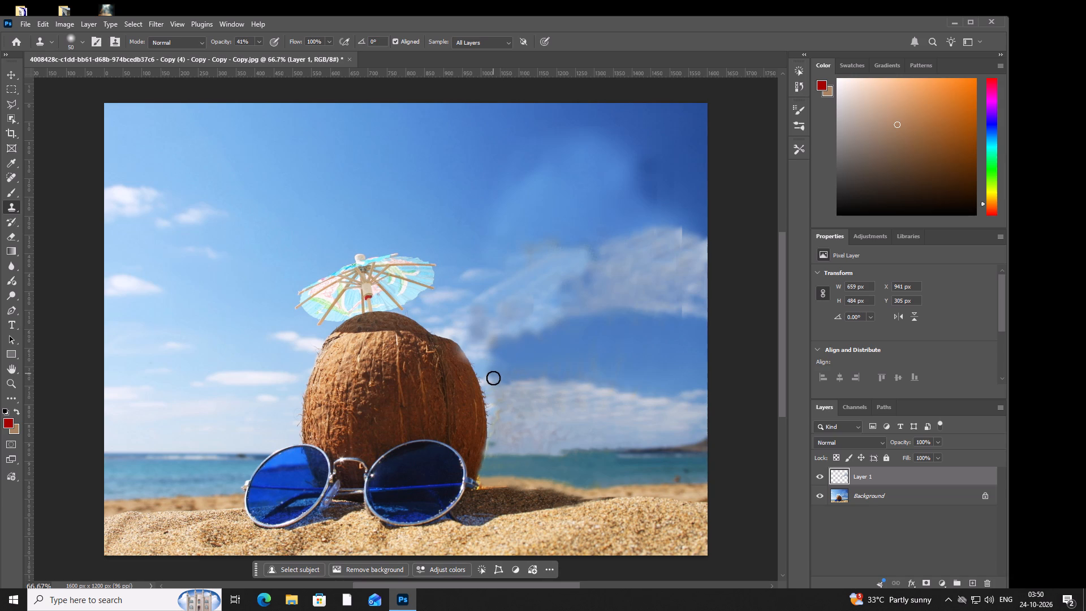
pyautogui.doubleClick(497, 382)
pyautogui.doubleClick(505, 376)
pyautogui.click(498, 378)
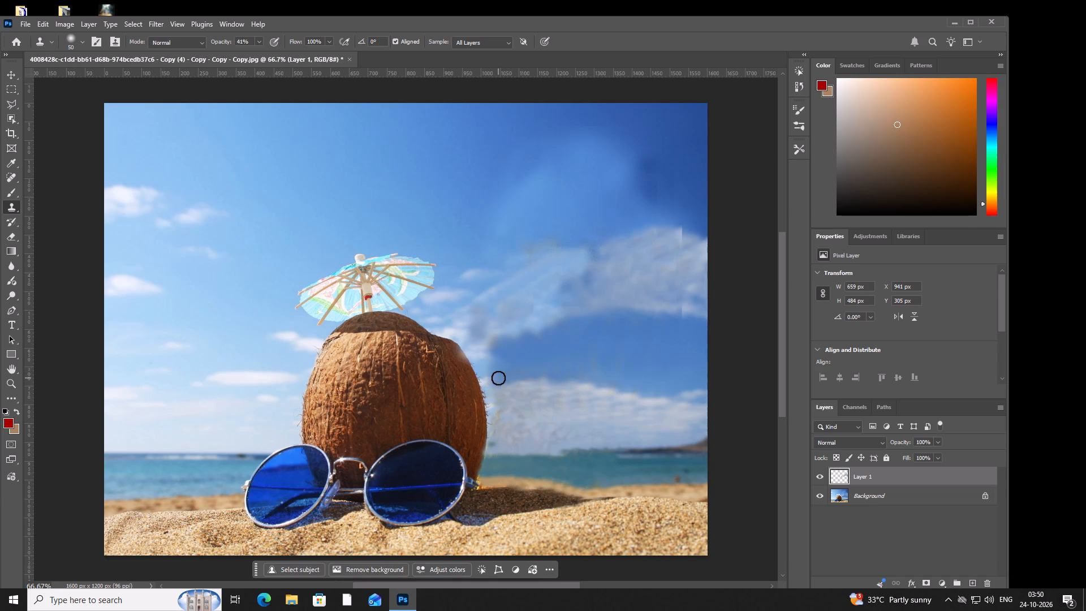
pyautogui.doubleClick(494, 375)
pyautogui.moveTo(491, 373); pyautogui.dragTo(502, 364)
pyautogui.moveTo(502, 364); pyautogui.dragTo(497, 356)
# Clone blue sky over the pale haze along the coconut's upper-right edge.
pyautogui.doubleClick(493, 351)
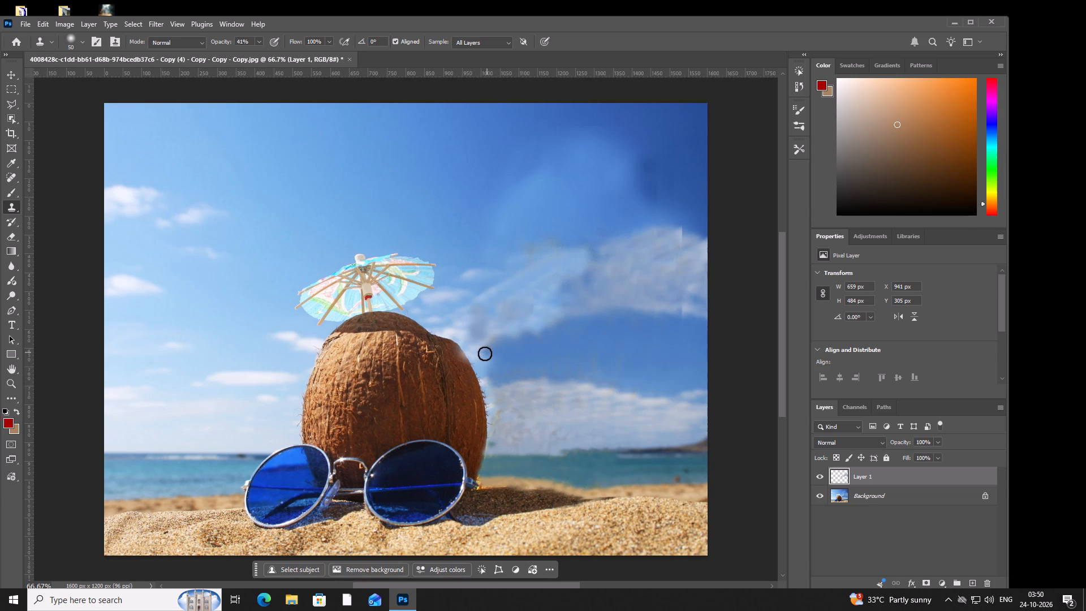
pyautogui.click(481, 359)
pyautogui.moveTo(480, 360); pyautogui.dragTo(485, 362)
pyautogui.click(487, 362)
pyautogui.click(488, 354)
pyautogui.doubleClick(479, 355)
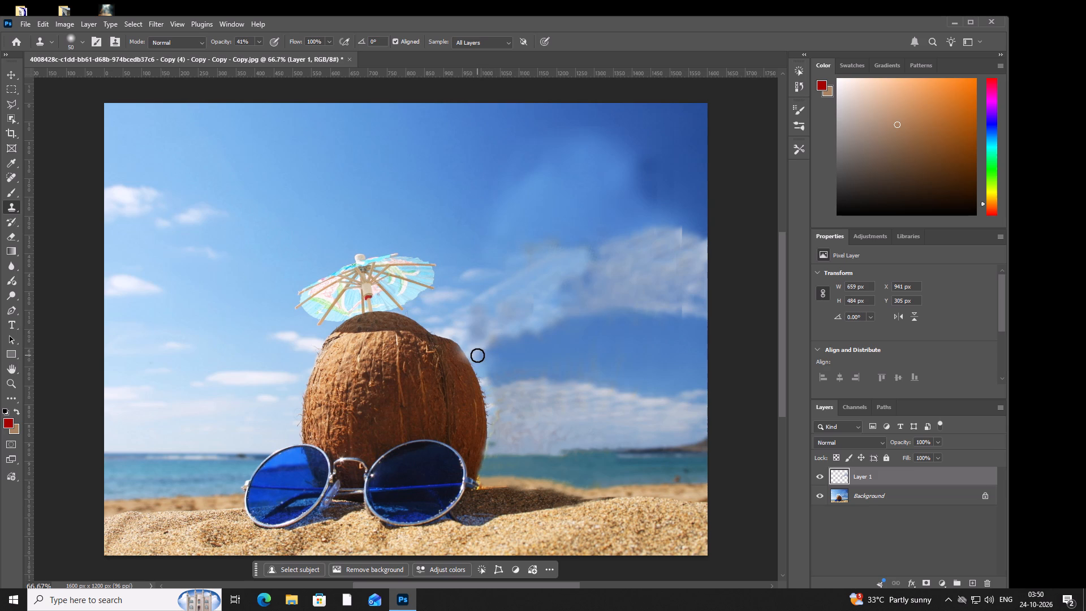
pyautogui.doubleClick(475, 356)
pyautogui.click(478, 365)
pyautogui.click(479, 368)
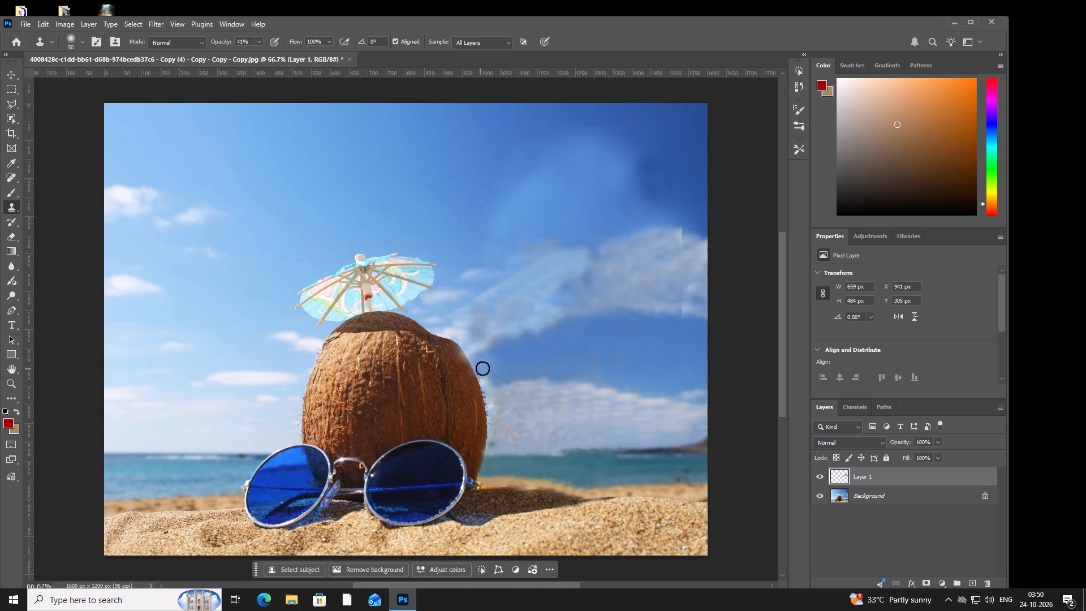
# Clone blue sky between the coconut's right edge and the low cloud bank's left tip.
pyautogui.click(486, 364)
pyautogui.click(489, 360)
pyautogui.moveTo(494, 365); pyautogui.dragTo(495, 371)
pyautogui.click(495, 371)
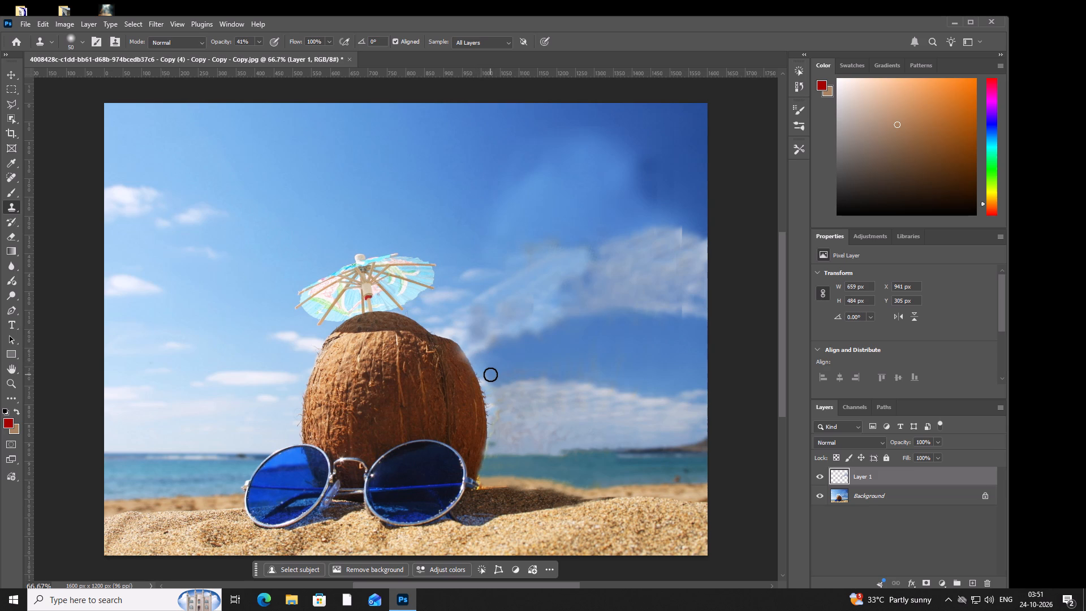
pyautogui.doubleClick(490, 375)
pyautogui.click(494, 379)
pyautogui.click(491, 382)
pyautogui.click(488, 381)
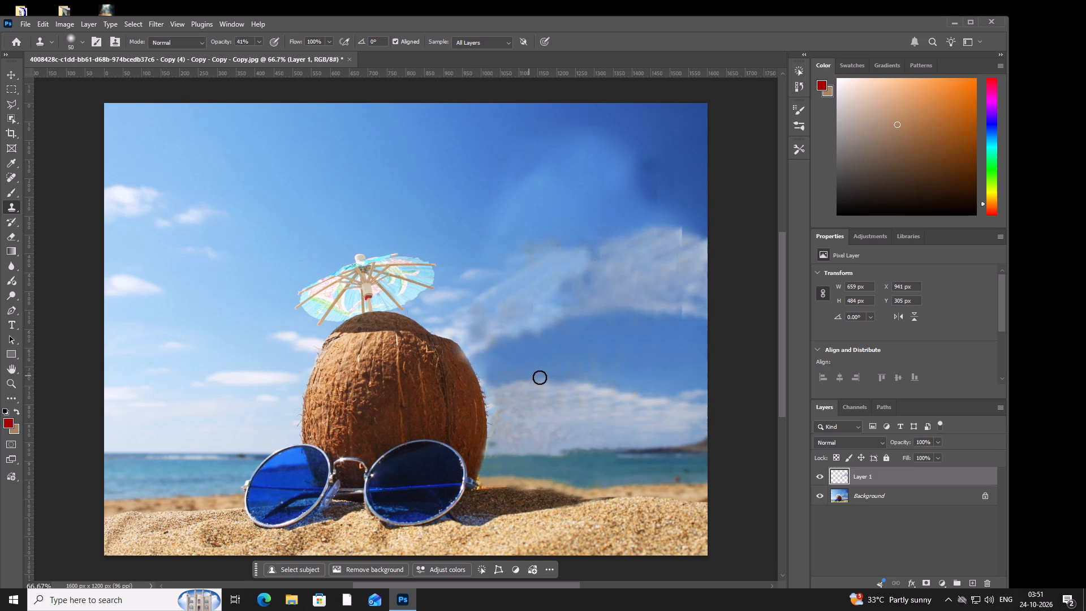
# Sample the blue sky between the clouds and clone it onto the left part of the low cloud bank's top edge.
pyautogui.keyDown('alt'); pyautogui.click(588, 361); pyautogui.keyUp('alt')
pyautogui.click(544, 390)
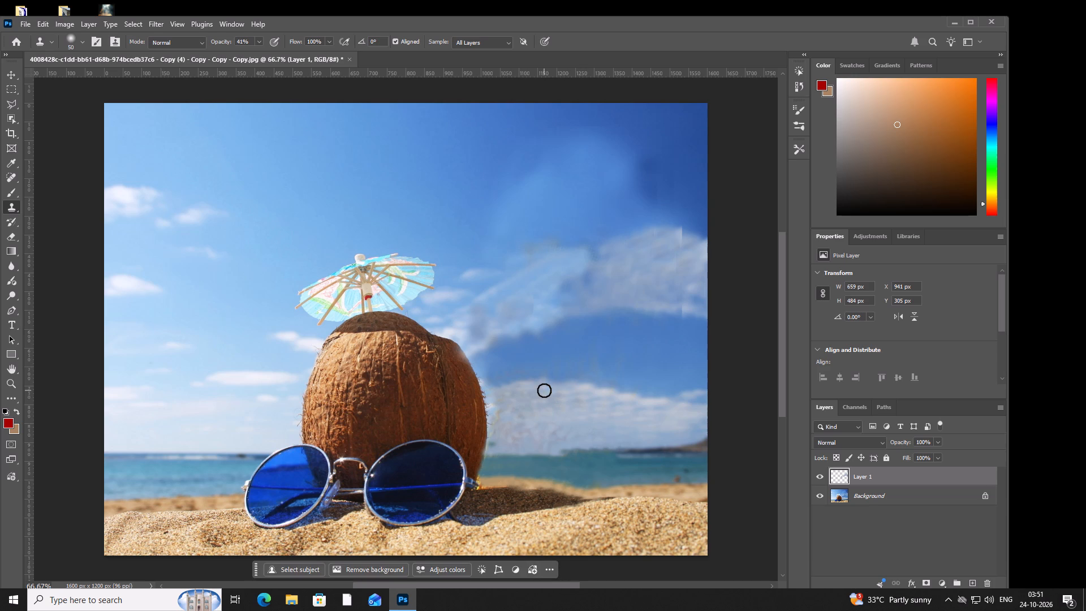
pyautogui.click(533, 386)
pyautogui.moveTo(536, 383); pyautogui.dragTo(543, 384)
pyautogui.click(544, 385)
pyautogui.moveTo(544, 385); pyautogui.dragTo(551, 385)
pyautogui.tripleClick(546, 380)
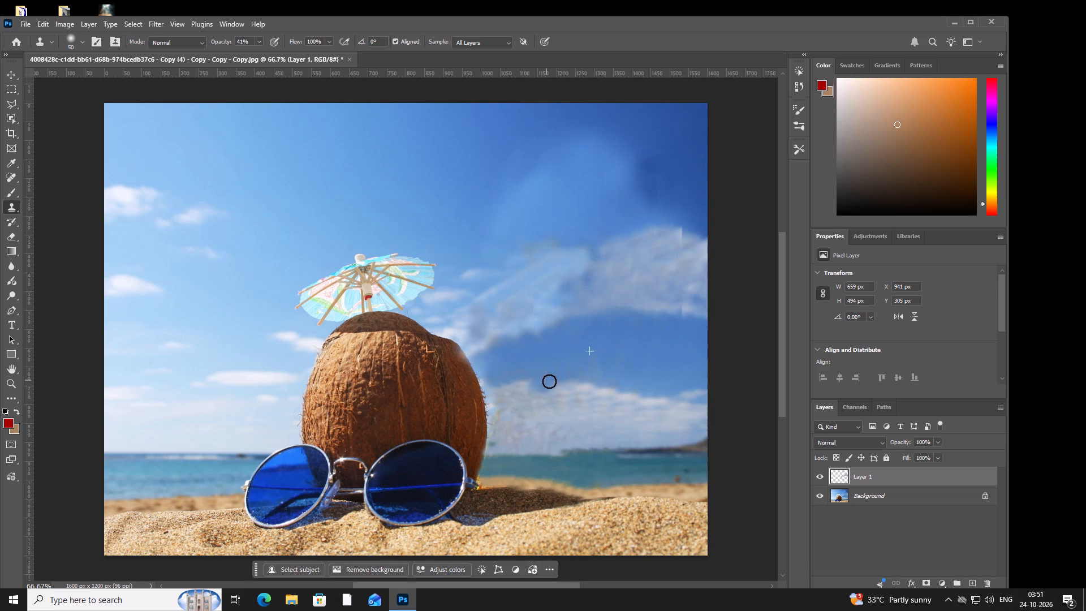
pyautogui.doubleClick(556, 390)
pyautogui.moveTo(555, 390); pyautogui.dragTo(547, 390)
pyautogui.click(542, 390)
# Continue cloning blue sky rightward along the low cloud bank's top edge.
pyautogui.moveTo(550, 386); pyautogui.dragTo(566, 386)
pyautogui.doubleClick(570, 385)
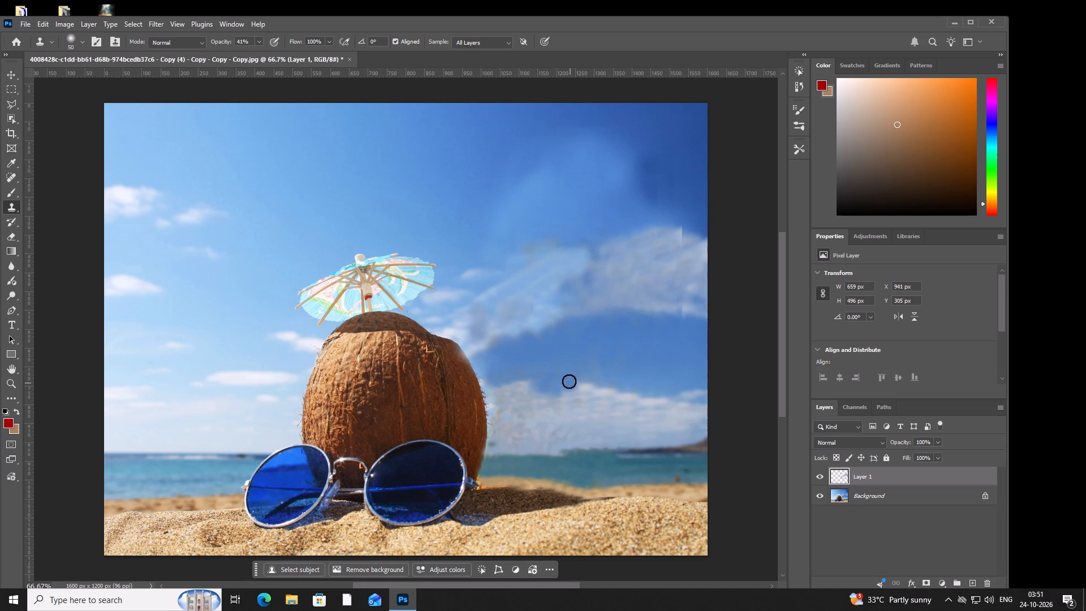
pyautogui.moveTo(568, 381); pyautogui.dragTo(562, 382)
pyautogui.moveTo(562, 382); pyautogui.dragTo(579, 392)
pyautogui.click(580, 390)
pyautogui.moveTo(581, 389); pyautogui.dragTo(578, 383)
pyautogui.moveTo(578, 383); pyautogui.dragTo(585, 385)
pyautogui.moveTo(585, 385); pyautogui.dragTo(574, 380)
# Sample the dark blue sky at the photo's upper right and clone it over the pale upper patch's right edge.
pyautogui.keyDown('alt'); pyautogui.click(666, 162); pyautogui.keyUp('alt')
pyautogui.click(652, 154)
pyautogui.click(641, 152)
pyautogui.click(632, 151)
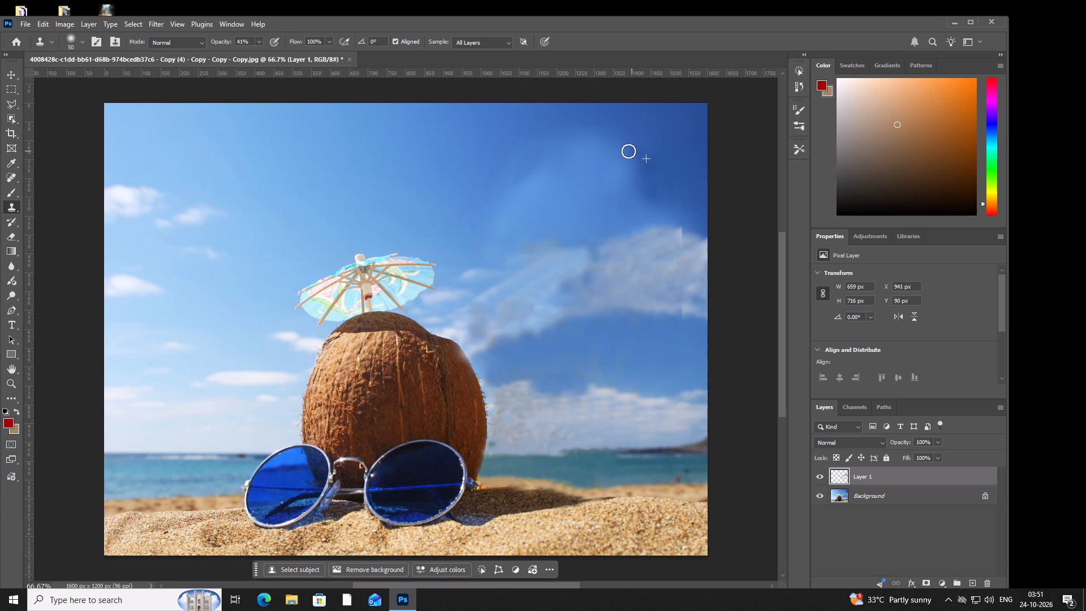
pyautogui.moveTo(626, 151); pyautogui.dragTo(620, 150)
pyautogui.doubleClick(620, 156)
pyautogui.moveTo(623, 160); pyautogui.dragTo(628, 163)
pyautogui.moveTo(627, 158); pyautogui.dragTo(617, 157)
pyautogui.click(614, 156)
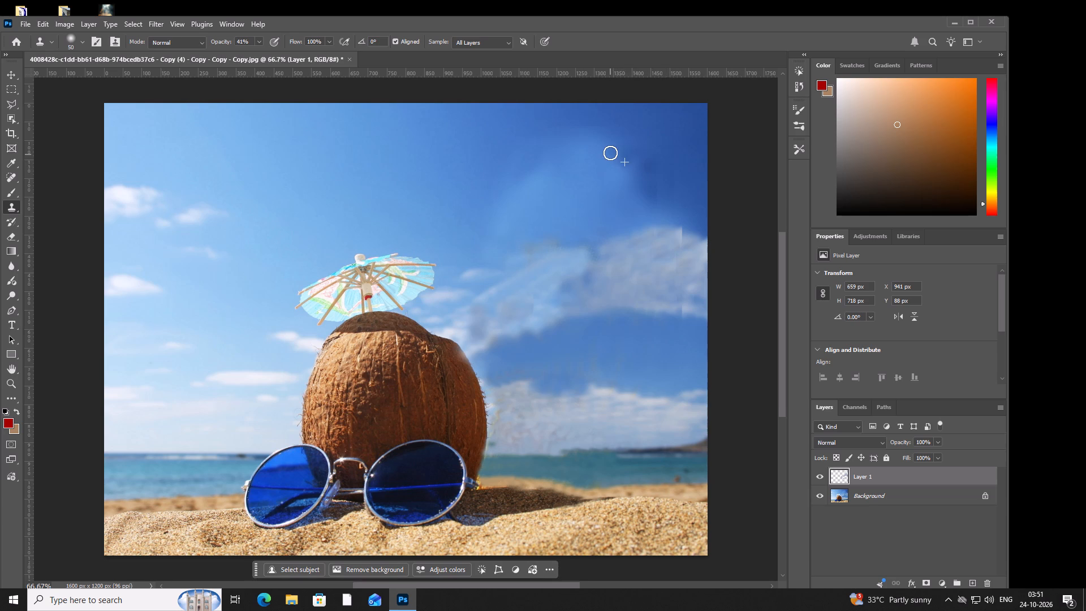
# Clone dark blue sky around the pale upper patch's top-right corner and into its top.
pyautogui.click(613, 151)
pyautogui.moveTo(613, 148); pyautogui.dragTo(620, 147)
pyautogui.moveTo(620, 147); pyautogui.dragTo(626, 154)
pyautogui.moveTo(626, 154); pyautogui.dragTo(636, 136)
pyautogui.click(636, 135)
pyautogui.doubleClick(627, 140)
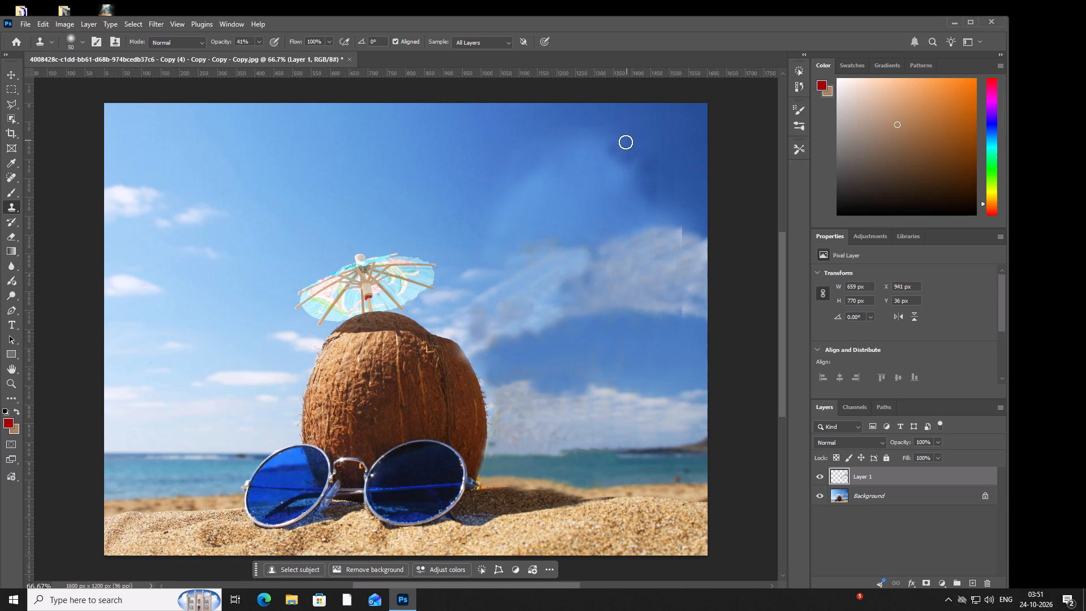
pyautogui.click(624, 145)
pyautogui.moveTo(611, 145); pyautogui.dragTo(605, 143)
pyautogui.doubleClick(604, 141)
pyautogui.doubleClick(615, 140)
pyautogui.moveTo(621, 138); pyautogui.dragTo(613, 130)
pyautogui.click(600, 127)
pyautogui.moveTo(593, 156); pyautogui.dragTo(592, 169)
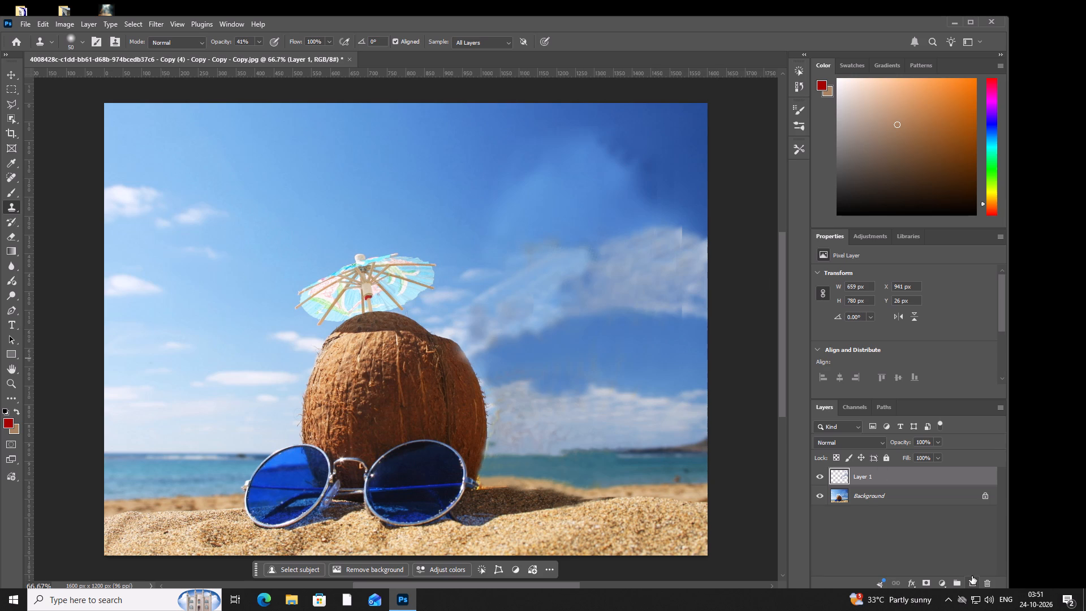
# Create a new empty layer above Layer 1.
pyautogui.click(969, 584)
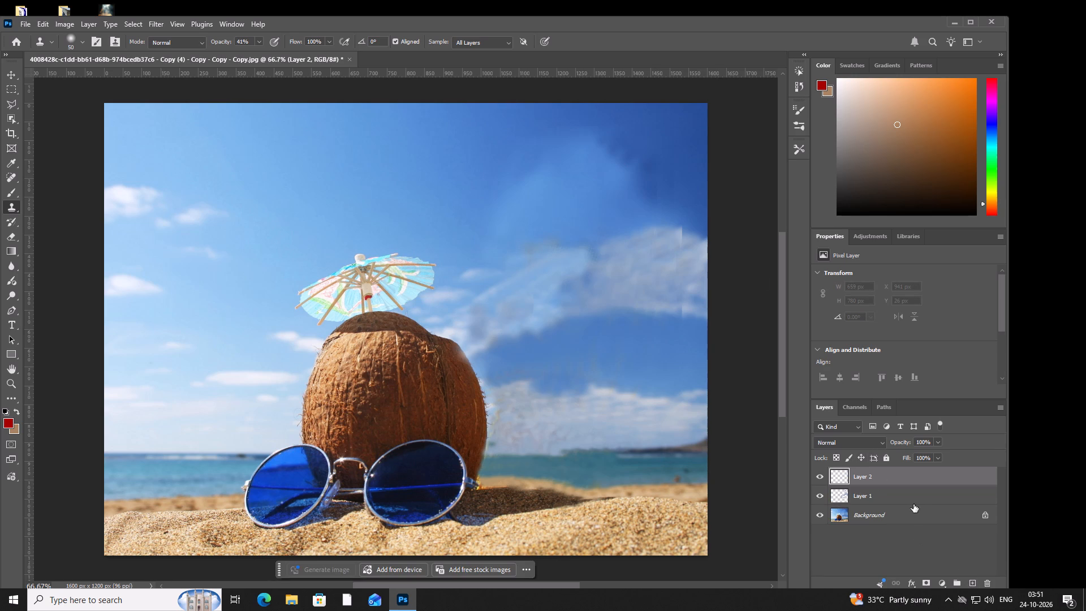
# Lock all of Layer 1 and make the new empty layer active again.
pyautogui.click(911, 495)
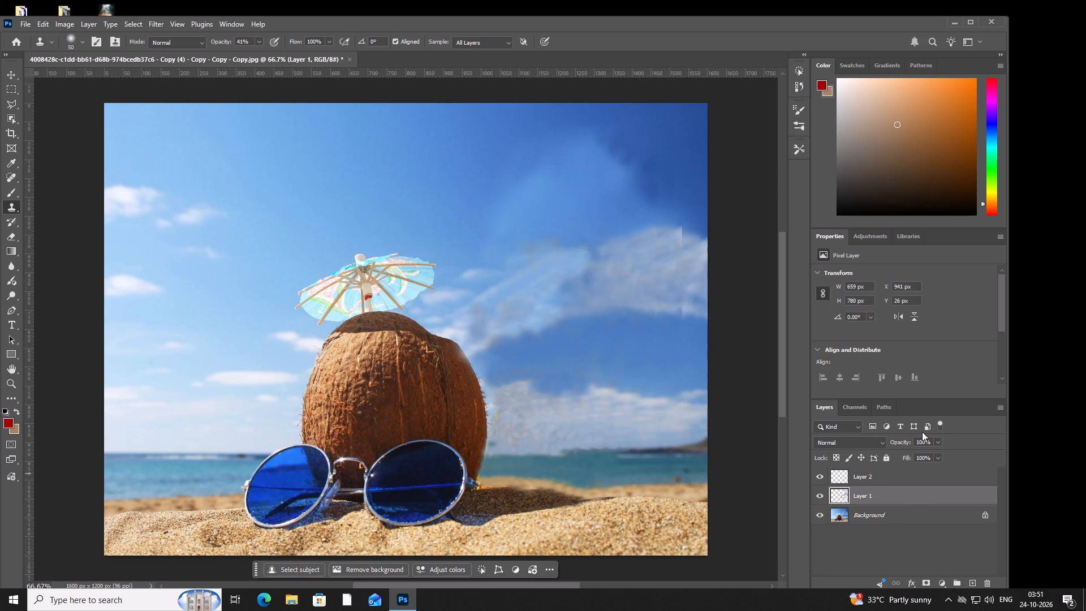
pyautogui.click(890, 458)
pyautogui.click(886, 477)
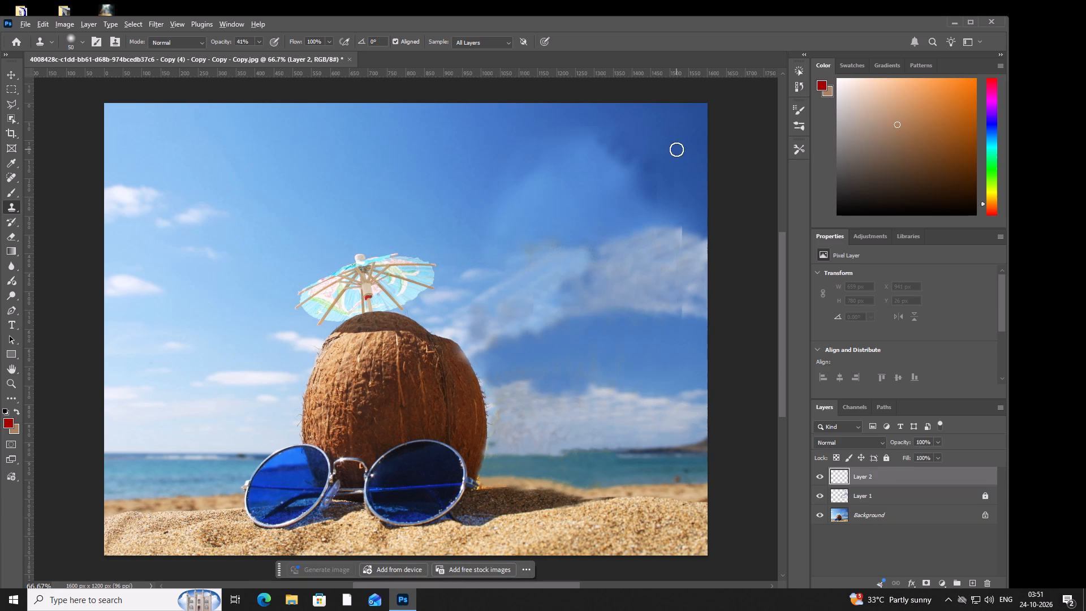
# On the new layer, clone dark blue sky leftward across the pale upper patch's right edge.
pyautogui.keyDown('alt'); pyautogui.moveTo(671, 160); pyautogui.dragTo(666, 170); pyautogui.keyUp('alt')
pyautogui.click(644, 173)
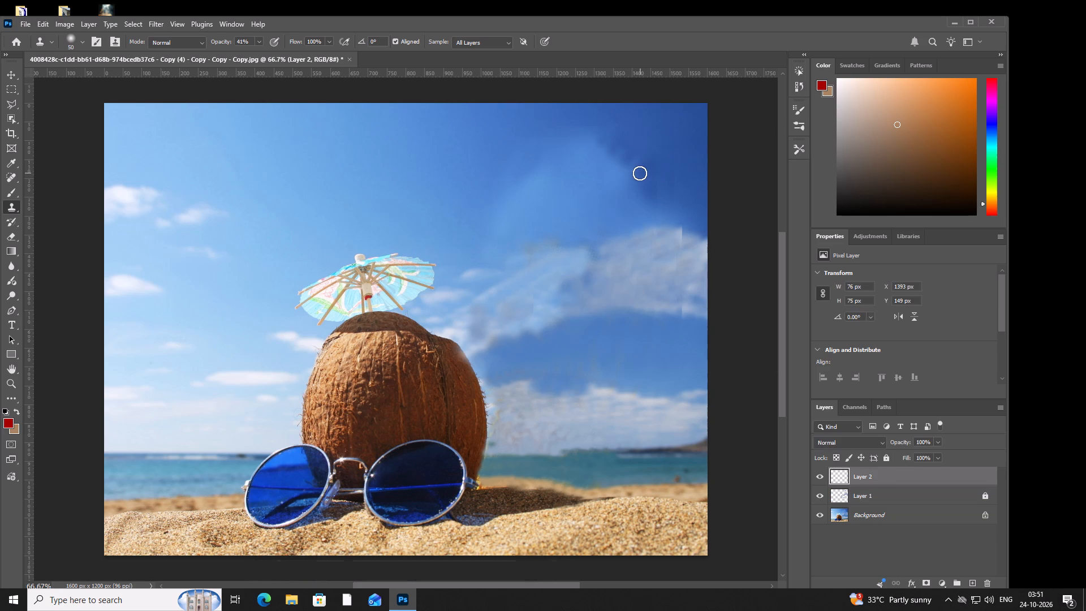
pyautogui.click(634, 173)
pyautogui.click(624, 170)
pyautogui.click(615, 174)
pyautogui.doubleClick(617, 178)
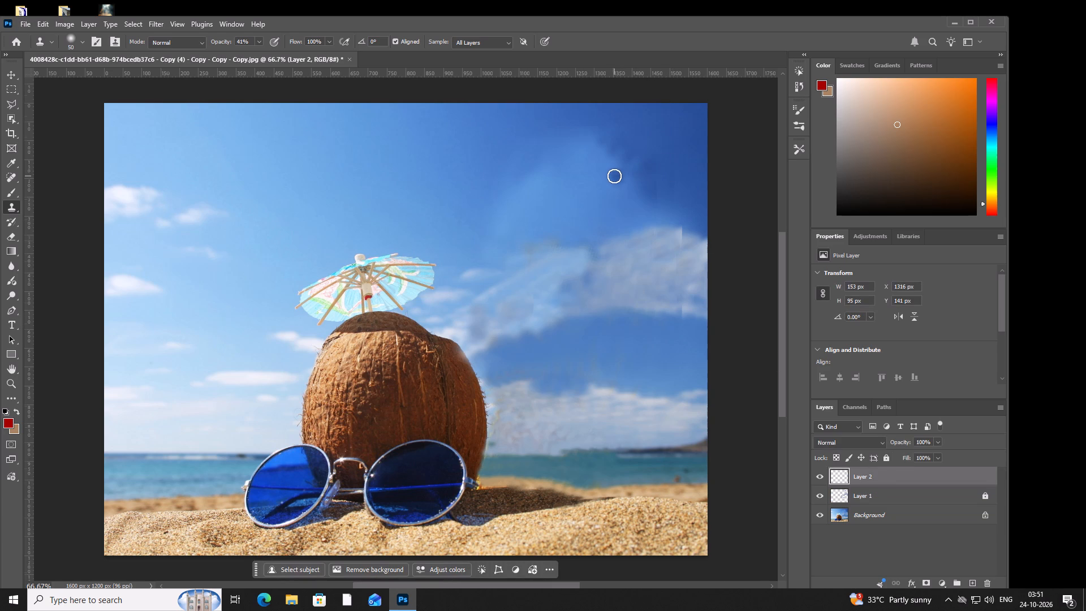
# Clone sky over the blotchy upper part of the pale patch's right edge.
pyautogui.scroll(4, 614, 176)
pyautogui.click(638, 165)
pyautogui.moveTo(638, 165); pyautogui.dragTo(647, 162)
pyautogui.click(648, 161)
pyautogui.moveTo(649, 161); pyautogui.dragTo(649, 169)
pyautogui.moveTo(649, 169); pyautogui.dragTo(648, 159)
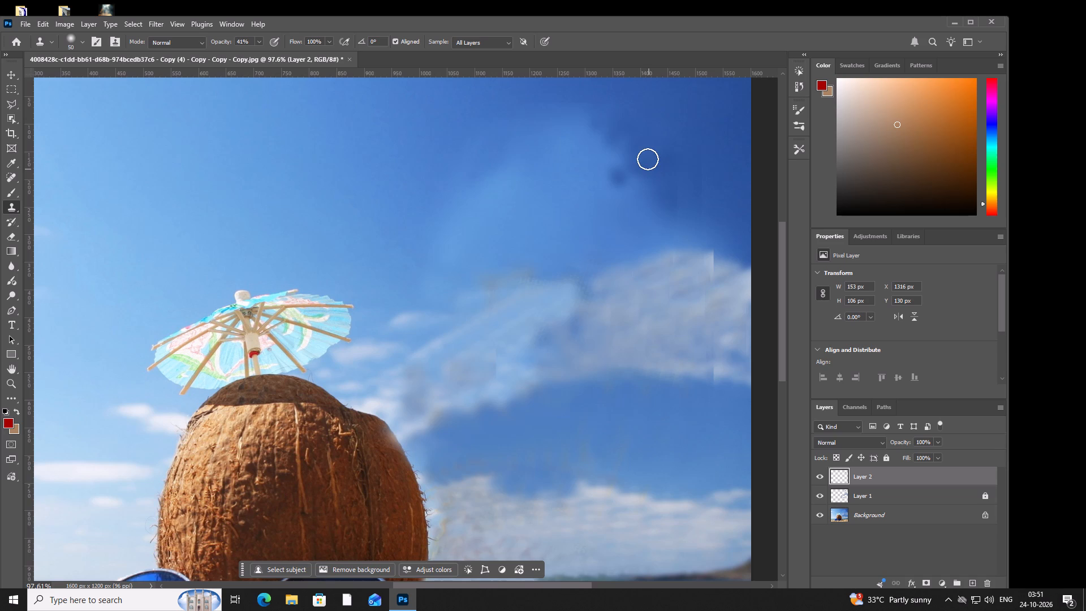
pyautogui.moveTo(648, 159); pyautogui.dragTo(648, 158)
pyautogui.click(647, 156)
pyautogui.click(641, 148)
pyautogui.moveTo(641, 148); pyautogui.dragTo(635, 156)
# Clone dark blue sky down the pale patch's right edge toward the top of the right-hand cloud.
pyautogui.moveTo(626, 156); pyautogui.dragTo(625, 166)
pyautogui.moveTo(624, 172); pyautogui.dragTo(631, 177)
pyautogui.moveTo(631, 177); pyautogui.dragTo(640, 187)
pyautogui.moveTo(639, 199); pyautogui.dragTo(637, 217)
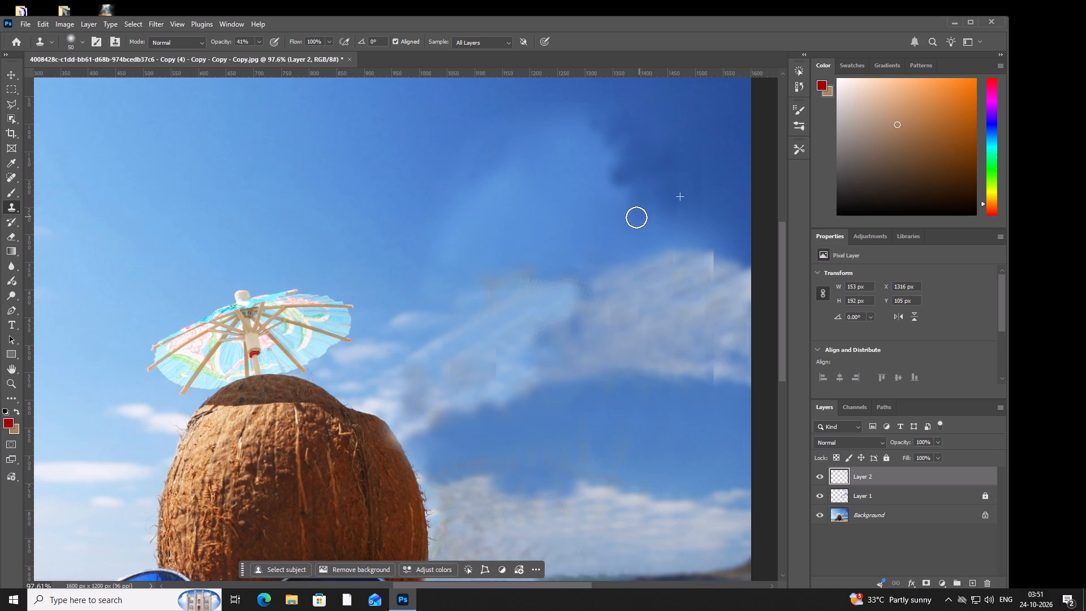
pyautogui.moveTo(636, 217); pyautogui.dragTo(632, 205)
pyautogui.click(629, 197)
pyautogui.moveTo(629, 195); pyautogui.dragTo(664, 184)
pyautogui.click(665, 182)
pyautogui.moveTo(658, 191); pyautogui.dragTo(636, 210)
pyautogui.click(631, 209)
pyautogui.moveTo(635, 210); pyautogui.dragTo(658, 201)
pyautogui.click(660, 201)
# Blend the middle of the pale patch's right edge by cloning dark blue sky farther left into it.
pyautogui.moveTo(656, 190); pyautogui.dragTo(644, 174)
pyautogui.moveTo(641, 172); pyautogui.dragTo(629, 203)
pyautogui.moveTo(628, 203); pyautogui.dragTo(630, 197)
pyautogui.click(630, 195)
pyautogui.moveTo(630, 189); pyautogui.dragTo(607, 184)
pyautogui.click(603, 186)
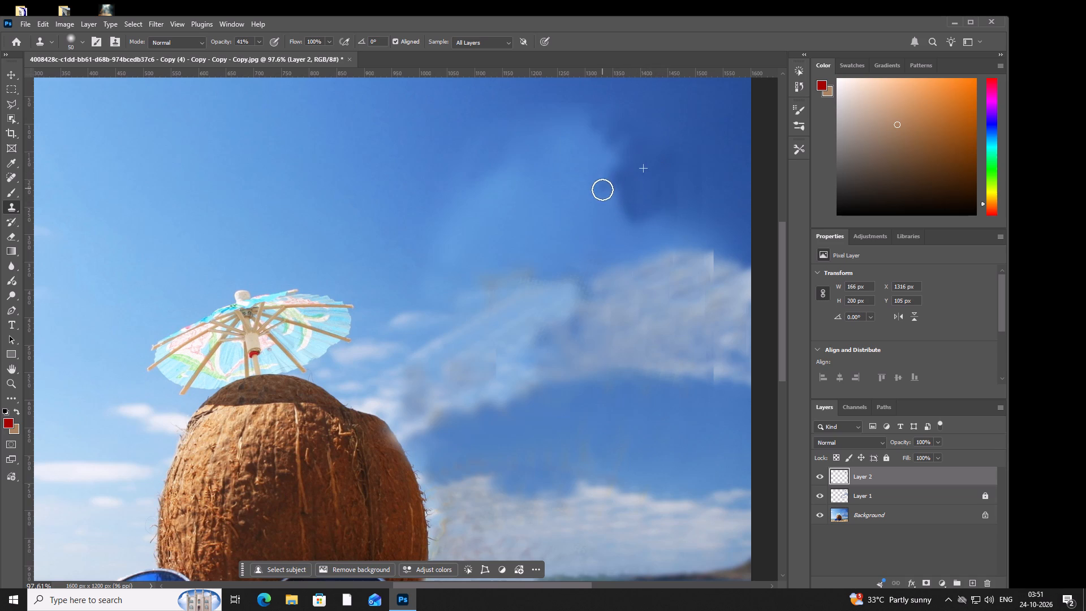
pyautogui.moveTo(602, 190); pyautogui.dragTo(615, 199)
pyautogui.moveTo(622, 201); pyautogui.dragTo(632, 196)
pyautogui.click(627, 194)
pyautogui.moveTo(626, 194); pyautogui.dragTo(622, 200)
pyautogui.click(615, 202)
pyautogui.moveTo(610, 206); pyautogui.dragTo(609, 212)
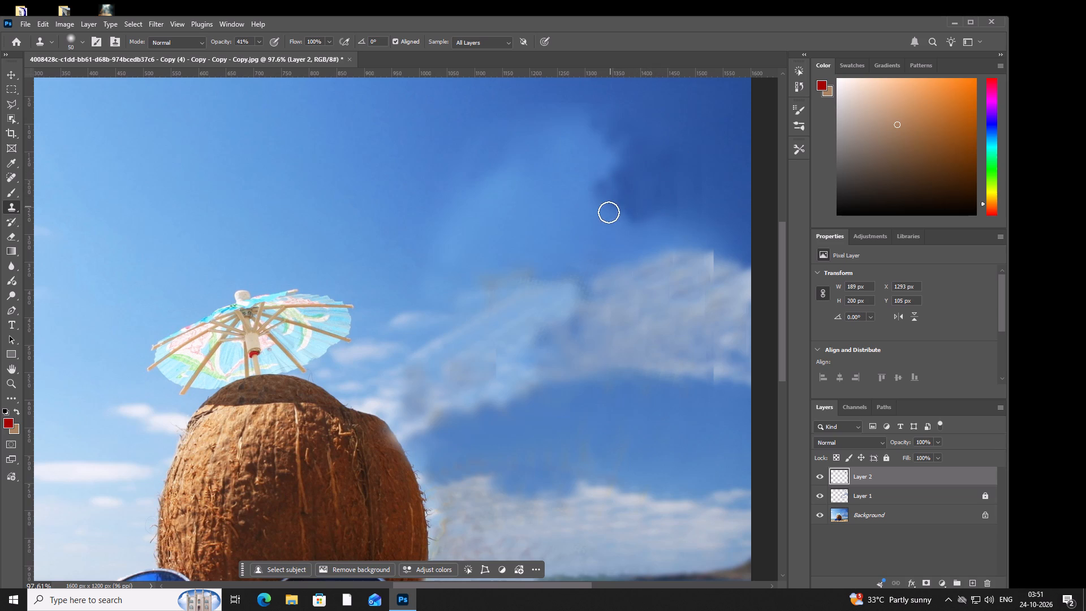
# Clone dark blue sky along the foot of the pale patch's right edge and back up its side.
pyautogui.moveTo(609, 212); pyautogui.dragTo(612, 221)
pyautogui.click(613, 221)
pyautogui.moveTo(617, 221); pyautogui.dragTo(626, 220)
pyautogui.click(626, 220)
pyautogui.moveTo(614, 213); pyautogui.dragTo(614, 196)
pyautogui.click(614, 196)
pyautogui.moveTo(614, 195); pyautogui.dragTo(614, 186)
pyautogui.click(614, 183)
pyautogui.moveTo(614, 176); pyautogui.dragTo(618, 165)
pyautogui.doubleClick(622, 162)
pyautogui.click(614, 158)
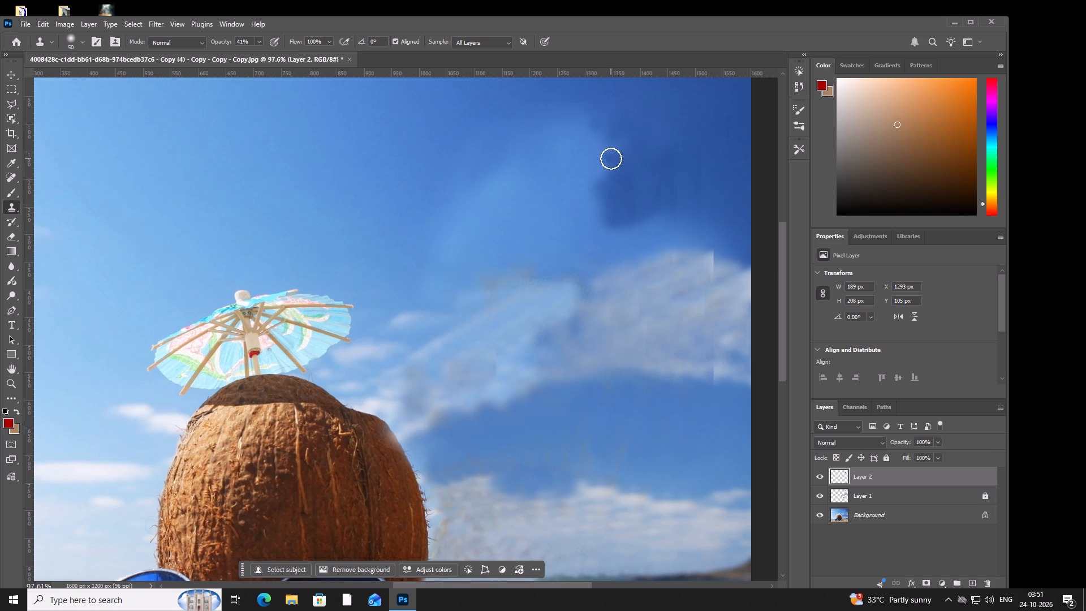
# Clone dark blue sky over the upper part of the pale patch's right edge, working slightly into the patch.
pyautogui.click(610, 165)
pyautogui.moveTo(610, 166); pyautogui.dragTo(607, 175)
pyautogui.click(605, 176)
pyautogui.moveTo(606, 170); pyautogui.dragTo(613, 160)
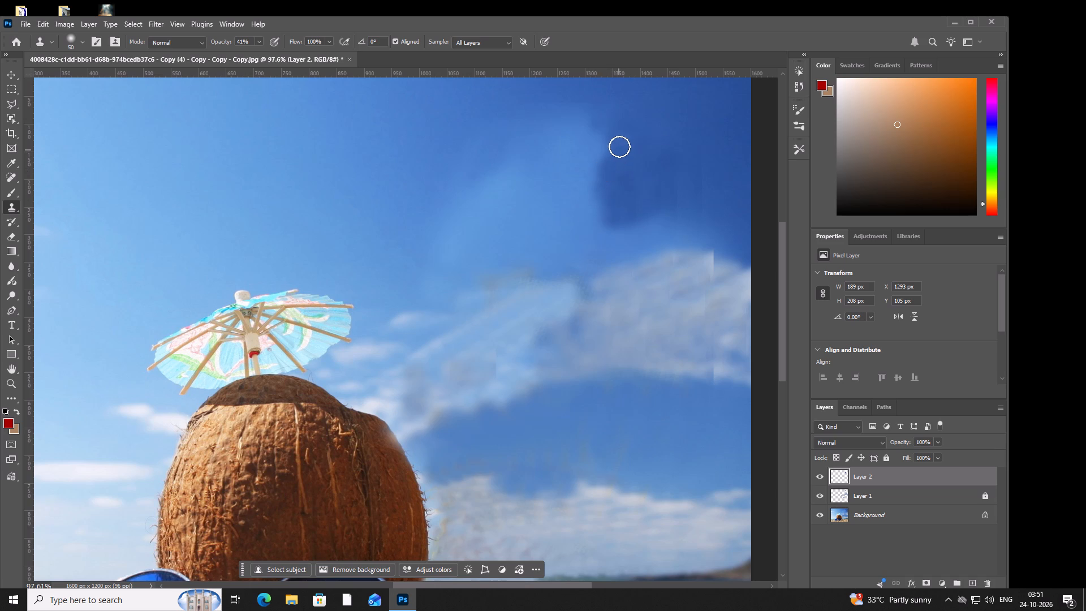
pyautogui.doubleClick(620, 146)
pyautogui.click(615, 141)
pyautogui.click(611, 140)
pyautogui.moveTo(607, 141); pyautogui.dragTo(597, 148)
pyautogui.click(586, 147)
pyautogui.moveTo(589, 144); pyautogui.dragTo(598, 148)
pyautogui.click(605, 149)
pyautogui.moveTo(612, 155); pyautogui.dragTo(617, 160)
pyautogui.moveTo(612, 161); pyautogui.dragTo(601, 158)
pyautogui.click(586, 156)
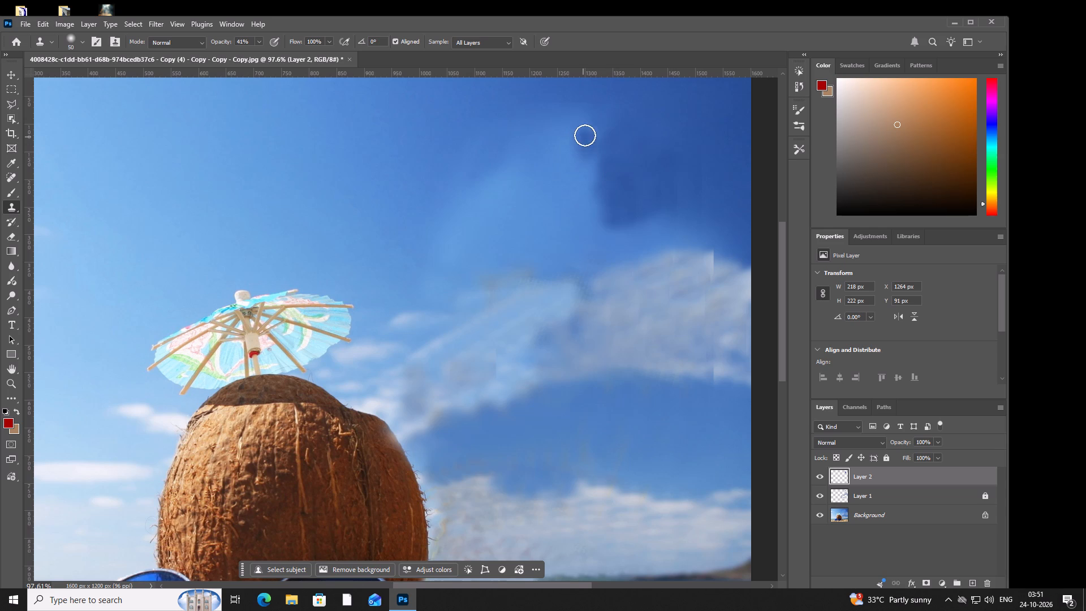
# Clone darker blue sky over the pale patch's upper tip and across the sky just above it.
pyautogui.click(590, 134)
pyautogui.click(596, 131)
pyautogui.moveTo(594, 138); pyautogui.dragTo(601, 136)
pyautogui.click(605, 118)
pyautogui.moveTo(594, 112); pyautogui.dragTo(578, 109)
pyautogui.moveTo(566, 107); pyautogui.dragTo(564, 107)
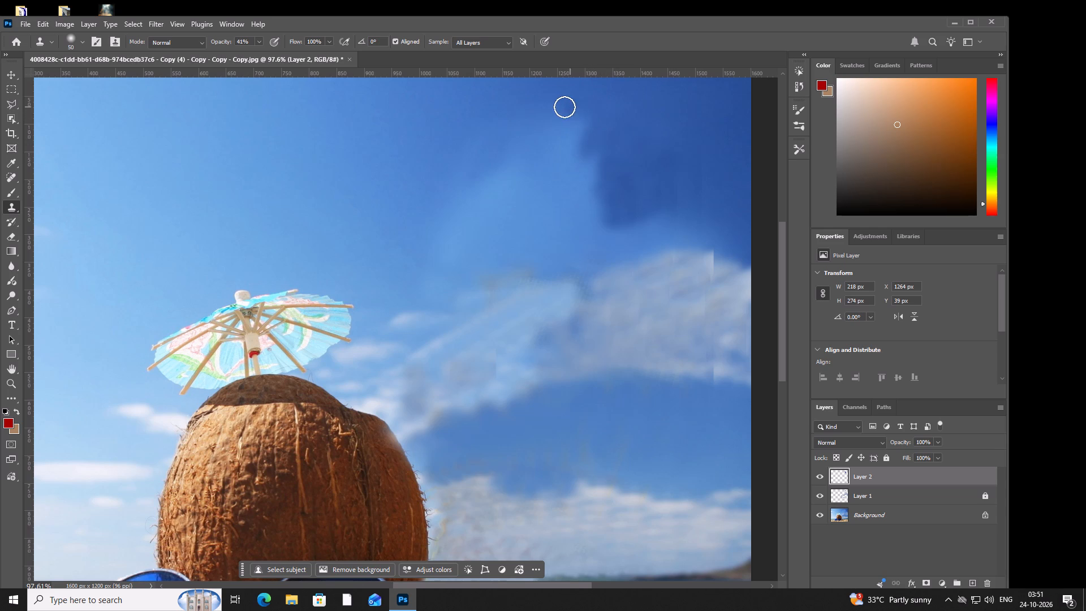
pyautogui.moveTo(564, 107); pyautogui.dragTo(558, 106)
pyautogui.moveTo(571, 117); pyautogui.dragTo(589, 121)
pyautogui.click(584, 121)
pyautogui.click(571, 111)
pyautogui.click(578, 108)
# Soften the pale patch's upper-right slope by cloning darker sky from its tip down to the middle of its right edge.
pyautogui.doubleClick(572, 123)
pyautogui.moveTo(572, 123); pyautogui.dragTo(592, 146)
pyautogui.click(583, 139)
pyautogui.moveTo(573, 132); pyautogui.dragTo(558, 122)
pyautogui.click(550, 114)
pyautogui.moveTo(550, 114); pyautogui.dragTo(549, 126)
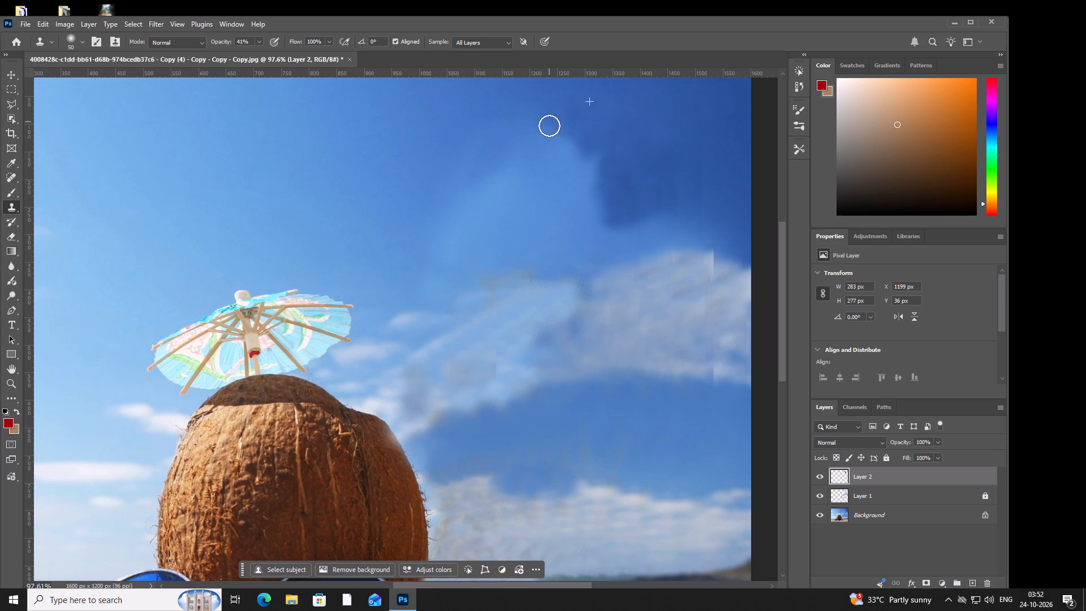
pyautogui.moveTo(549, 126); pyautogui.dragTo(549, 130)
pyautogui.click(549, 130)
pyautogui.moveTo(560, 143); pyautogui.dragTo(576, 158)
pyautogui.click(582, 152)
pyautogui.moveTo(585, 152); pyautogui.dragTo(592, 152)
pyautogui.click(594, 162)
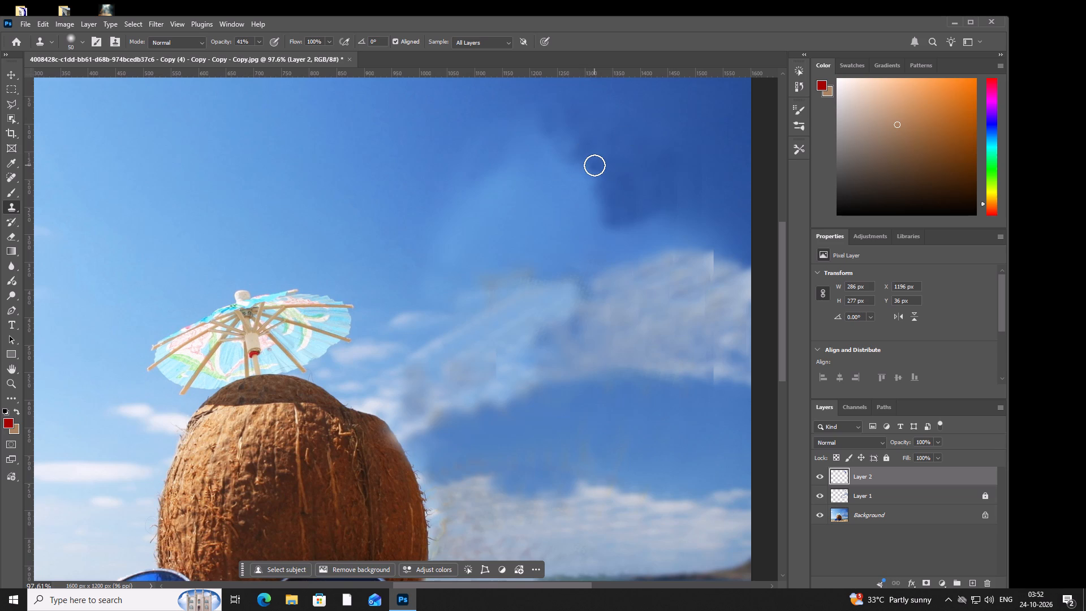
pyautogui.click(594, 165)
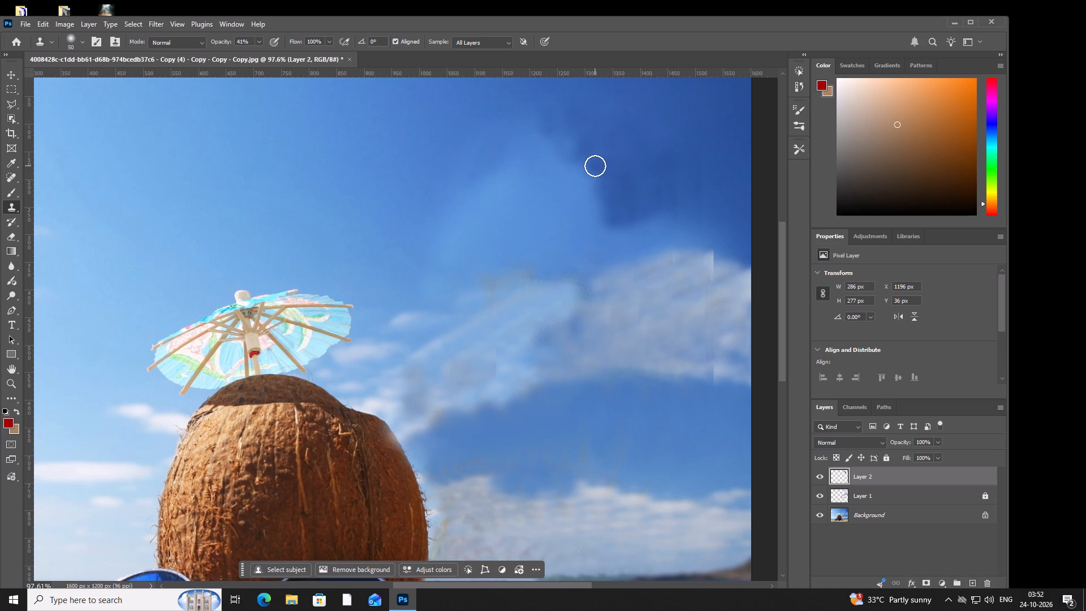
# Clone dark blue sky along the lower half of the pale patch's right edge to break up its hard vertical boundary.
pyautogui.click(595, 166)
pyautogui.moveTo(598, 200); pyautogui.dragTo(598, 206)
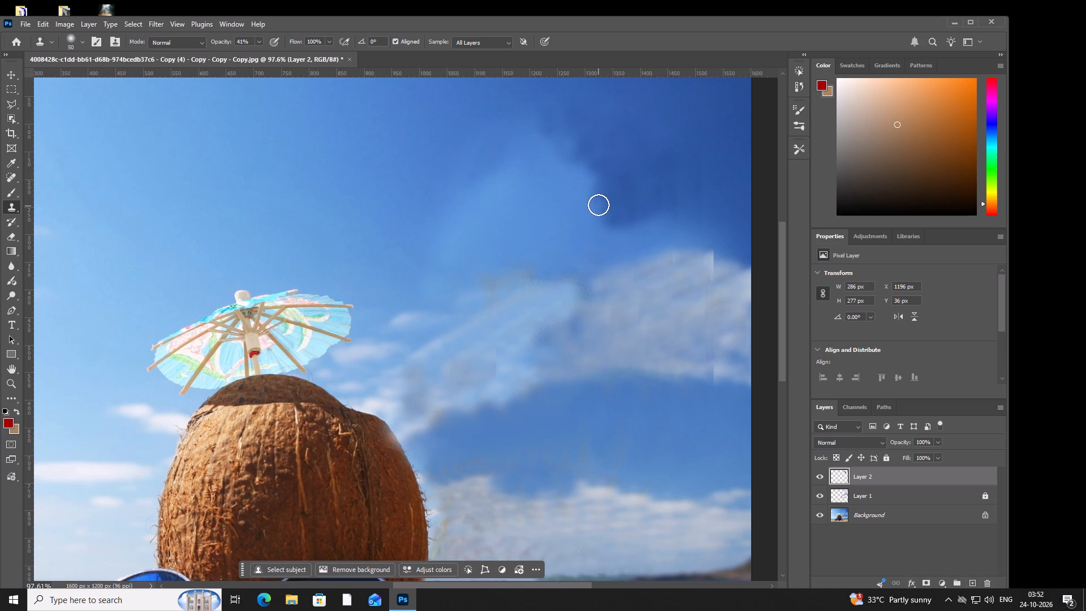
pyautogui.click(598, 205)
pyautogui.doubleClick(586, 186)
pyautogui.click(587, 180)
pyautogui.click(591, 174)
pyautogui.moveTo(591, 174); pyautogui.dragTo(598, 174)
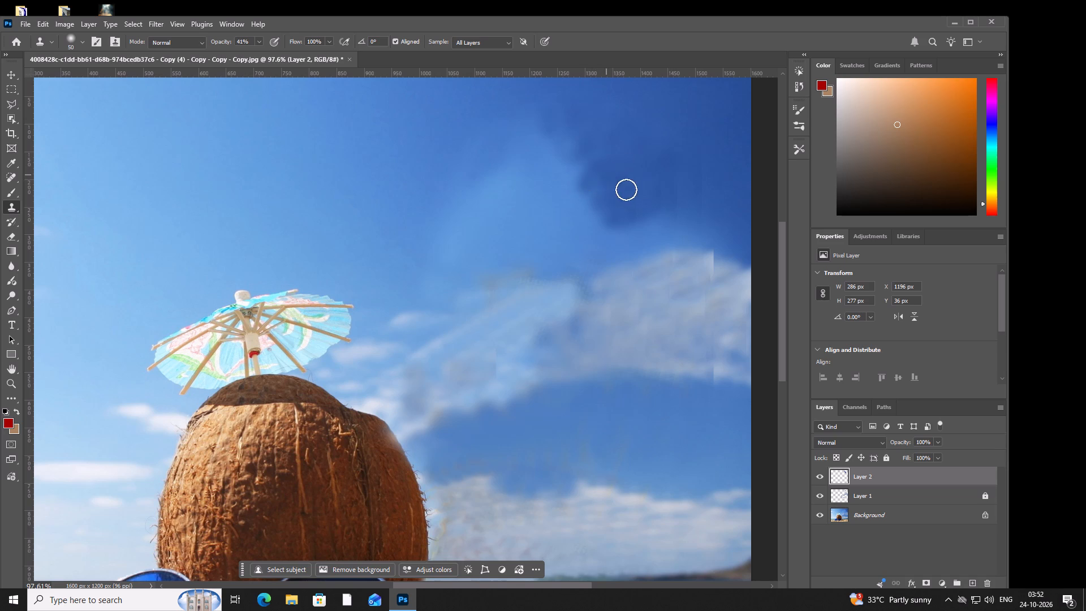
# Clone sky across the lower part of the dark blue area above the right-hand cloud to even out its tone.
pyautogui.moveTo(633, 192); pyautogui.dragTo(660, 197)
pyautogui.click(670, 192)
pyautogui.moveTo(676, 201); pyautogui.dragTo(679, 217)
pyautogui.click(671, 204)
pyautogui.moveTo(666, 203); pyautogui.dragTo(660, 203)
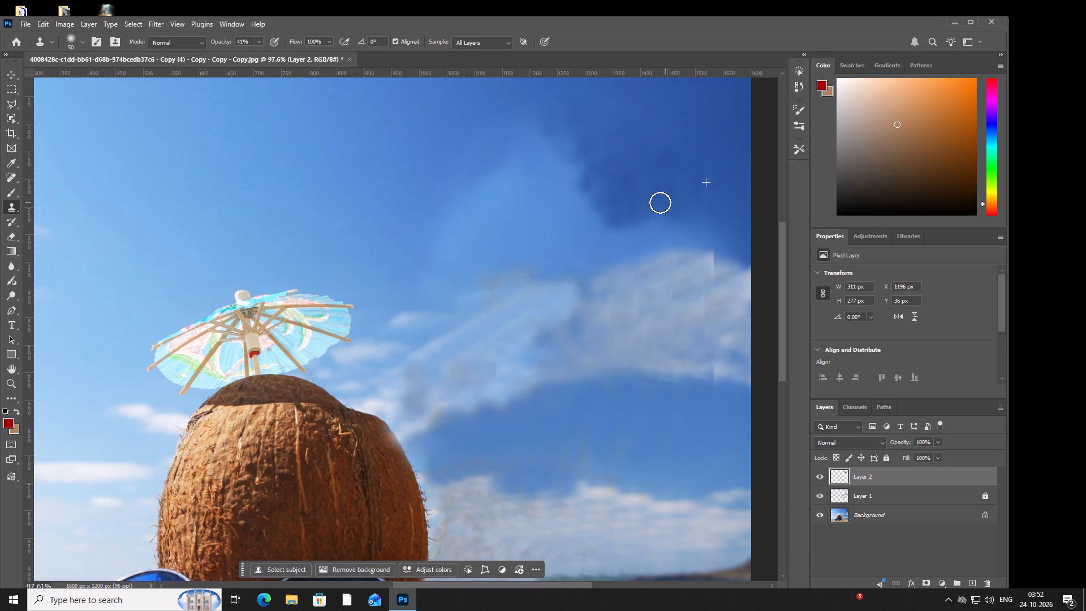
pyautogui.moveTo(660, 203); pyautogui.dragTo(658, 203)
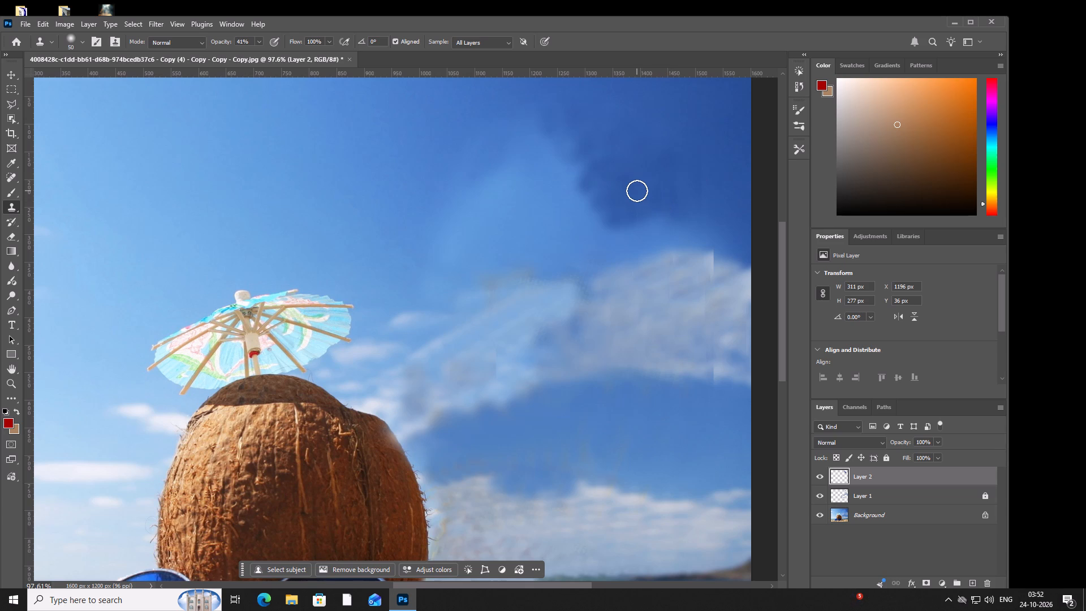
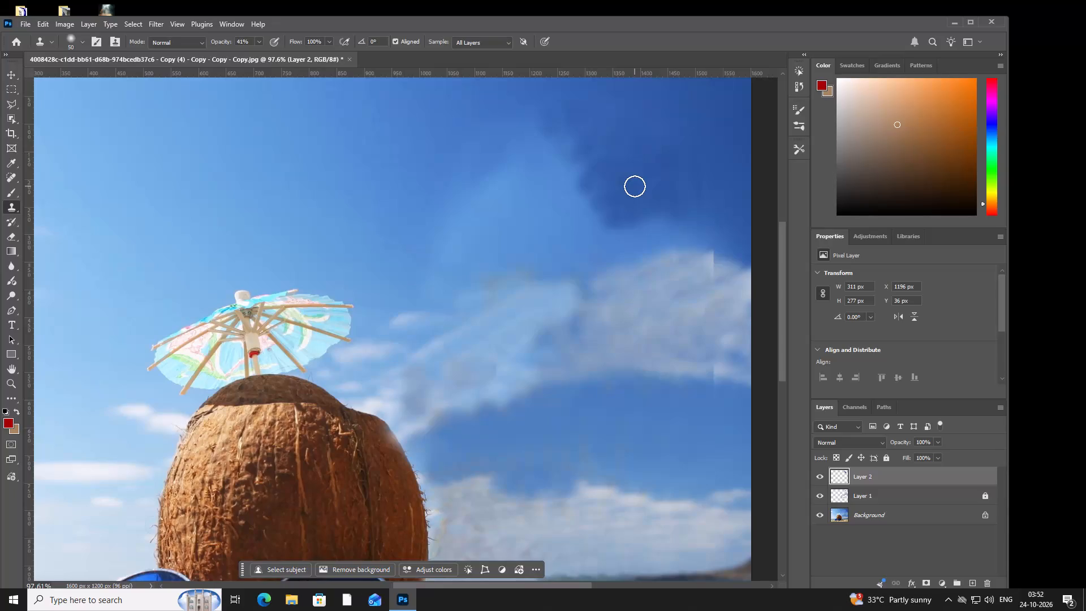
# Clone dark blue sky over the interior of the dark sky area, just above its lower edge, to even out its tone.
pyautogui.click(635, 186)
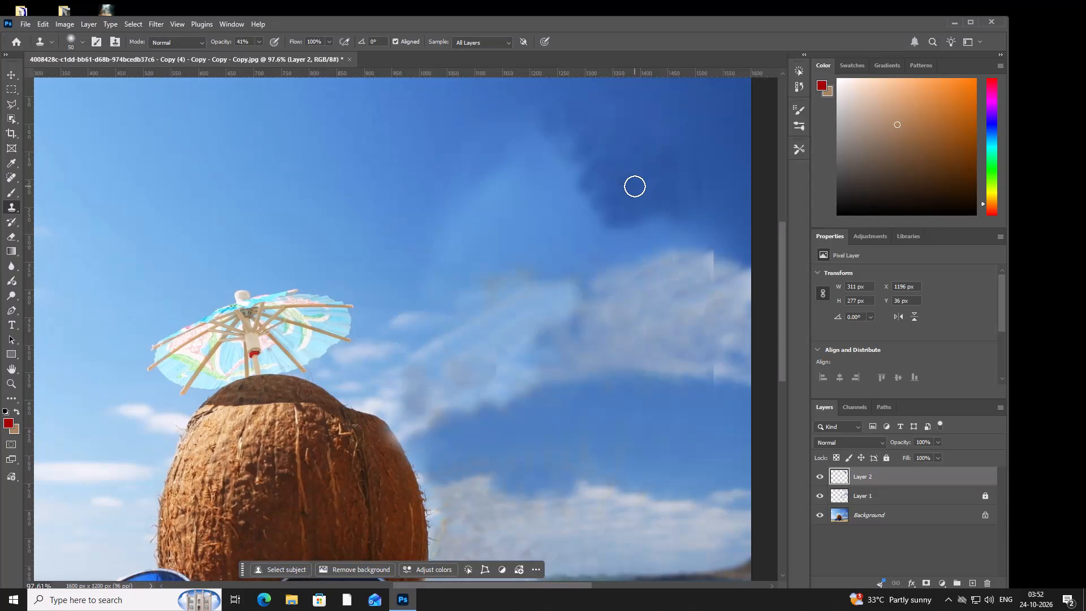
pyautogui.click(635, 186)
pyautogui.click(632, 185)
pyautogui.click(634, 182)
pyautogui.click(624, 199)
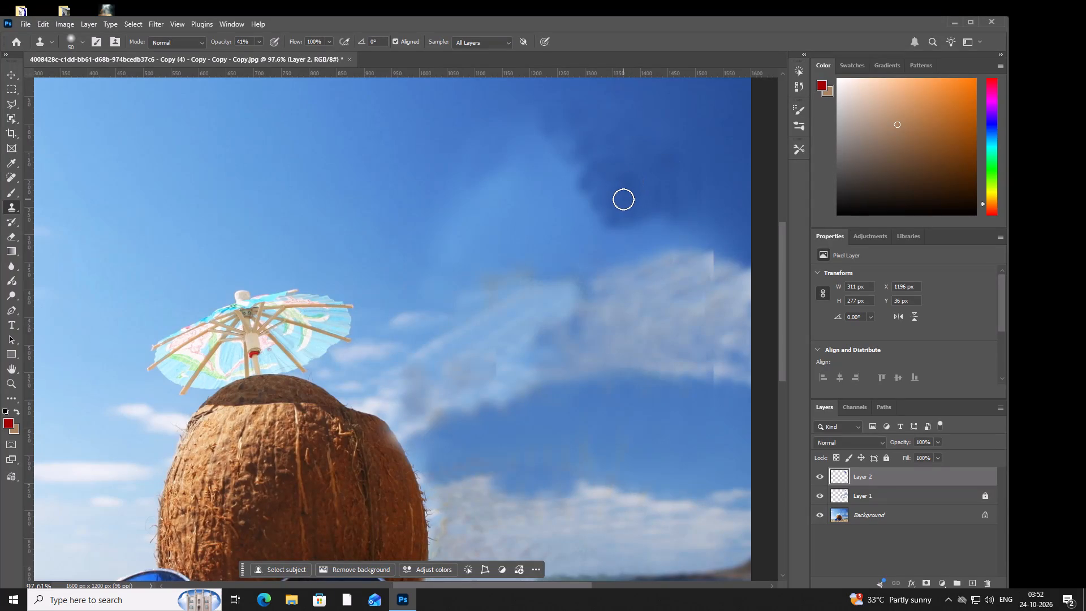
pyautogui.click(623, 199)
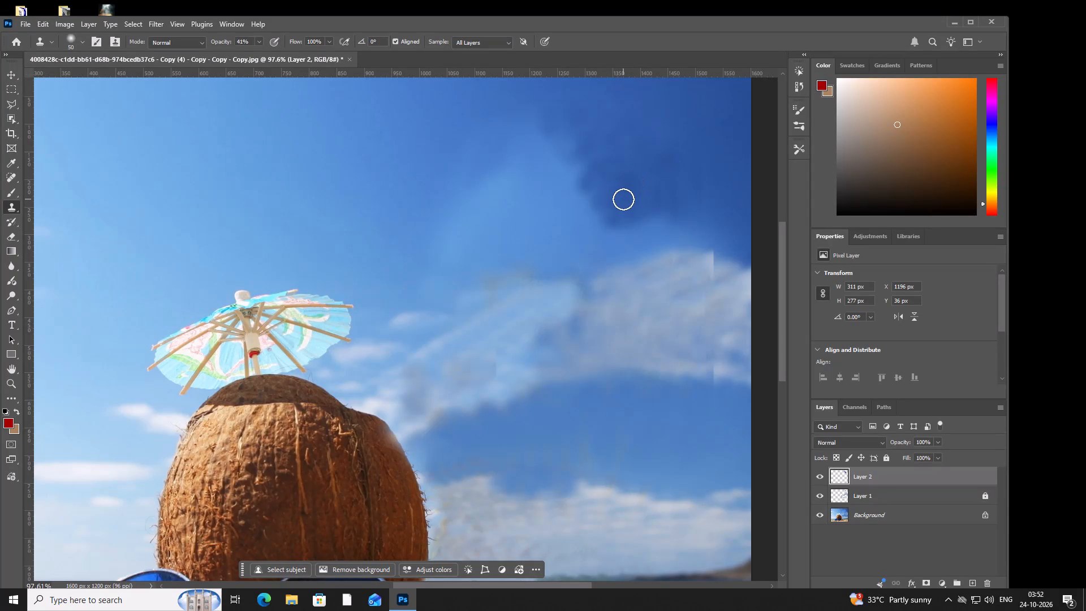
pyautogui.click(623, 199)
pyautogui.click(623, 199)
pyautogui.click(623, 199)
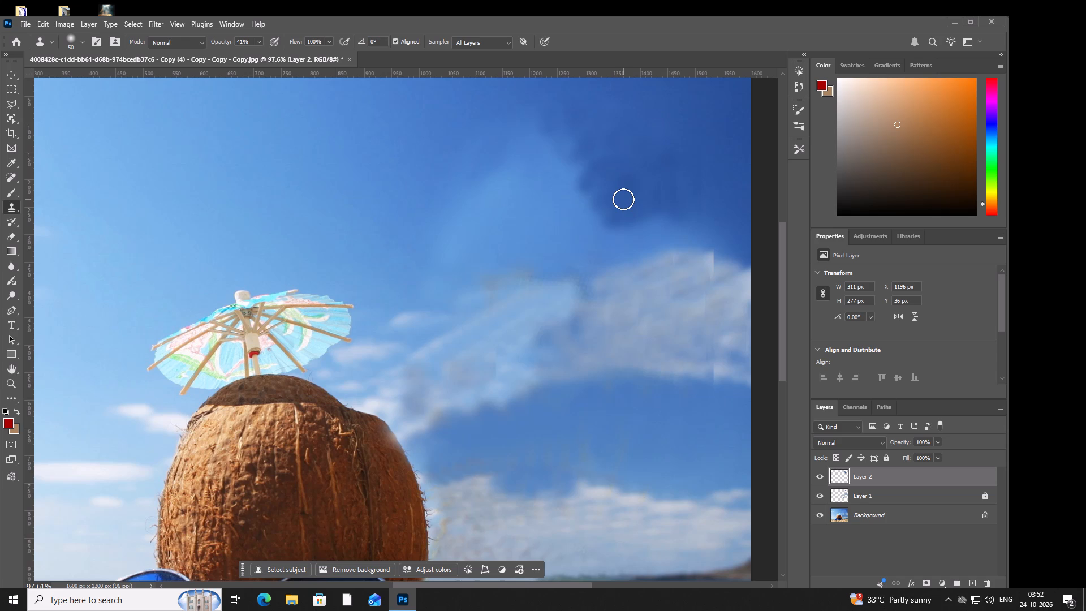
pyautogui.click(623, 199)
# Clone dark blue sky across the dark area's left part and up to its boundary with the pale patch to smooth its tone.
pyautogui.doubleClick(605, 178)
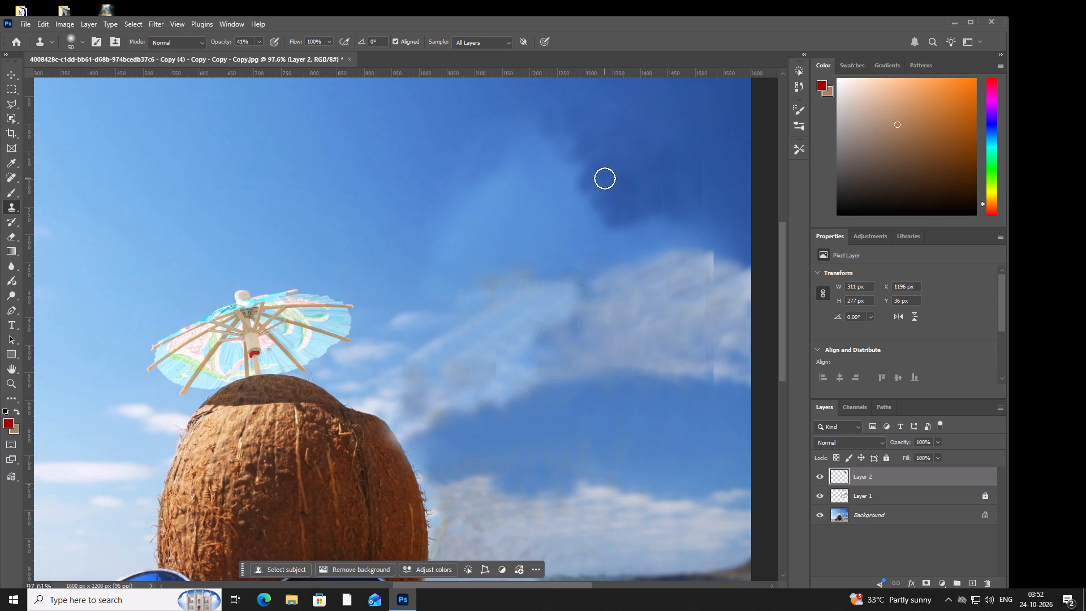
pyautogui.doubleClick(604, 178)
pyautogui.click(613, 174)
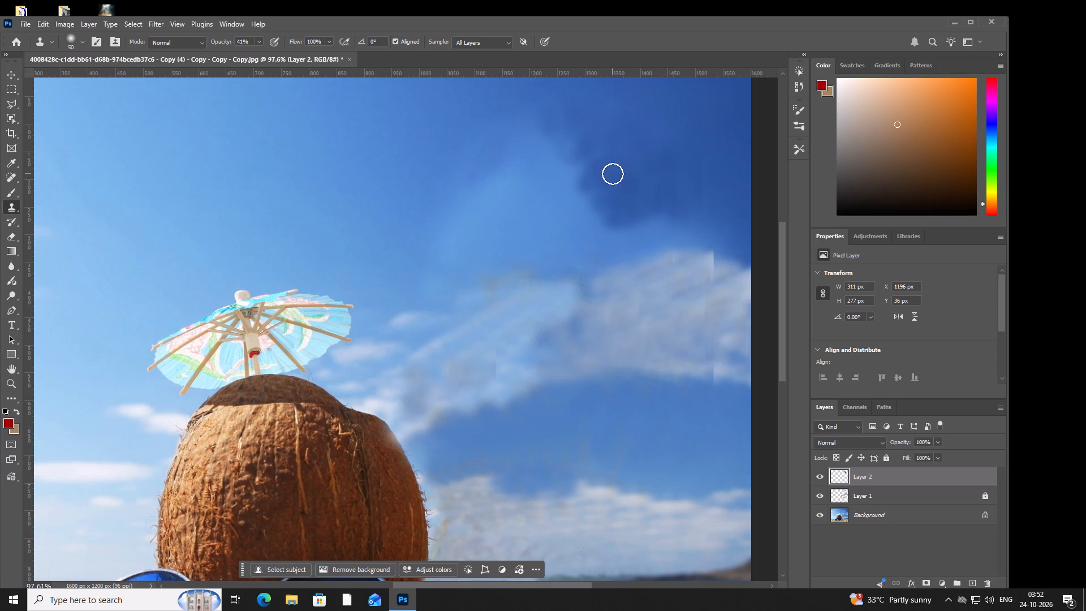
pyautogui.click(613, 174)
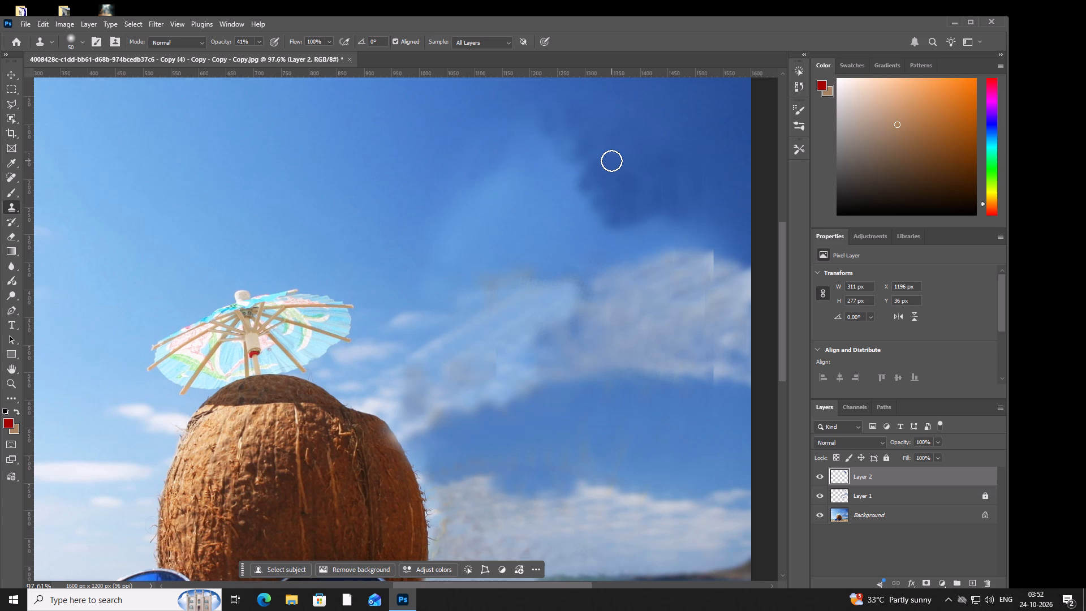
pyautogui.click(611, 161)
pyautogui.moveTo(611, 161); pyautogui.dragTo(606, 161)
pyautogui.click(598, 164)
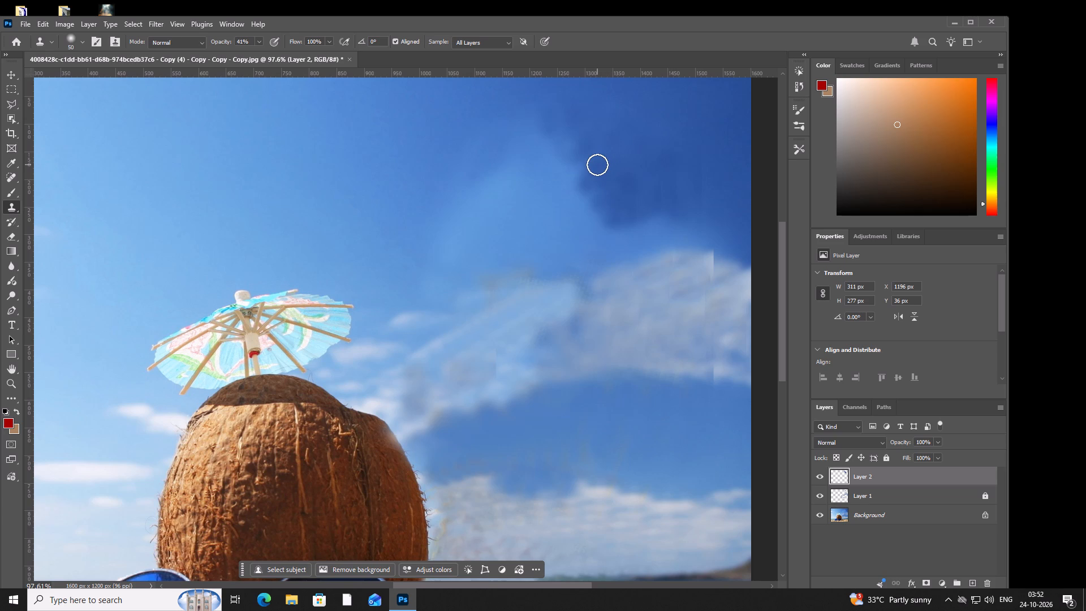
pyautogui.click(594, 163)
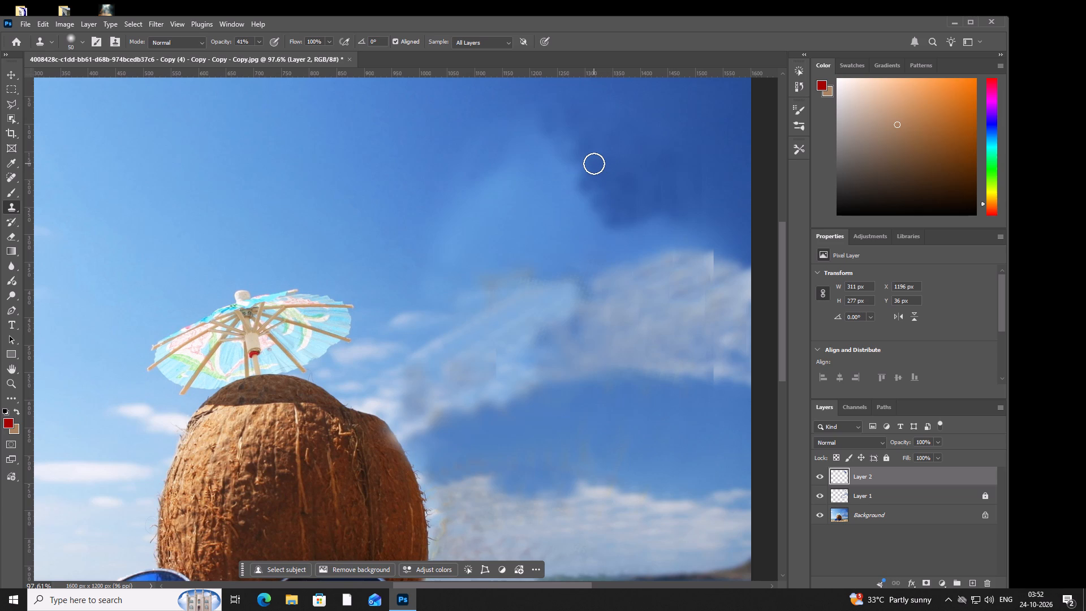
pyautogui.click(594, 163)
pyautogui.click(589, 163)
pyautogui.doubleClick(589, 163)
pyautogui.doubleClick(584, 160)
# Extend the dark blue sky down along the pale patch's right edge to the dark area's lower-left corner.
pyautogui.moveTo(581, 170); pyautogui.dragTo(582, 179)
pyautogui.click(583, 180)
pyautogui.moveTo(586, 186); pyautogui.dragTo(592, 199)
pyautogui.click(592, 199)
pyautogui.moveTo(592, 199); pyautogui.dragTo(595, 212)
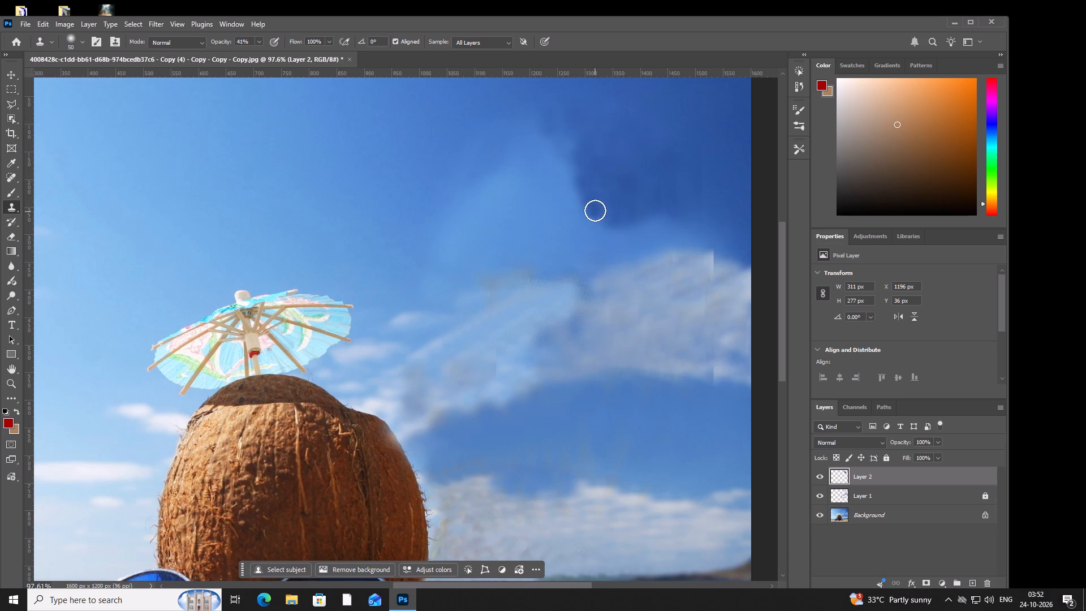
pyautogui.moveTo(595, 210); pyautogui.dragTo(598, 216)
pyautogui.moveTo(598, 218); pyautogui.dragTo(602, 233)
pyautogui.moveTo(607, 230); pyautogui.dragTo(611, 235)
# Clone dark blue sky along the bottom edge of the dark area above the right-hand cloud to fill and soften it.
pyautogui.click(617, 234)
pyautogui.click(622, 230)
pyautogui.moveTo(631, 230); pyautogui.dragTo(638, 231)
pyautogui.click(640, 231)
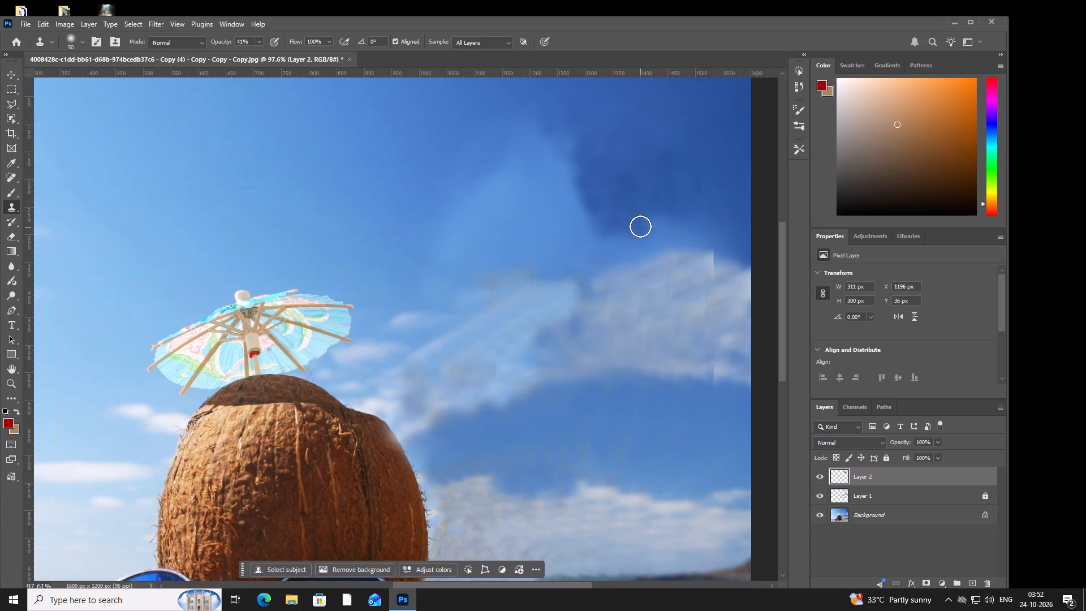
pyautogui.click(640, 226)
pyautogui.moveTo(643, 223); pyautogui.dragTo(648, 220)
pyautogui.click(651, 206)
pyautogui.moveTo(647, 212); pyautogui.dragTo(639, 218)
pyautogui.moveTo(623, 202); pyautogui.dragTo(625, 209)
pyautogui.moveTo(623, 209); pyautogui.dragTo(625, 218)
pyautogui.keyDown('alt'); pyautogui.click(694, 136); pyautogui.keyUp('alt')
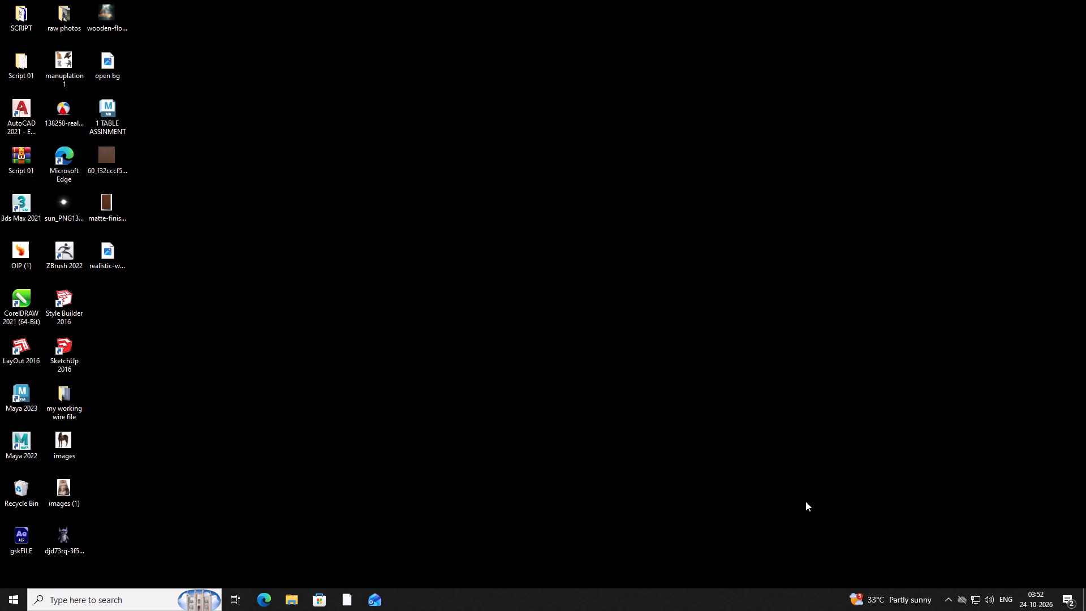
# Relaunch Adobe Photoshop 2026 and open the recent Chatri pic JPG copy.
pyautogui.click(86, 598)
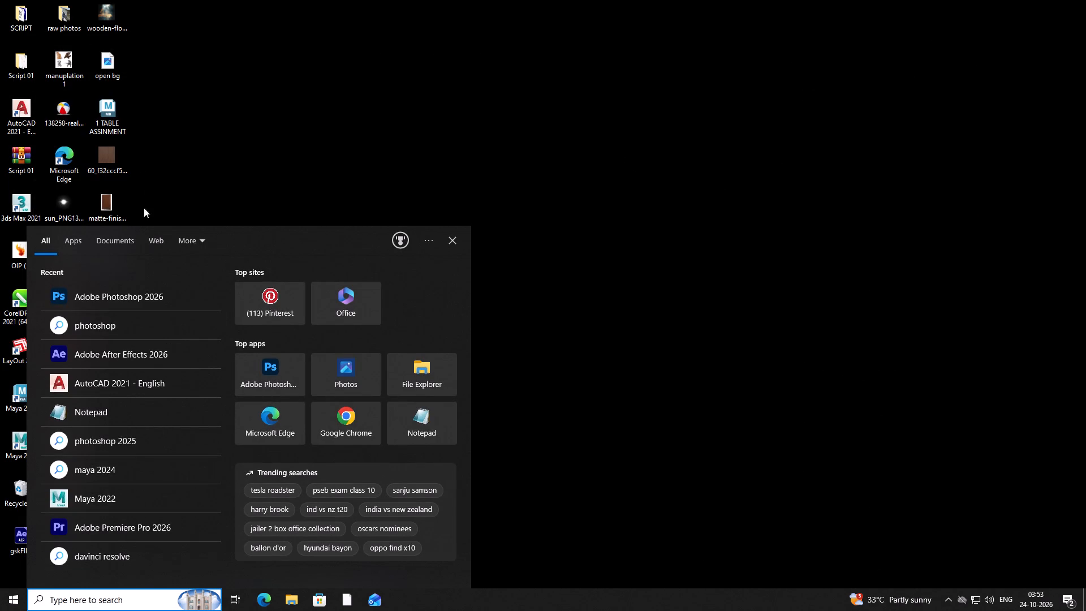
pyautogui.doubleClick(130, 300)
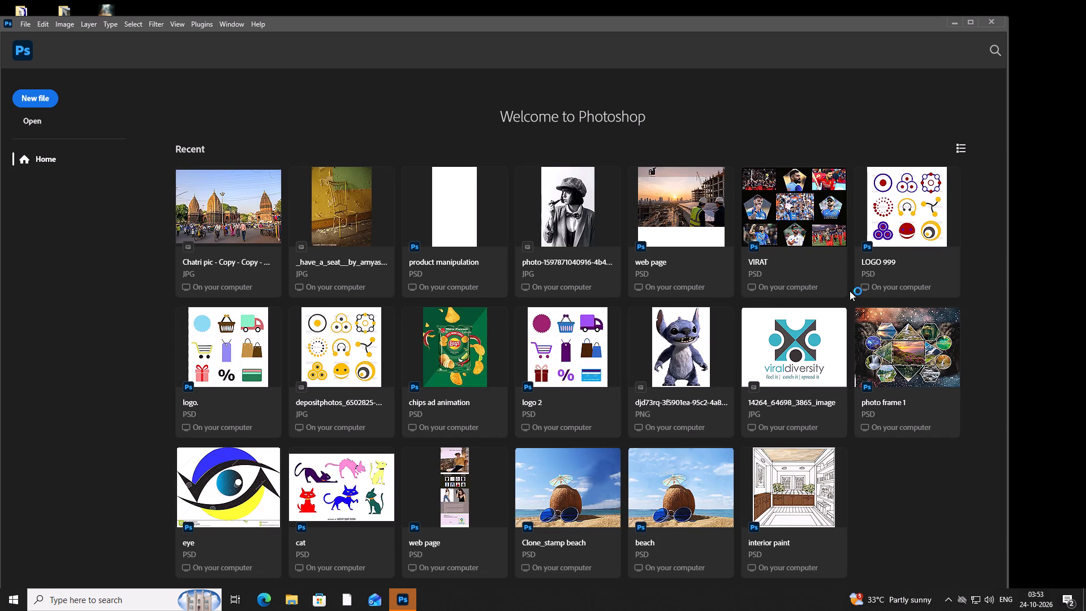
pyautogui.doubleClick(251, 209)
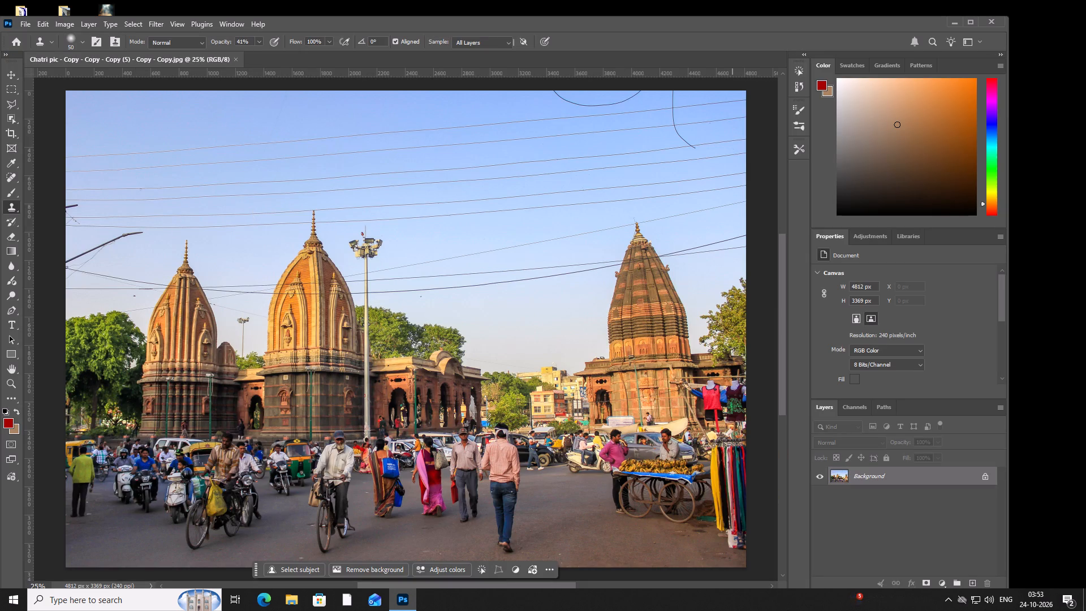
# Add a new blank layer above the Background of the Chatri photo.
pyautogui.click(967, 582)
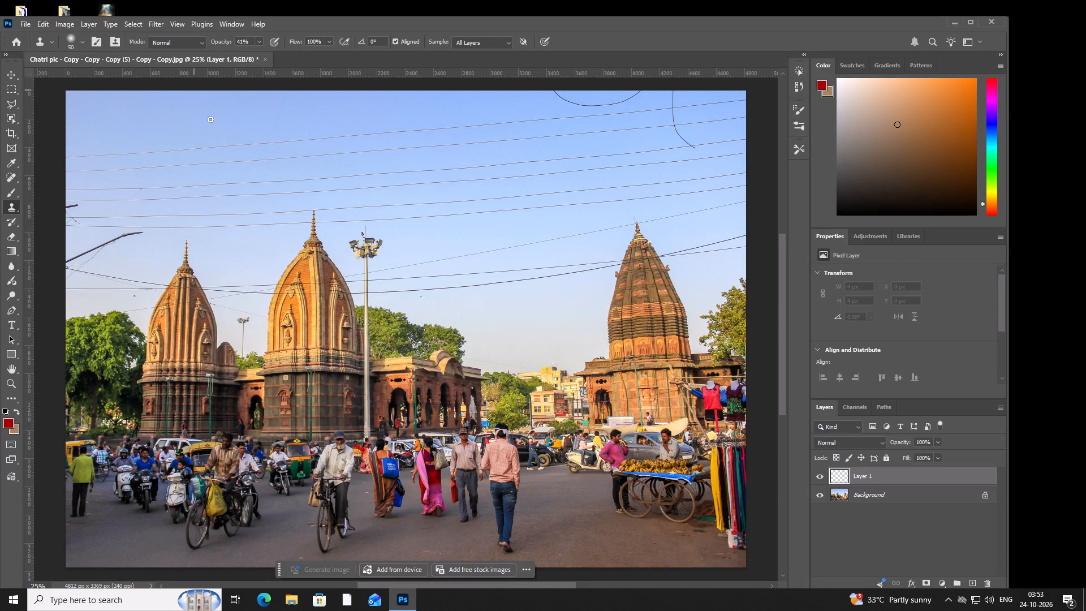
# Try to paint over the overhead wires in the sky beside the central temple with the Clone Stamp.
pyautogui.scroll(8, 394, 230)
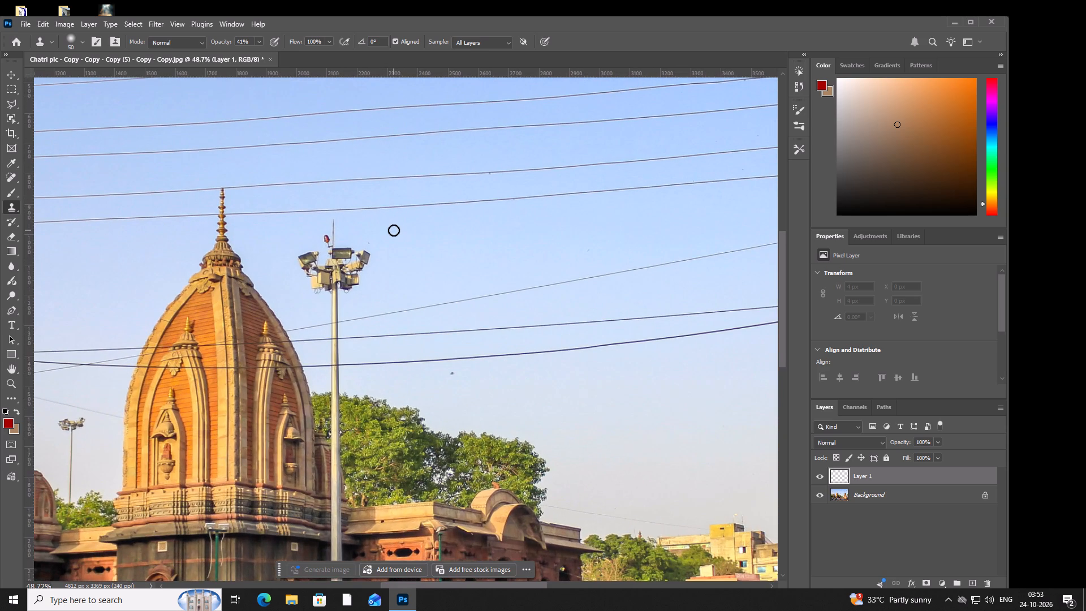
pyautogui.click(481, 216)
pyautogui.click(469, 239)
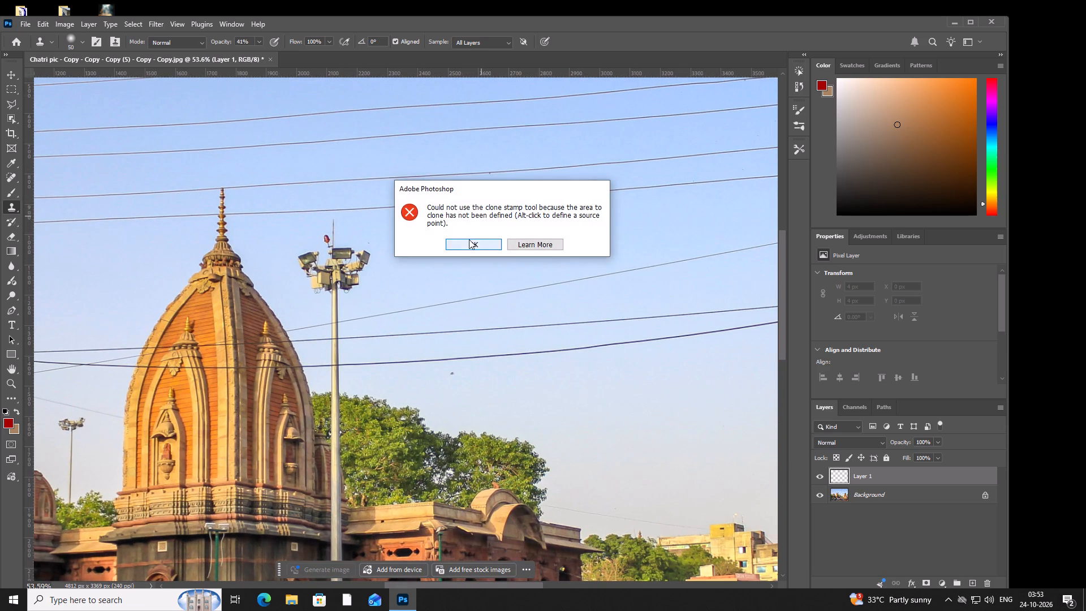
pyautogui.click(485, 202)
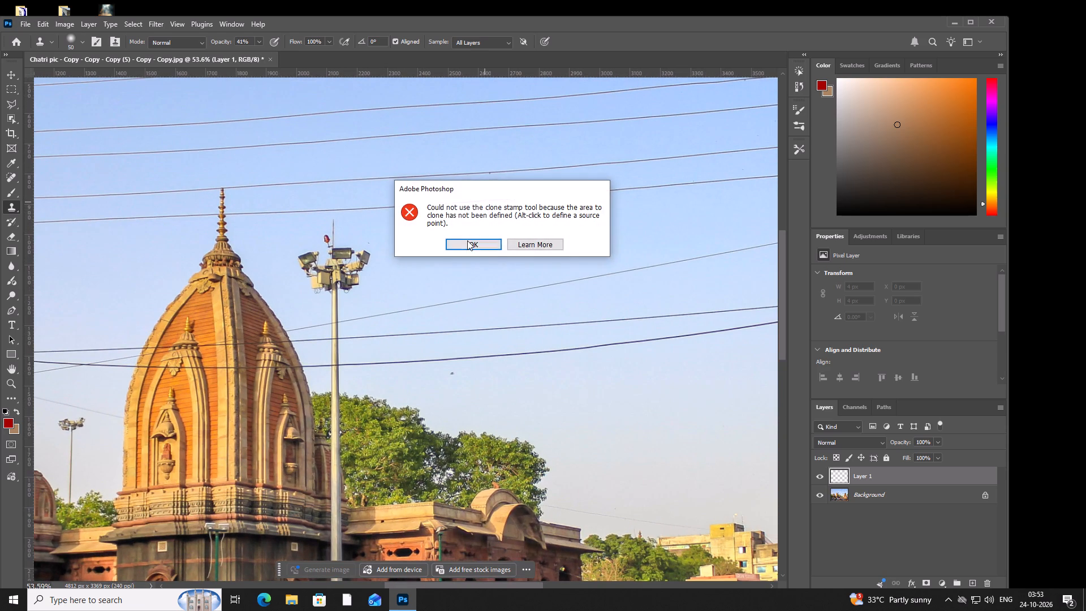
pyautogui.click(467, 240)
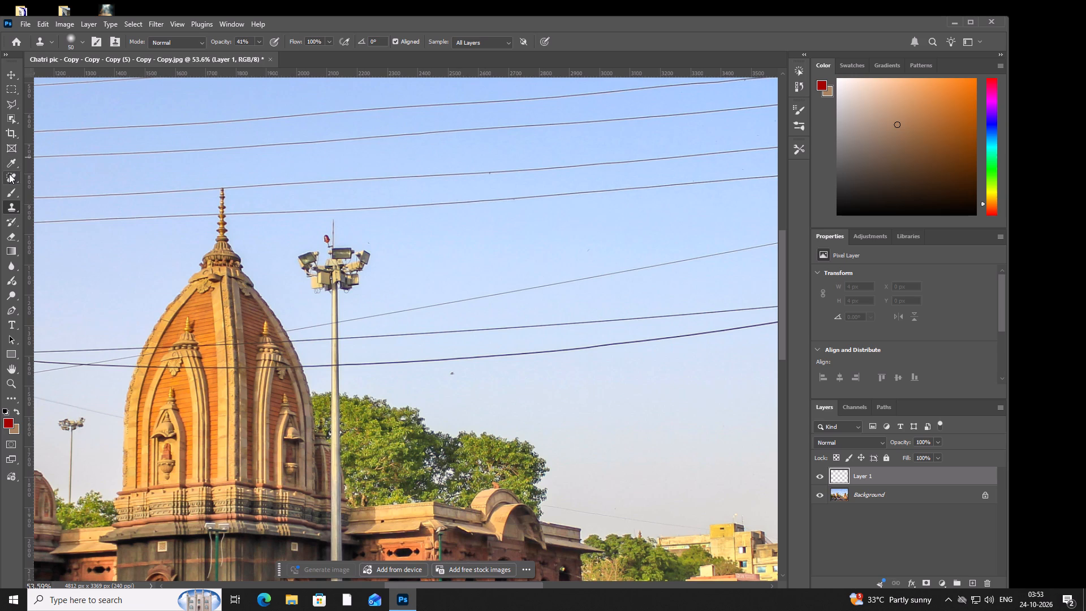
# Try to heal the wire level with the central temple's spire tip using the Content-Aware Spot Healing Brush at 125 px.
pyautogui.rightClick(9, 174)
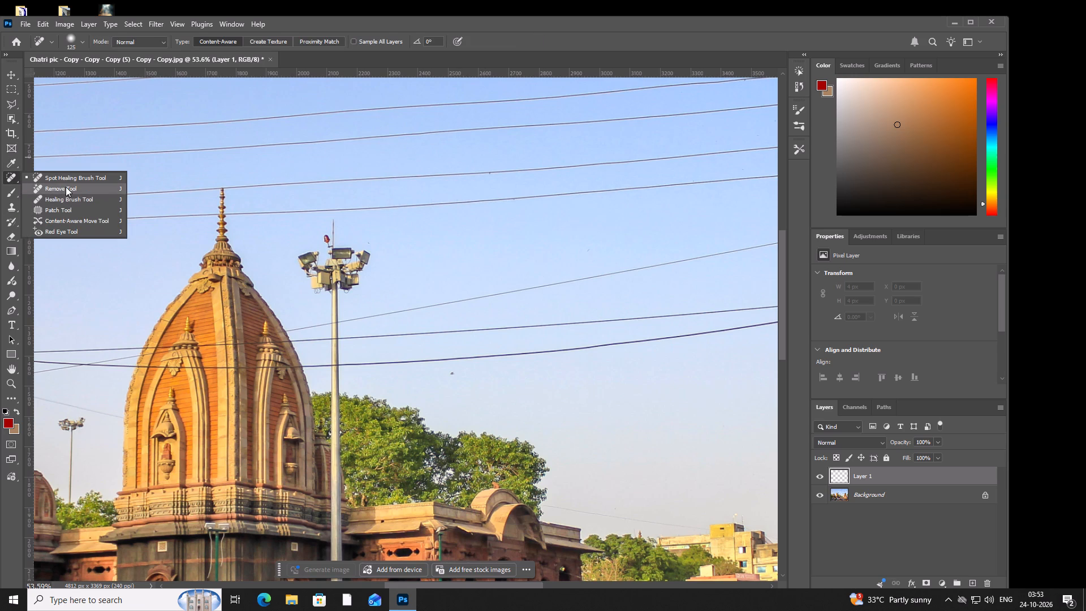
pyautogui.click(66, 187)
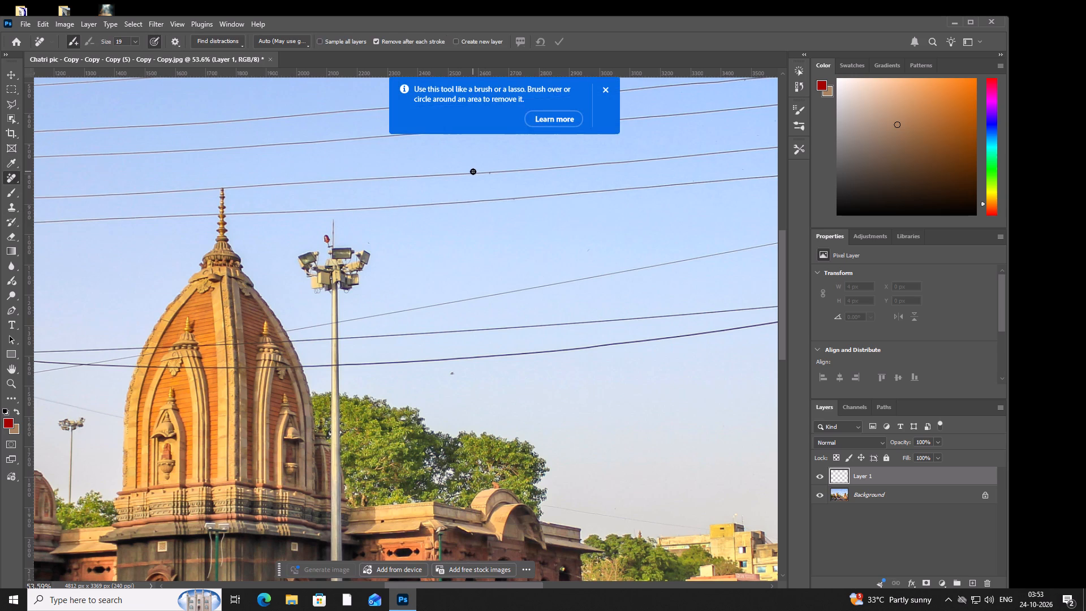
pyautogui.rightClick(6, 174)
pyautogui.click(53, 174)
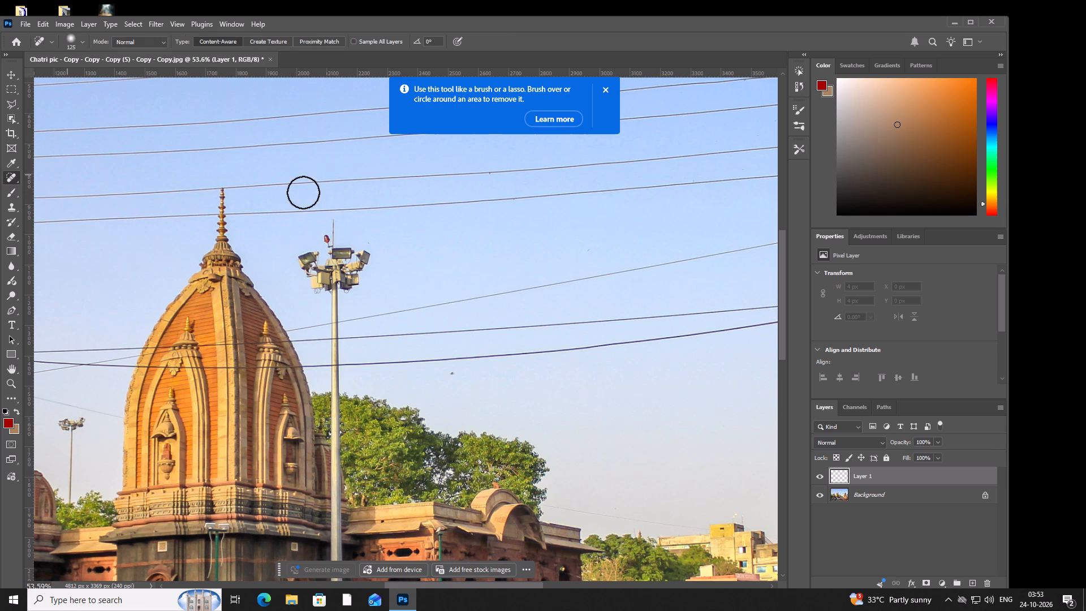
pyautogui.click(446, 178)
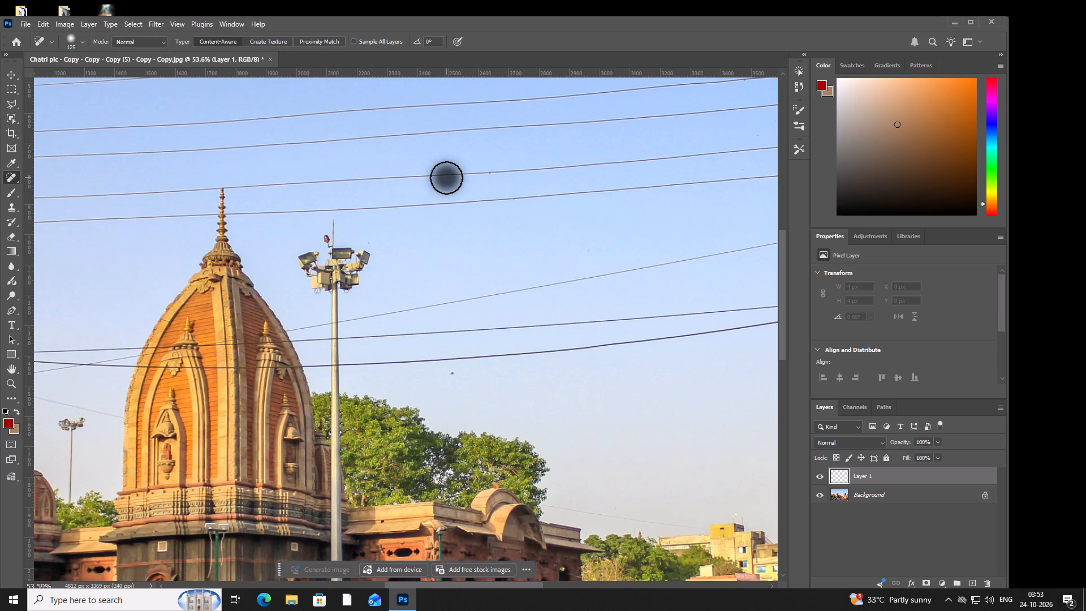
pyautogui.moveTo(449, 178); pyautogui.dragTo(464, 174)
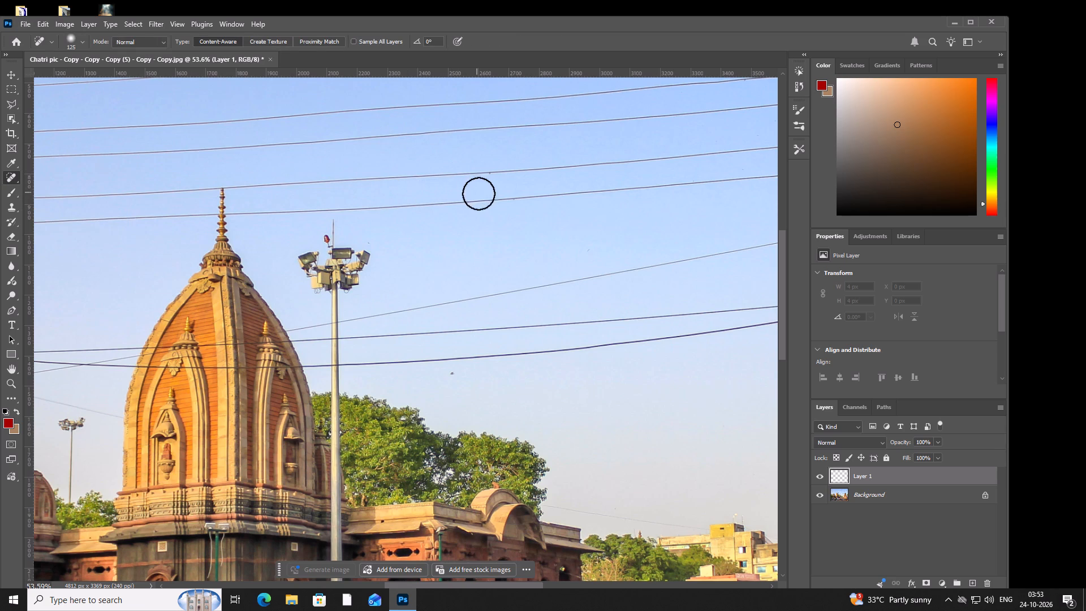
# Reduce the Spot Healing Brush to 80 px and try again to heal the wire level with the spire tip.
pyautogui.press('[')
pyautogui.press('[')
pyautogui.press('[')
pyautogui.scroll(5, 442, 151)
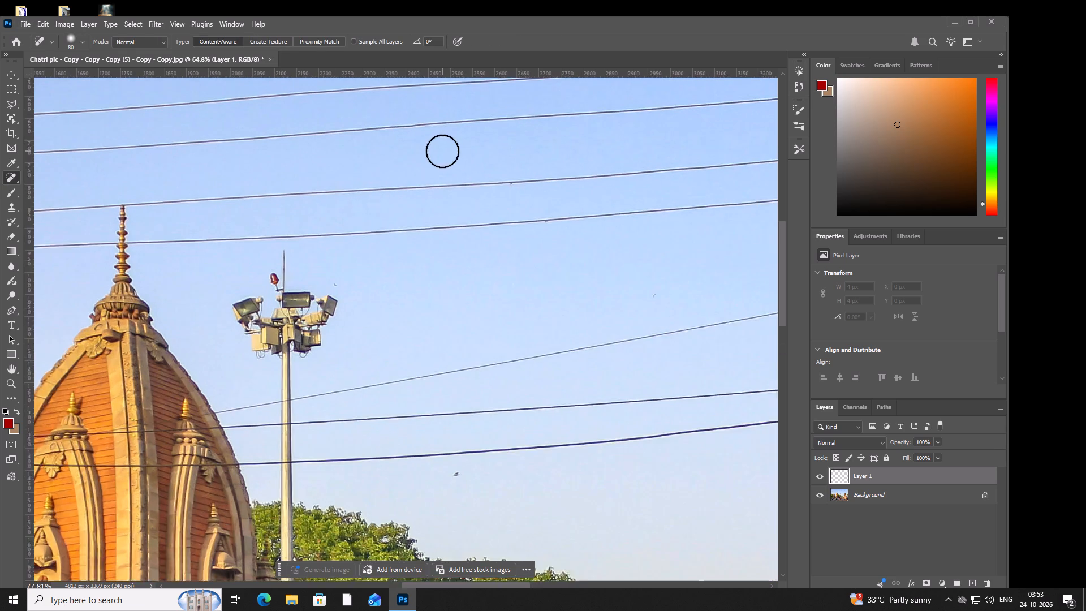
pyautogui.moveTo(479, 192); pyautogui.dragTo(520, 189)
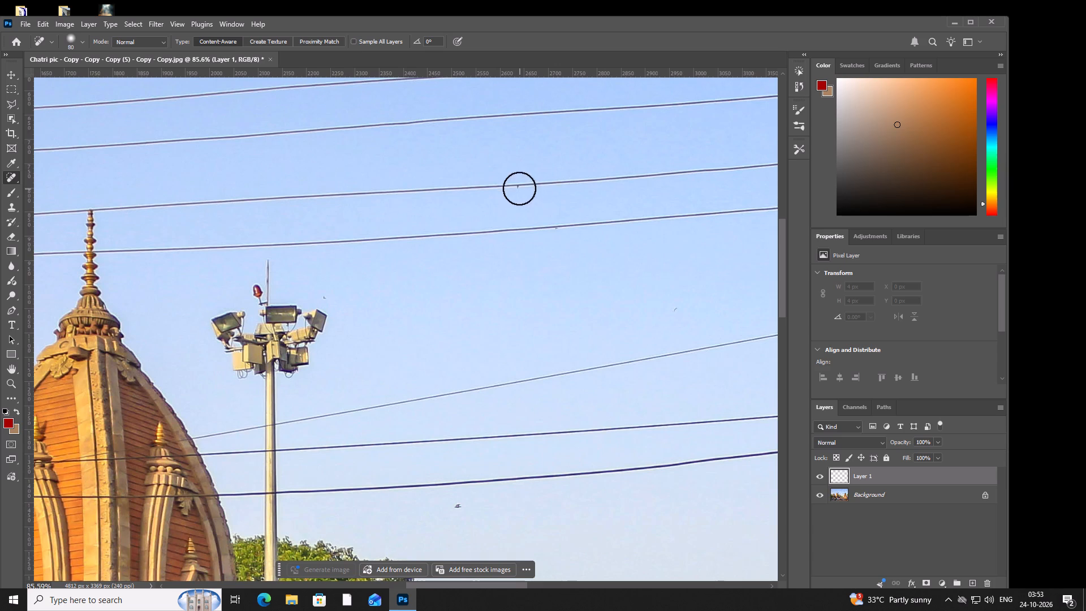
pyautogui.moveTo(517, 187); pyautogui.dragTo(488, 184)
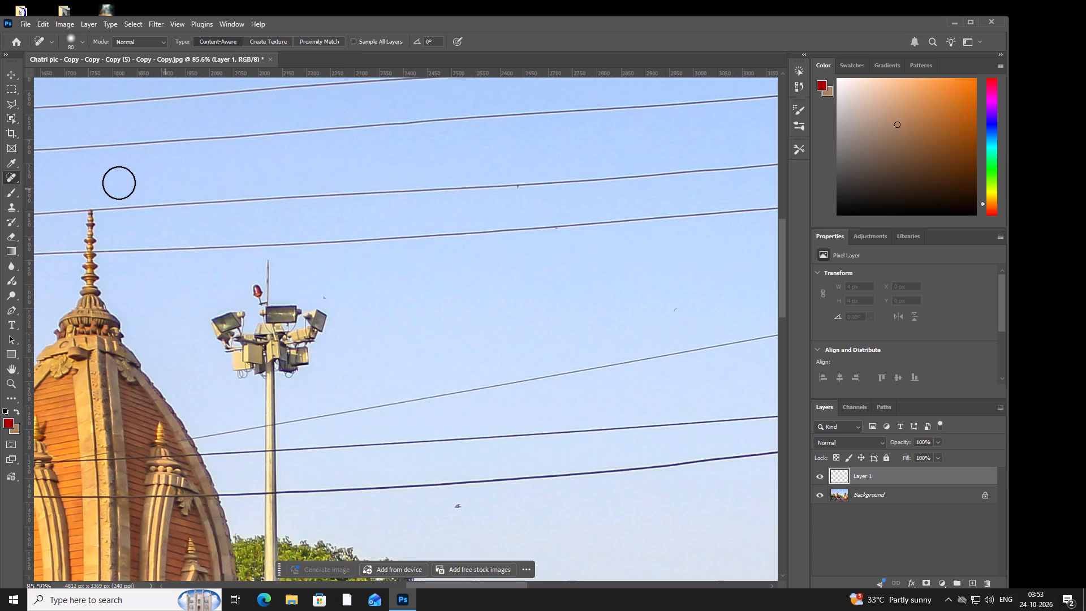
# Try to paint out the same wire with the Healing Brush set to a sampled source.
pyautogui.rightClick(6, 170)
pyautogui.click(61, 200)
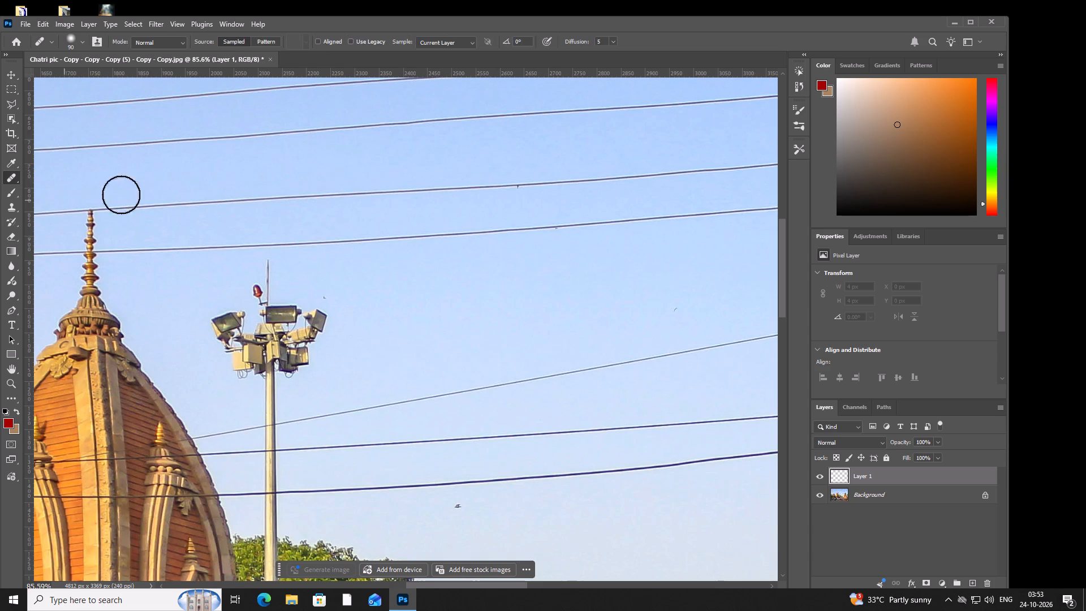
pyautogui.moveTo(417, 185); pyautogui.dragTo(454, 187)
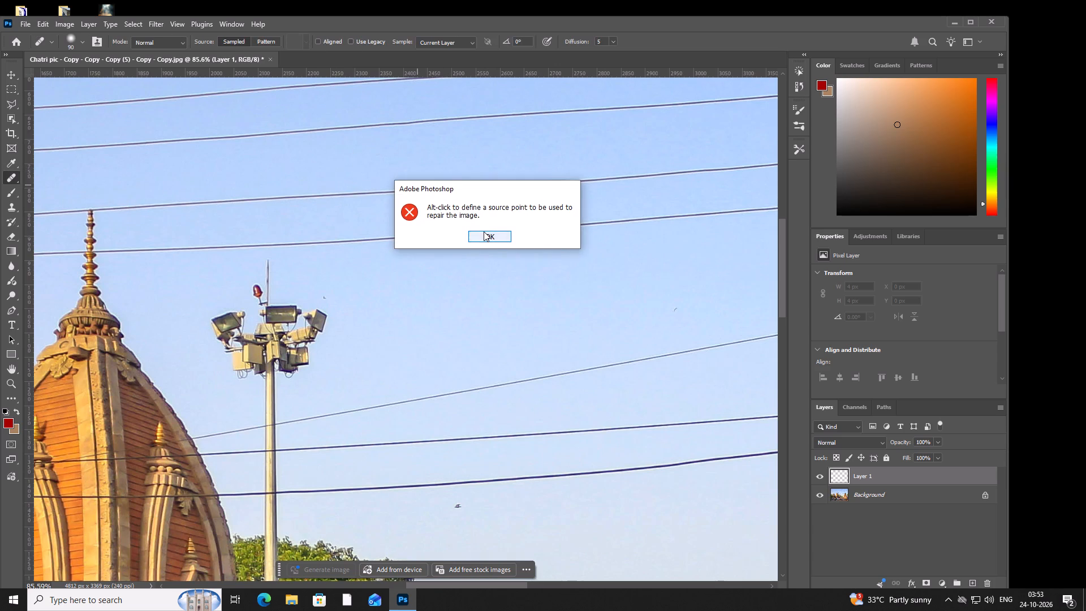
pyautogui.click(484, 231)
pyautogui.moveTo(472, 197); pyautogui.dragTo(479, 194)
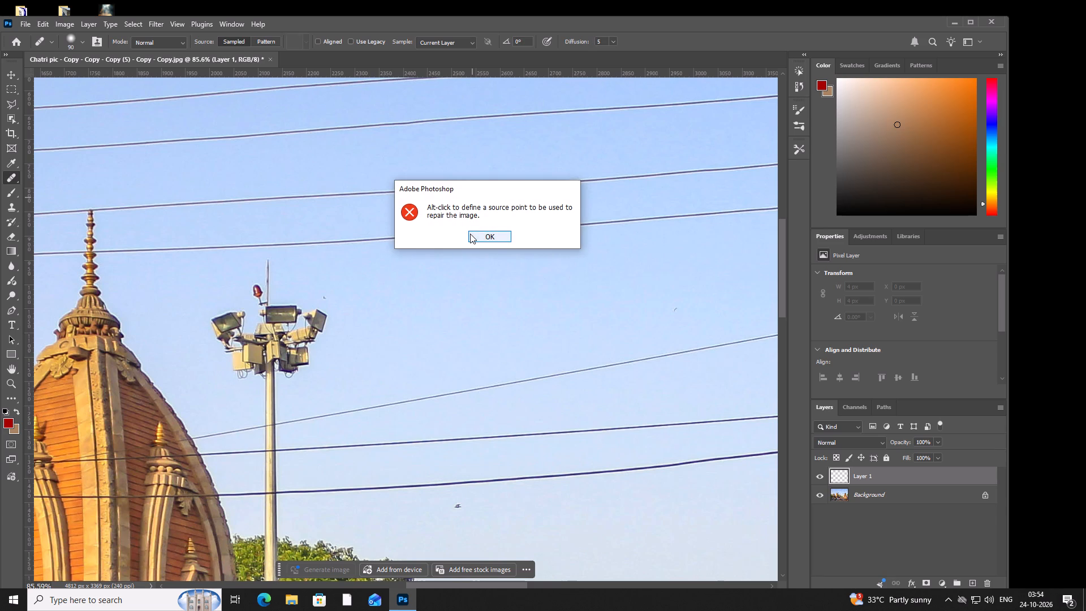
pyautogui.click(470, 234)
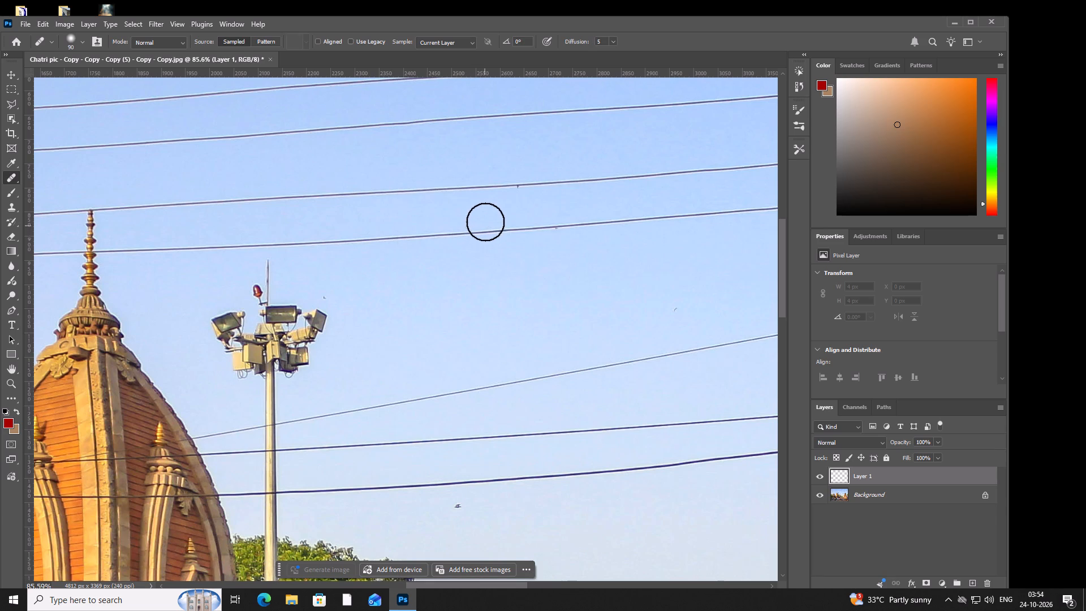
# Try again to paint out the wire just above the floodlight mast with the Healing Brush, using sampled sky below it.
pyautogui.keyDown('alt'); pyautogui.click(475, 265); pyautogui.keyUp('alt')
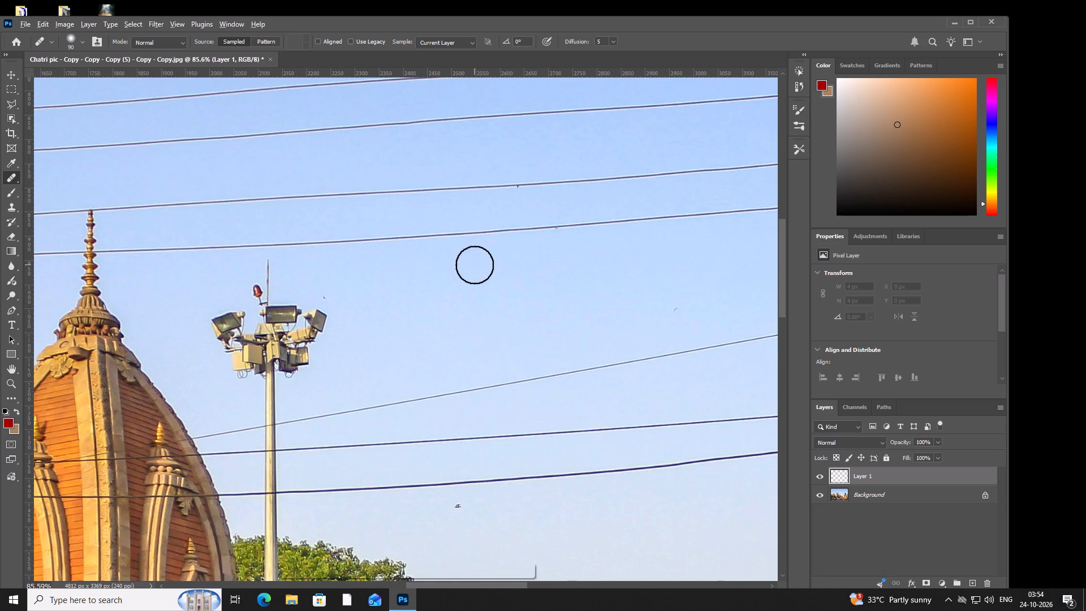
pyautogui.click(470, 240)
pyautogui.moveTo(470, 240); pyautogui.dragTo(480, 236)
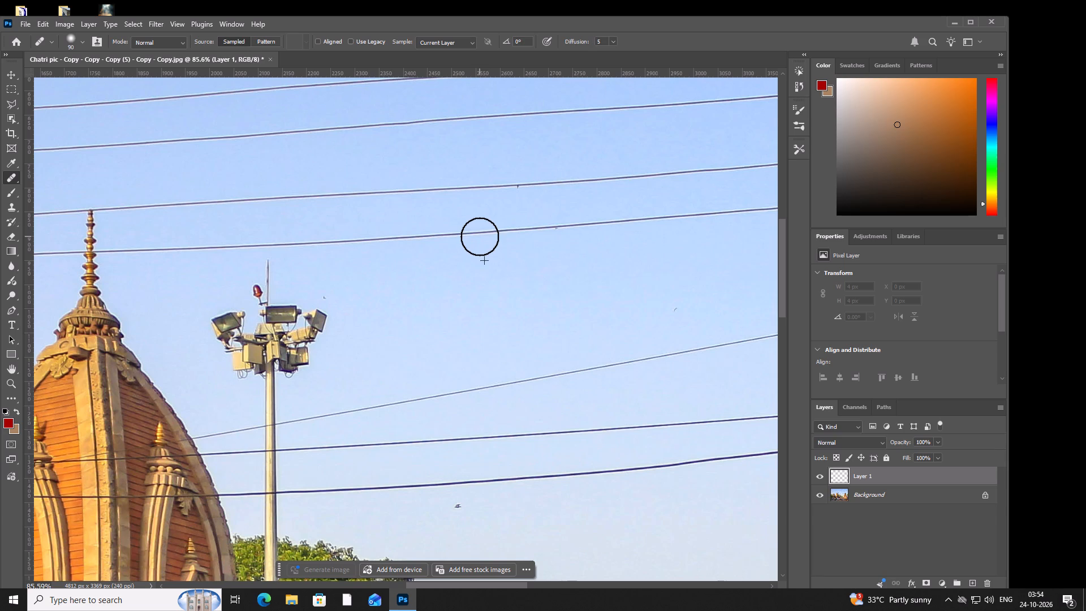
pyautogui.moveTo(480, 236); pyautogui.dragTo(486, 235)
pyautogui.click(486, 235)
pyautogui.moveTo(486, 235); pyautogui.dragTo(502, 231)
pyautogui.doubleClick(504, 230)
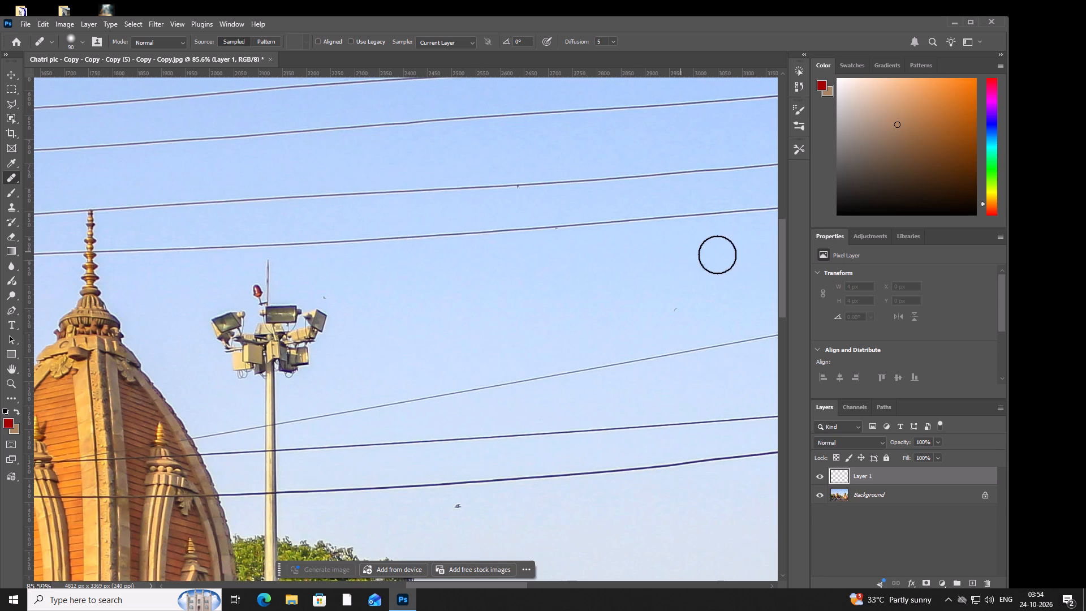
# Clone sky over a short stretch of the wire just above the floodlight mast, using the Clone Stamp at 50 px and 41% opacity.
pyautogui.click(6, 213)
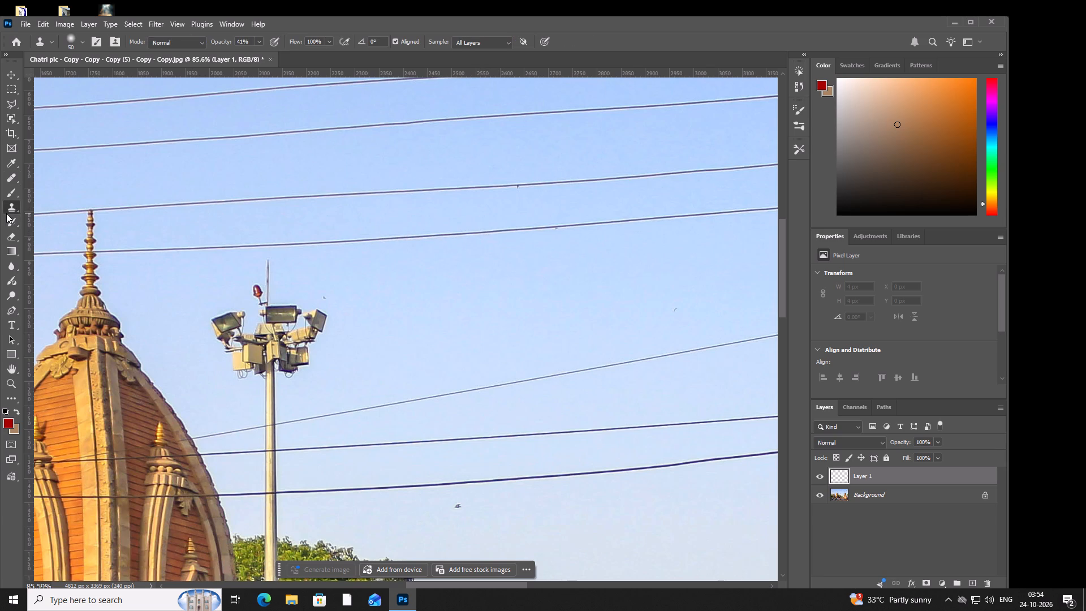
pyautogui.click(354, 235)
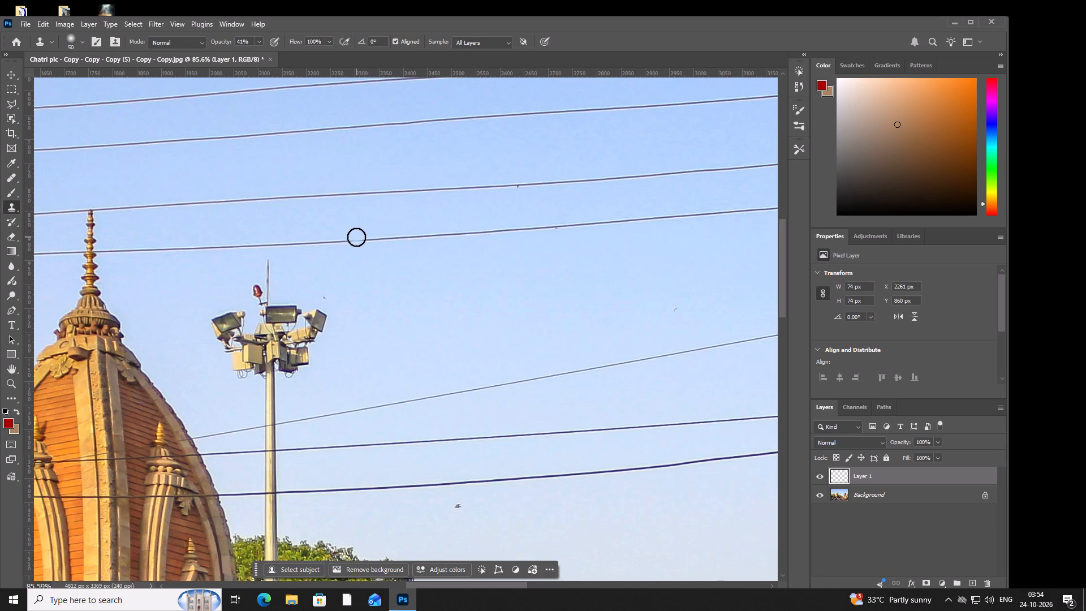
pyautogui.doubleClick(356, 237)
pyautogui.doubleClick(359, 238)
pyautogui.click(364, 239)
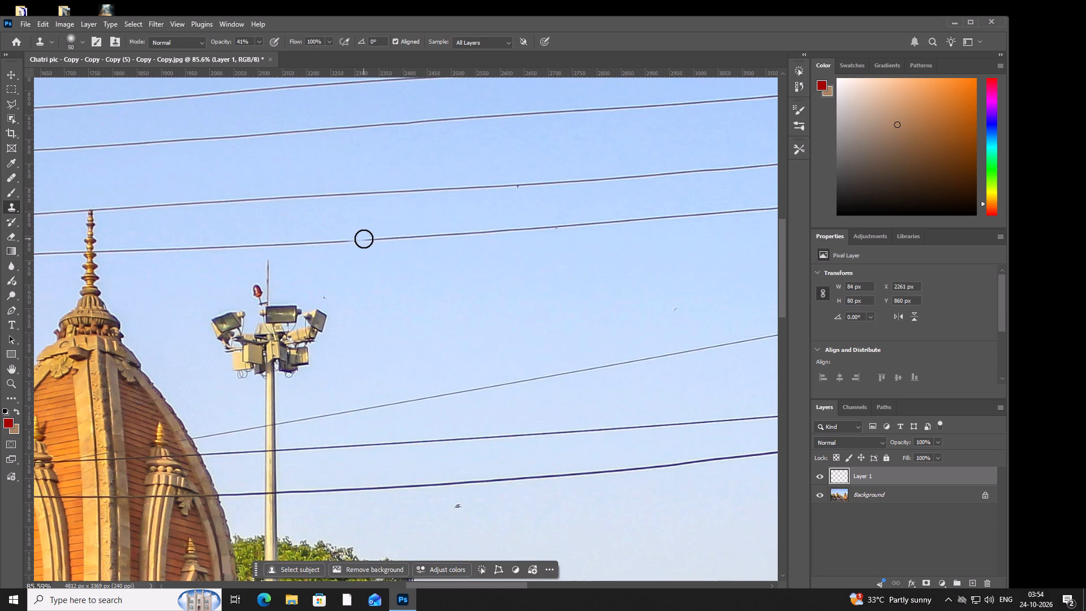
pyautogui.doubleClick(371, 241)
pyautogui.moveTo(371, 241); pyautogui.dragTo(361, 238)
pyautogui.click(361, 238)
pyautogui.doubleClick(379, 240)
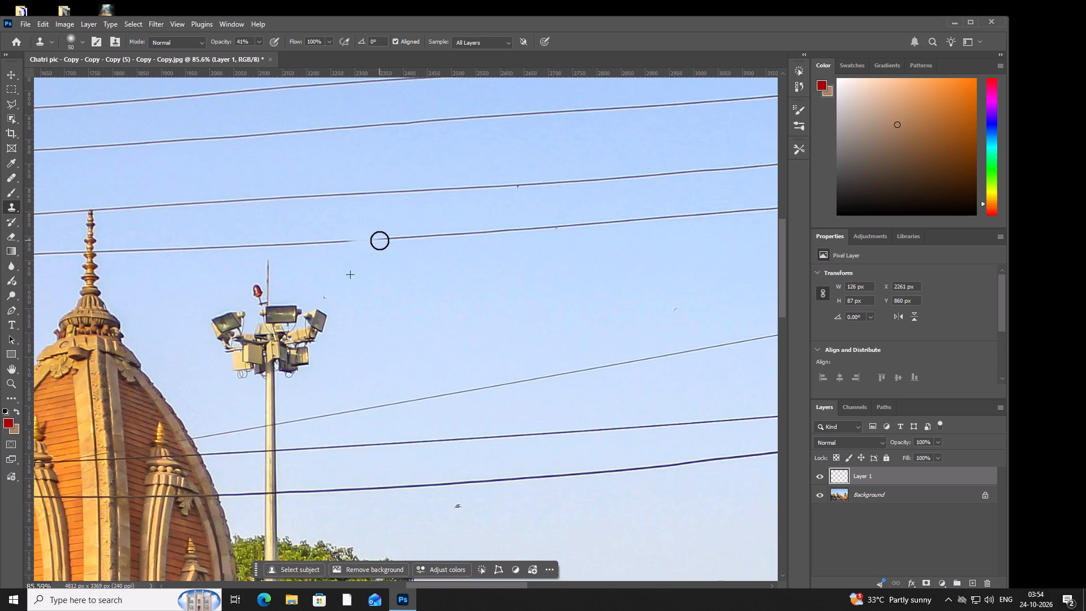
pyautogui.moveTo(382, 240); pyautogui.dragTo(376, 239)
pyautogui.click(372, 238)
pyautogui.moveTo(370, 238); pyautogui.dragTo(365, 241)
pyautogui.tripleClick(363, 243)
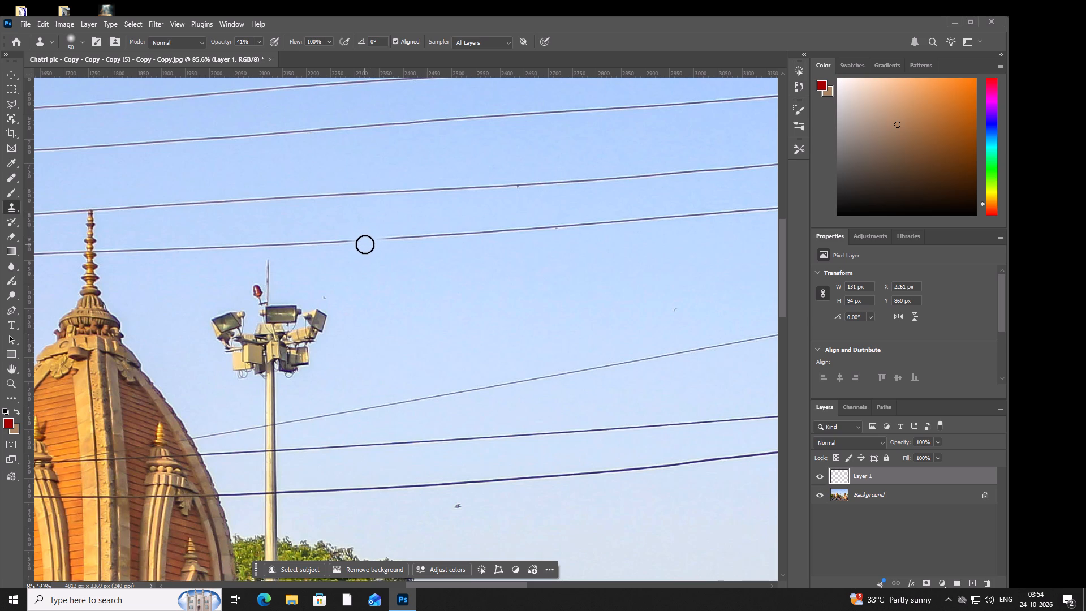
# Clean the remaining traces in that gap and extend the cloned sky along the same wire, away from the central temple.
pyautogui.click(365, 244)
pyautogui.click(368, 244)
pyautogui.click(374, 242)
pyautogui.doubleClick(378, 240)
pyautogui.tripleClick(381, 240)
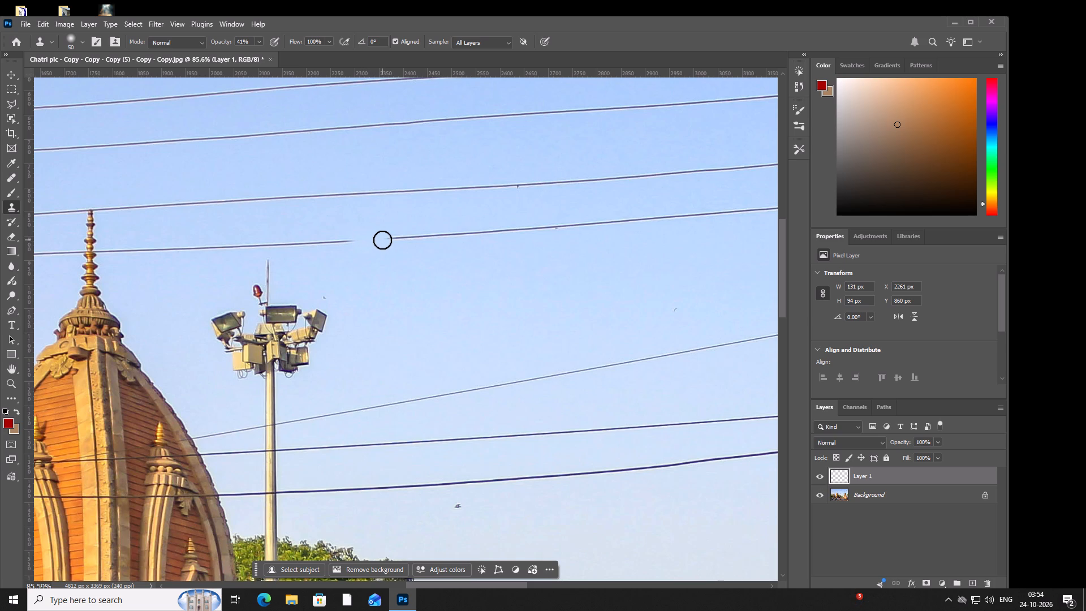
pyautogui.doubleClick(382, 240)
pyautogui.moveTo(386, 240); pyautogui.dragTo(395, 241)
pyautogui.tripleClick(396, 241)
pyautogui.tripleClick(386, 237)
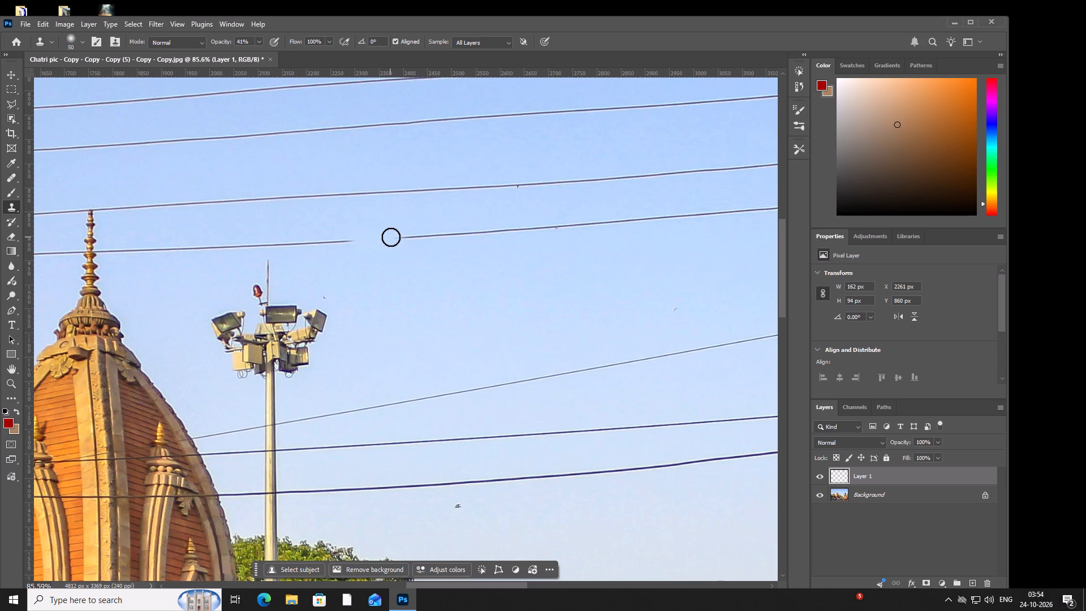
pyautogui.click(391, 237)
pyautogui.moveTo(393, 237); pyautogui.dragTo(404, 240)
# Clone sky over a short stretch of the topmost wire above the central temple and floodlight mast with the 50 px Clone Stamp.
pyautogui.scroll(-8, 394, 229)
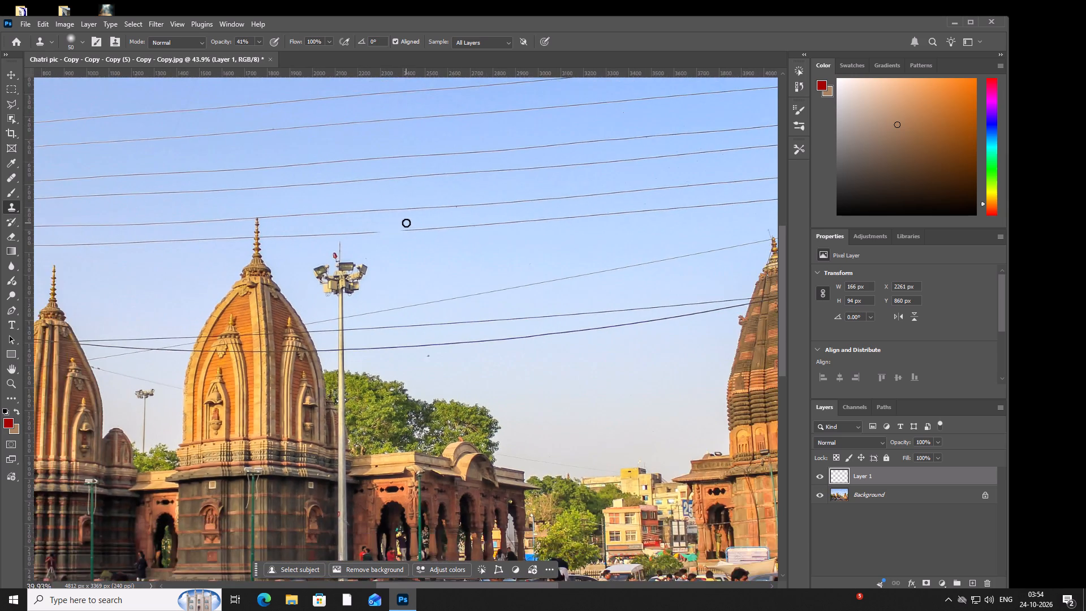
pyautogui.scroll(1, 406, 223)
pyautogui.scroll(-4, 408, 222)
pyautogui.moveTo(782, 345); pyautogui.dragTo(780, 302)
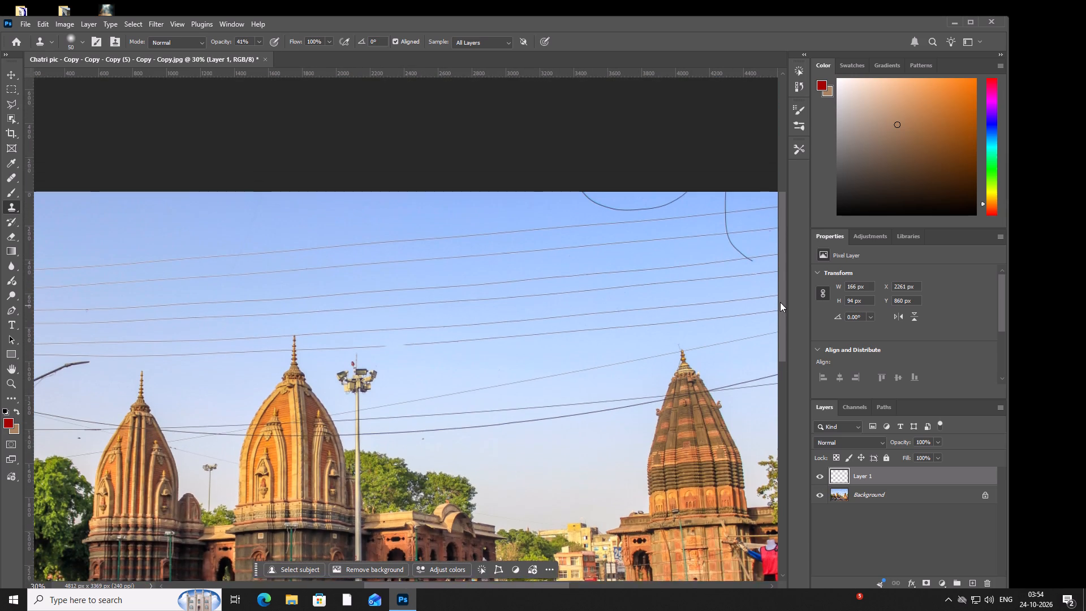
pyautogui.moveTo(780, 302); pyautogui.dragTo(662, 302)
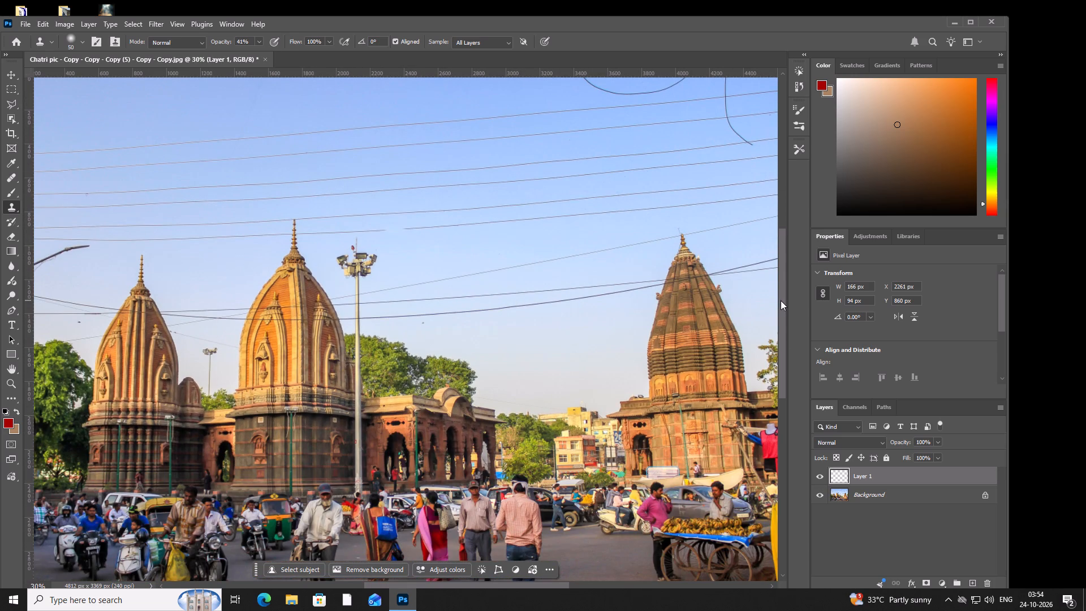
pyautogui.moveTo(781, 300); pyautogui.dragTo(781, 285)
pyautogui.scroll(5, 318, 198)
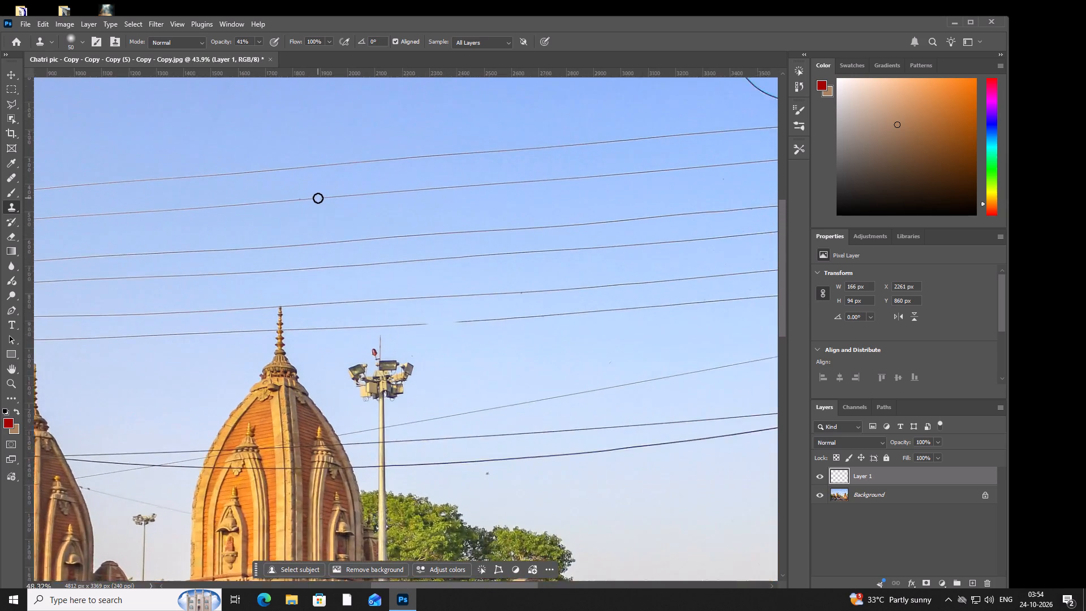
pyautogui.scroll(2, 318, 198)
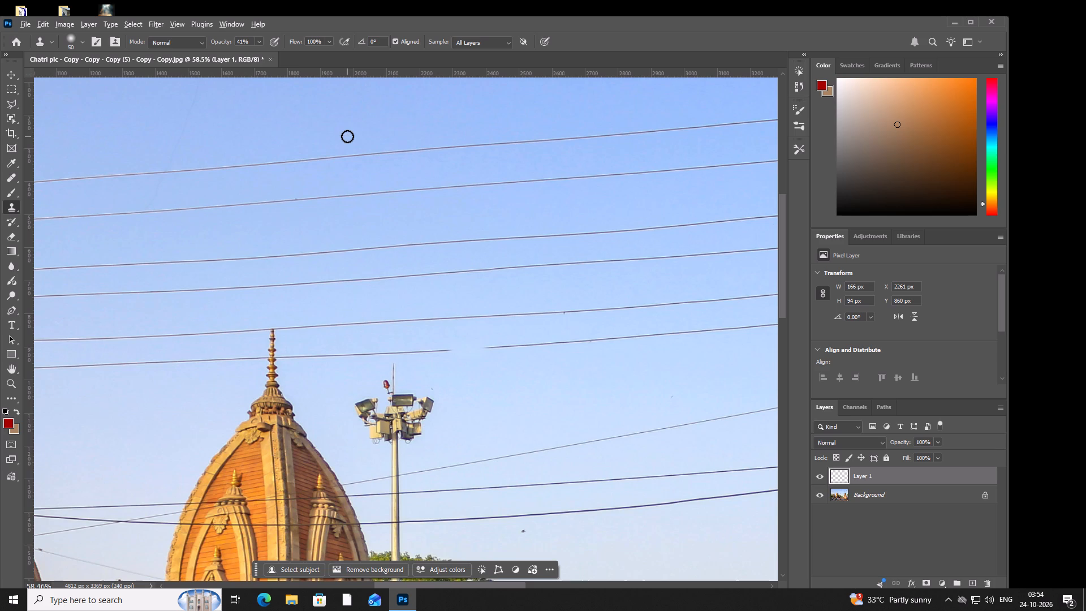
pyautogui.keyDown('alt'); pyautogui.click(352, 136); pyautogui.keyUp('alt')
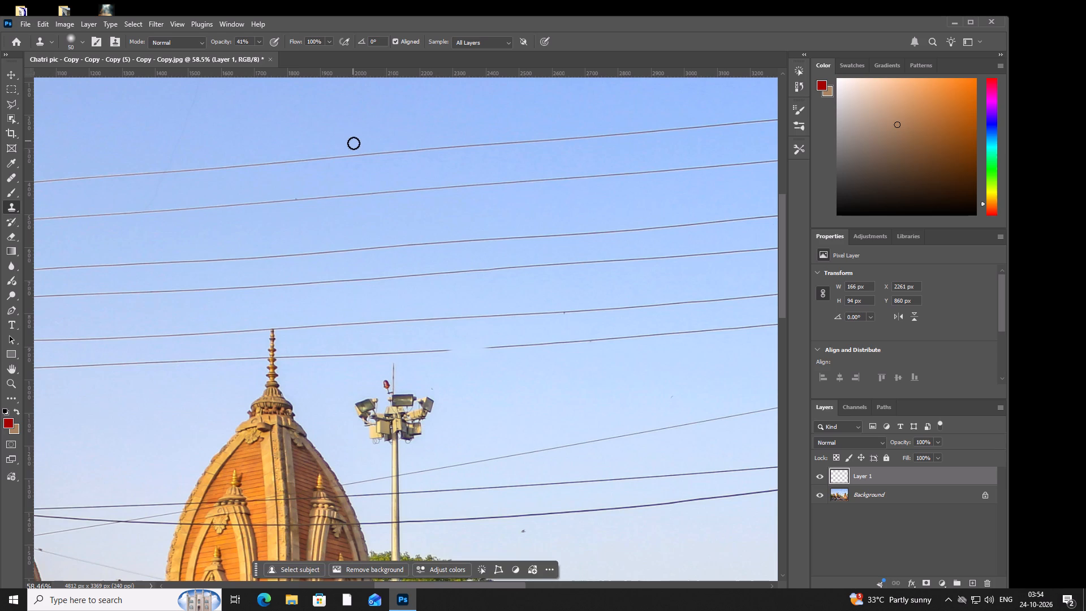
pyautogui.tripleClick(357, 153)
pyautogui.click(359, 156)
pyautogui.click(364, 156)
pyautogui.doubleClick(368, 156)
pyautogui.moveTo(368, 156); pyautogui.dragTo(389, 166)
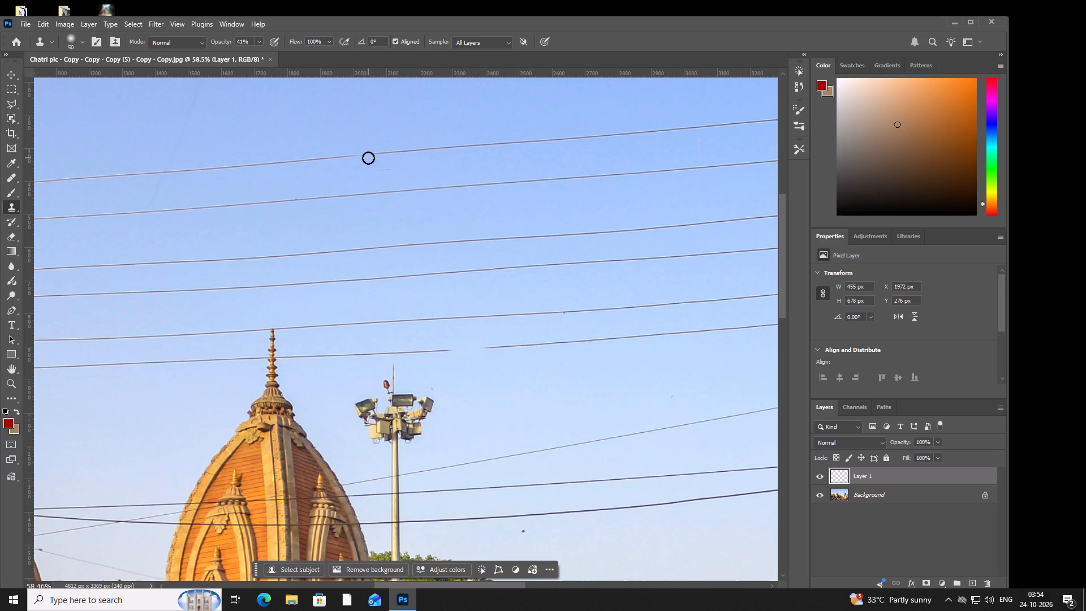
pyautogui.click(368, 158)
pyautogui.tripleClick(368, 153)
pyautogui.tripleClick(368, 153)
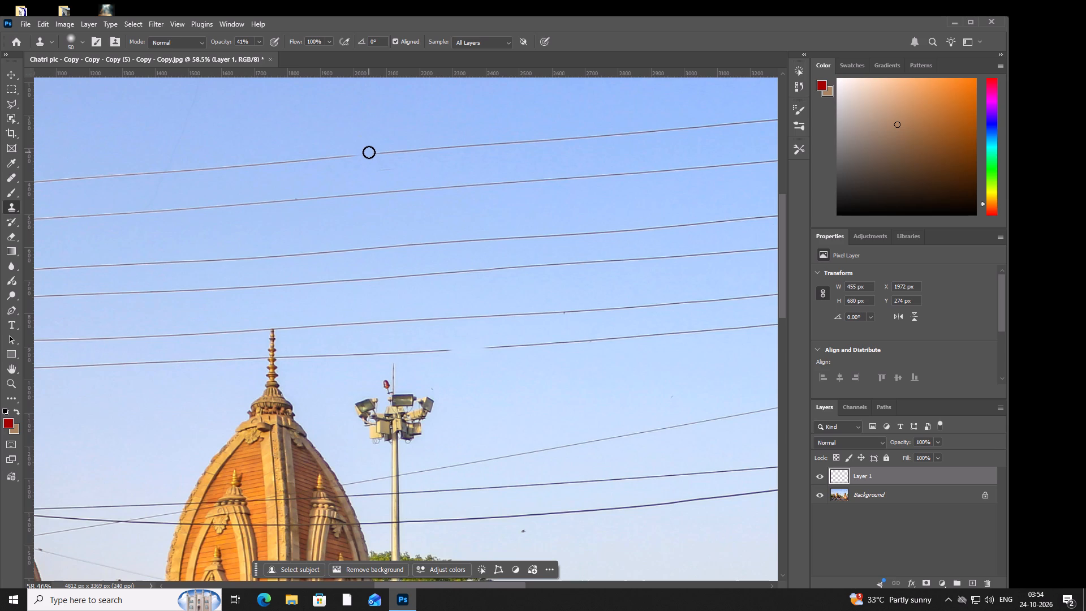
pyautogui.tripleClick(375, 155)
pyautogui.click(376, 155)
# Enlarge the Clone Stamp to 70 px and widen the gap in the topmost wire.
pyautogui.write(']]')
pyautogui.moveTo(383, 150); pyautogui.dragTo(378, 150)
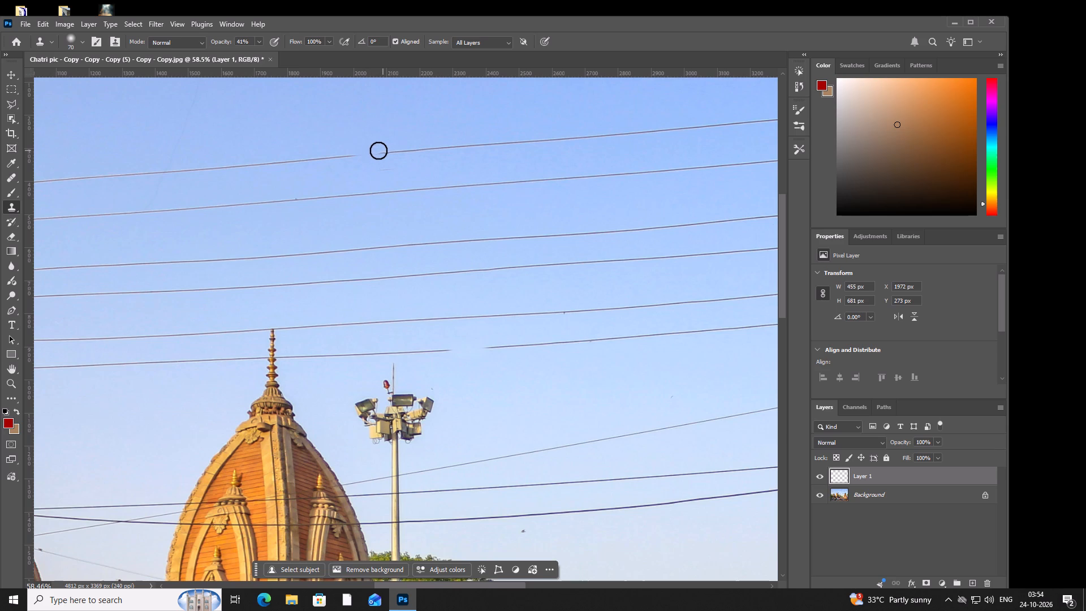
pyautogui.moveTo(378, 150); pyautogui.dragTo(389, 149)
pyautogui.tripleClick(386, 149)
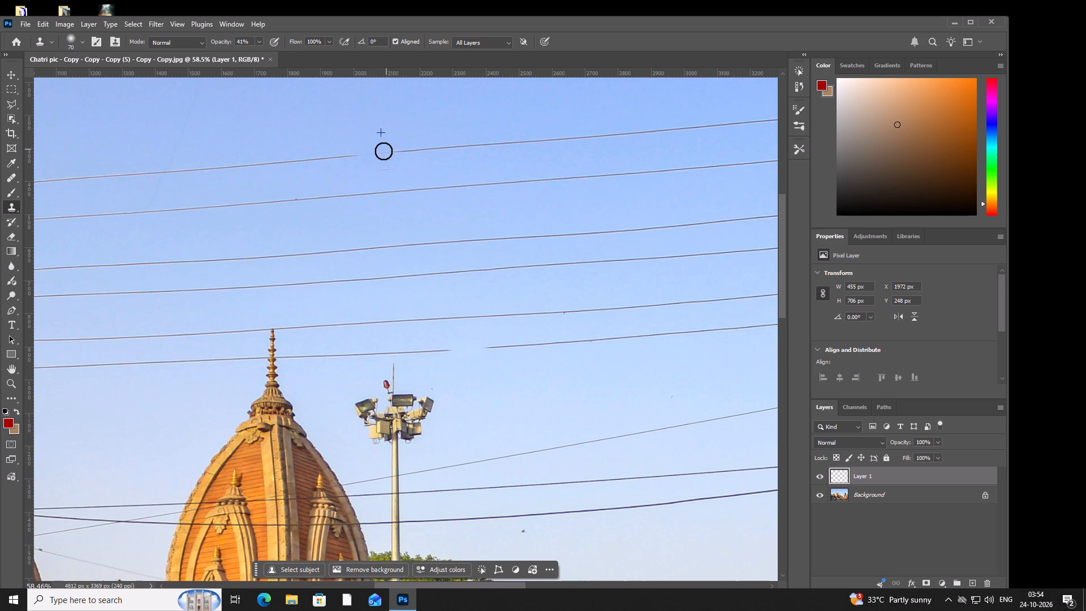
pyautogui.tripleClick(382, 153)
pyautogui.doubleClick(382, 153)
# Switch the Clone Stamp to the Hard Round Pressure Size brush and clone over the faded wire remnants at the gap's edge.
pyautogui.click(81, 34)
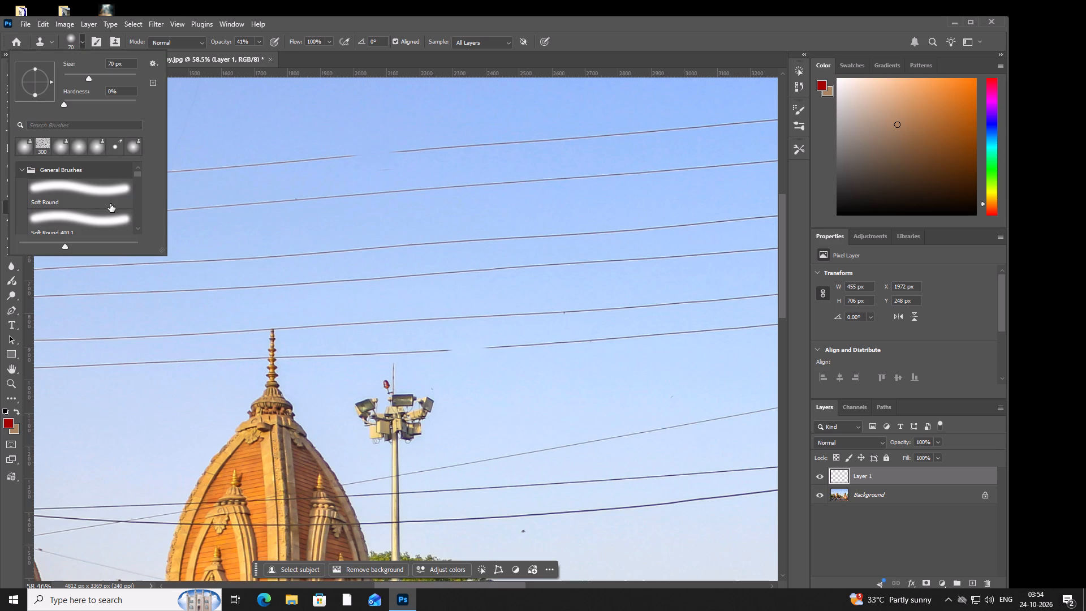
pyautogui.click(141, 171)
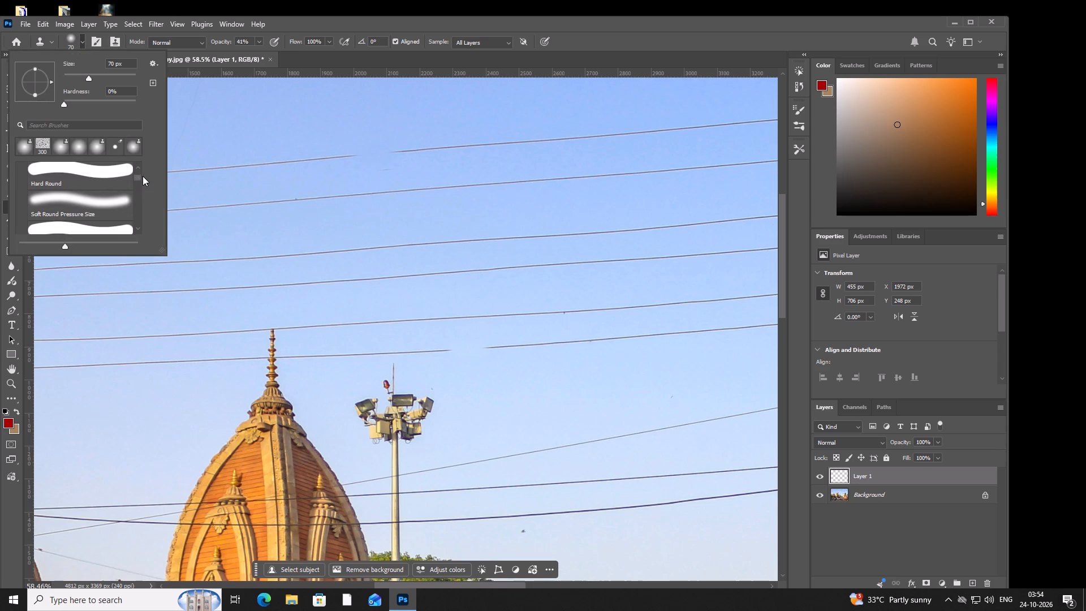
pyautogui.click(106, 229)
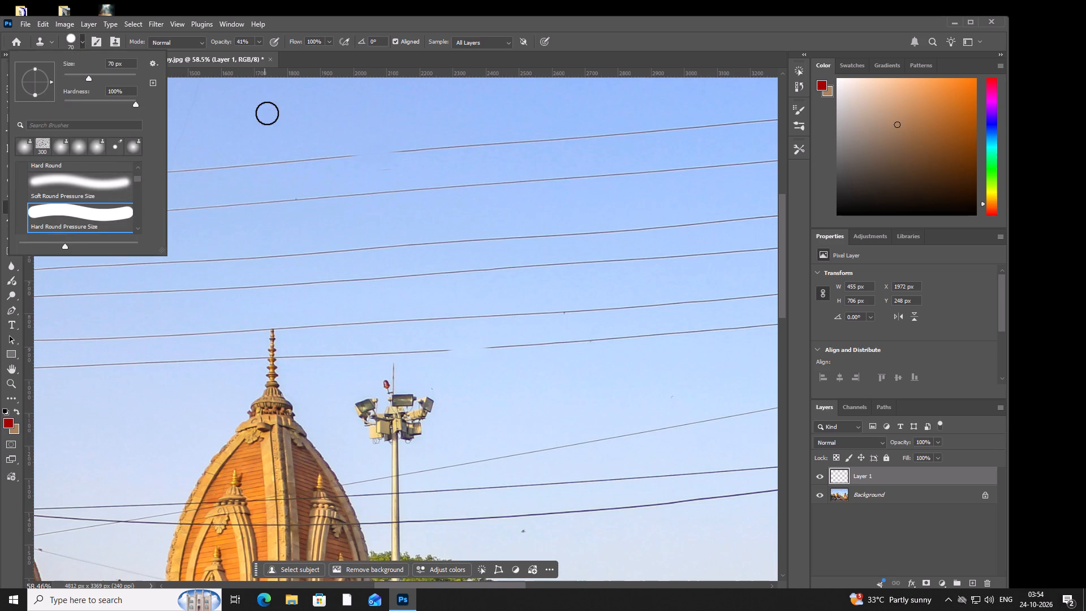
pyautogui.moveTo(372, 148); pyautogui.dragTo(388, 151)
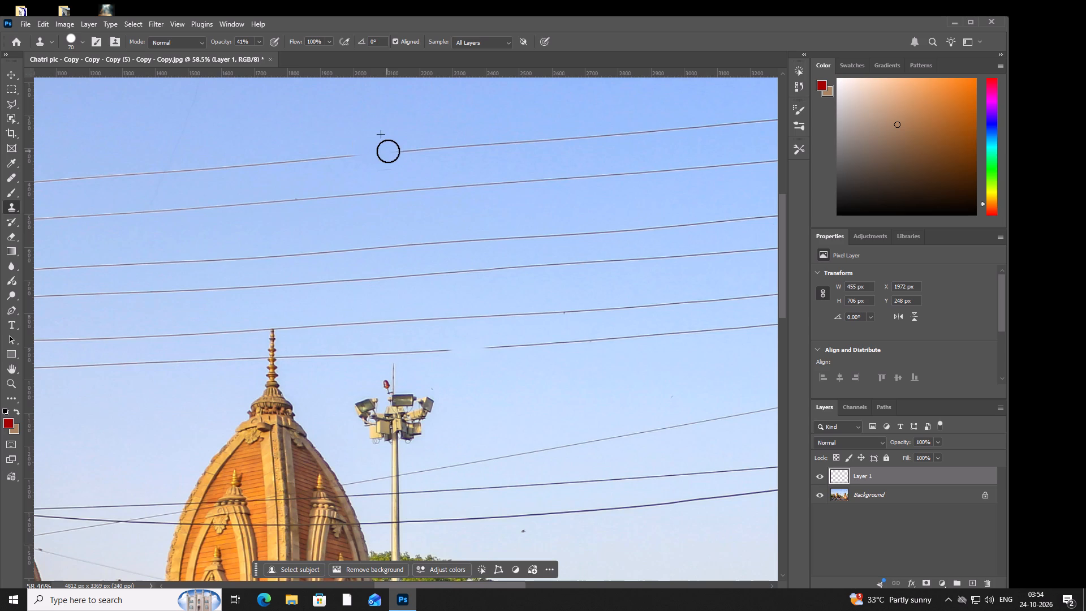
pyautogui.moveTo(388, 151); pyautogui.dragTo(408, 151)
pyautogui.moveTo(408, 149); pyautogui.dragTo(391, 150)
pyautogui.click(383, 152)
pyautogui.click(387, 152)
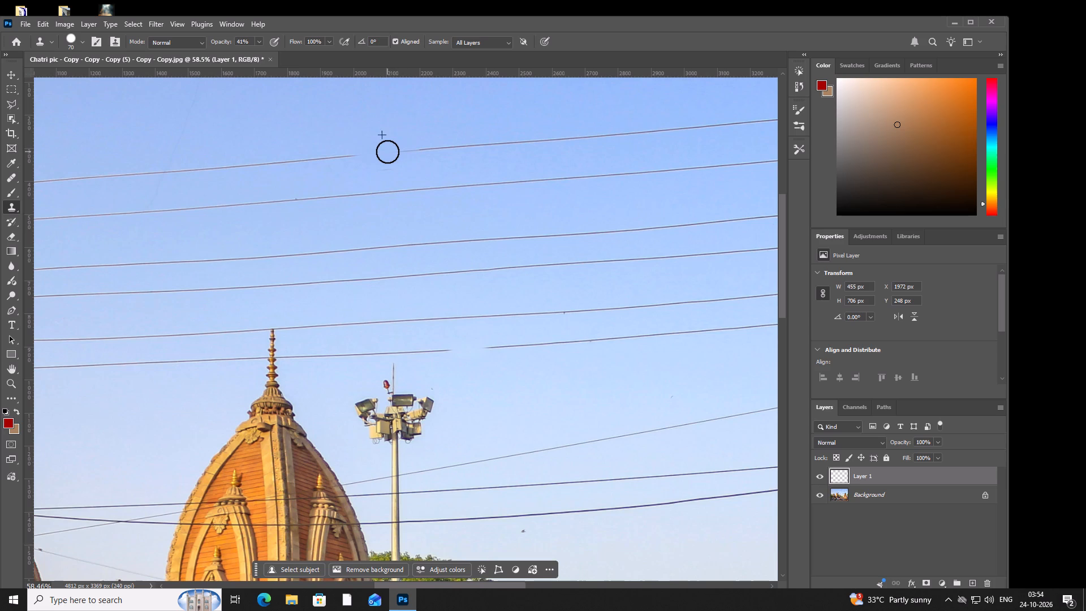
pyautogui.tripleClick(391, 152)
pyautogui.click(393, 153)
# Extend the cloned sky further along the topmost wire, away from the central temple, with the hard 70 px brush.
pyautogui.moveTo(397, 152); pyautogui.dragTo(402, 149)
pyautogui.click(402, 149)
pyautogui.doubleClick(406, 149)
pyautogui.click(410, 149)
pyautogui.moveTo(411, 149); pyautogui.dragTo(418, 147)
pyautogui.click(418, 147)
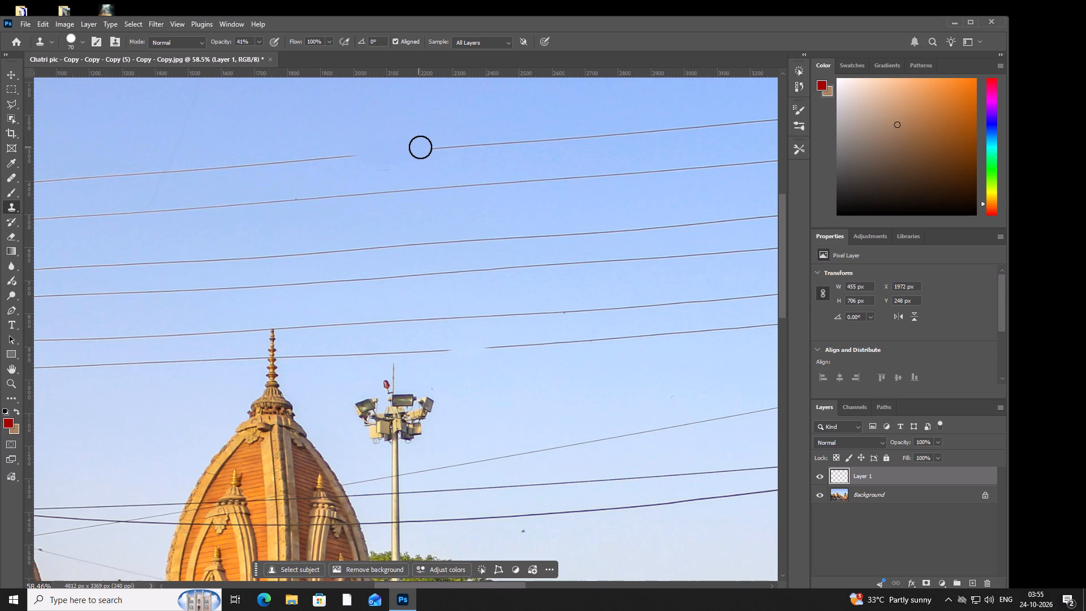
pyautogui.moveTo(420, 147); pyautogui.dragTo(425, 147)
pyautogui.click(426, 147)
pyautogui.doubleClick(406, 145)
# Zoom in to 125% and clone out the faded end of the topmost wire beside the gap.
pyautogui.scroll(3, 402, 150)
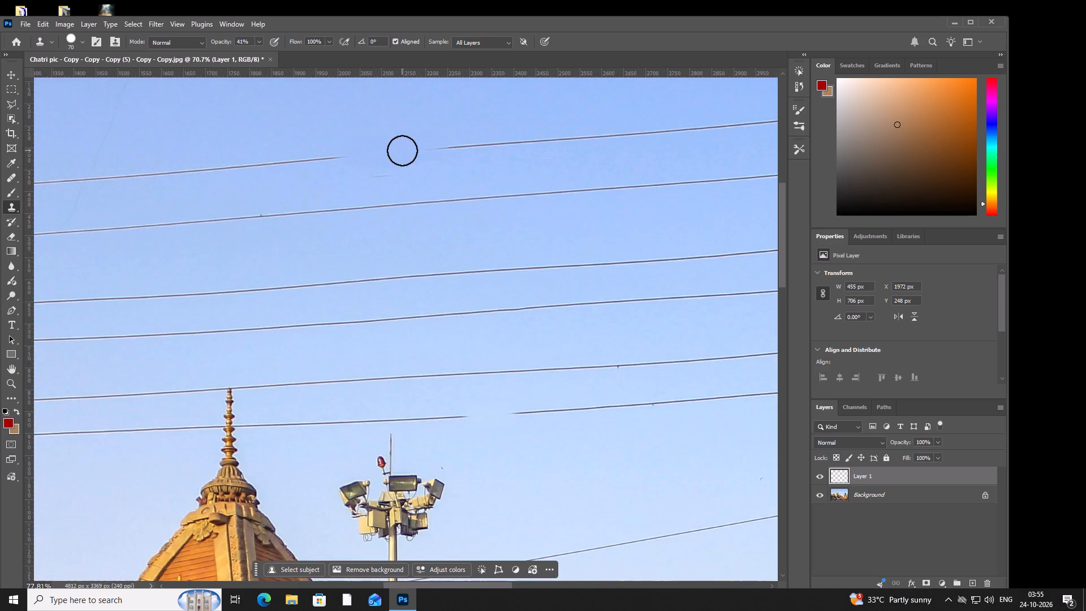
pyautogui.scroll(5, 402, 150)
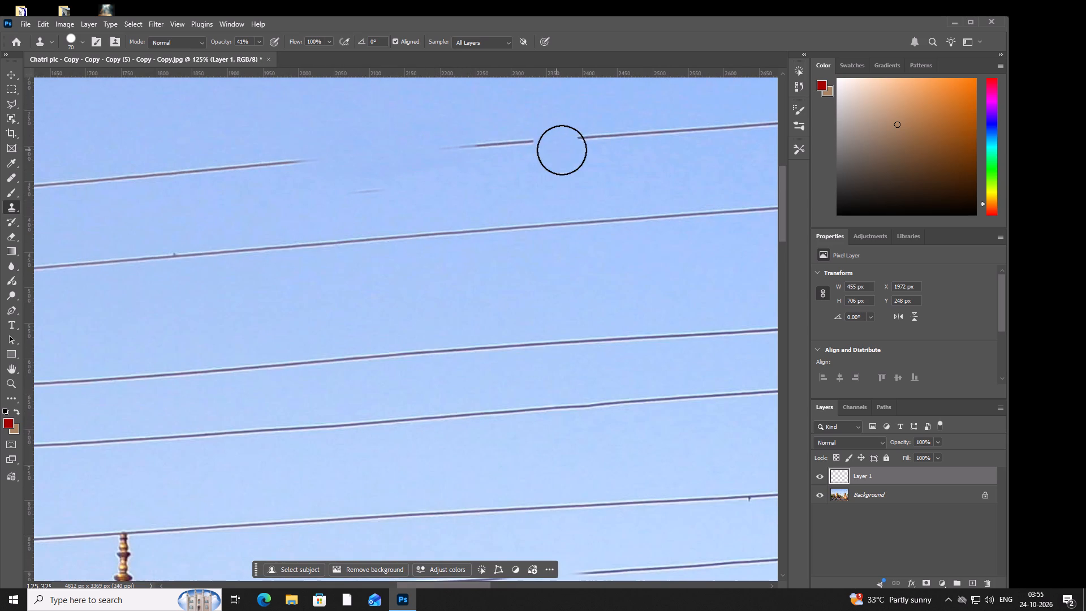
pyautogui.click(477, 154)
pyautogui.click(460, 152)
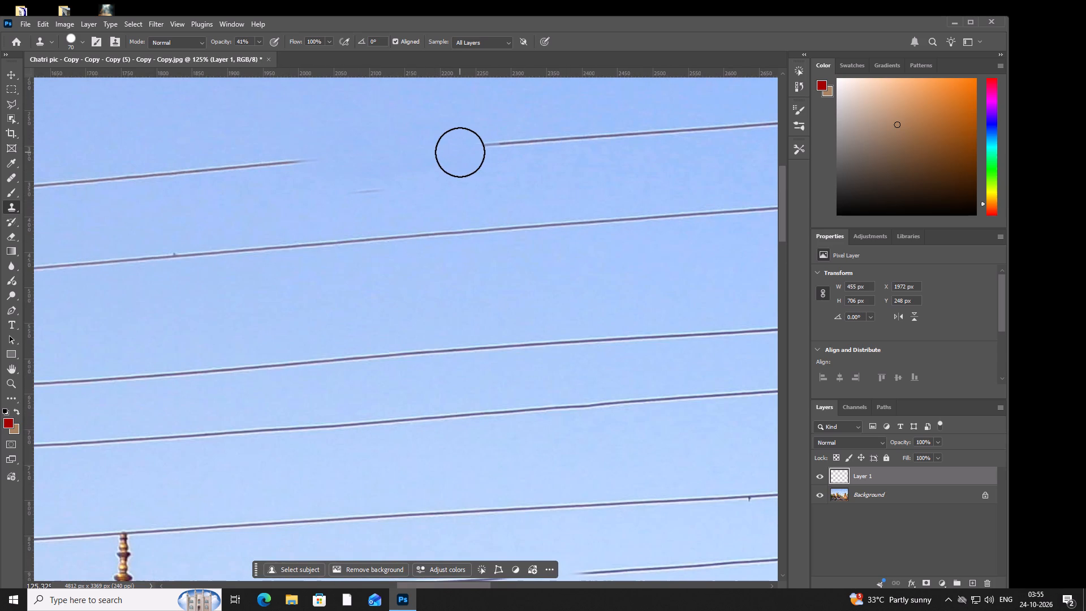
pyautogui.click(460, 152)
pyautogui.click(480, 147)
pyautogui.doubleClick(458, 148)
pyautogui.doubleClick(450, 148)
pyautogui.moveTo(434, 151); pyautogui.dragTo(424, 155)
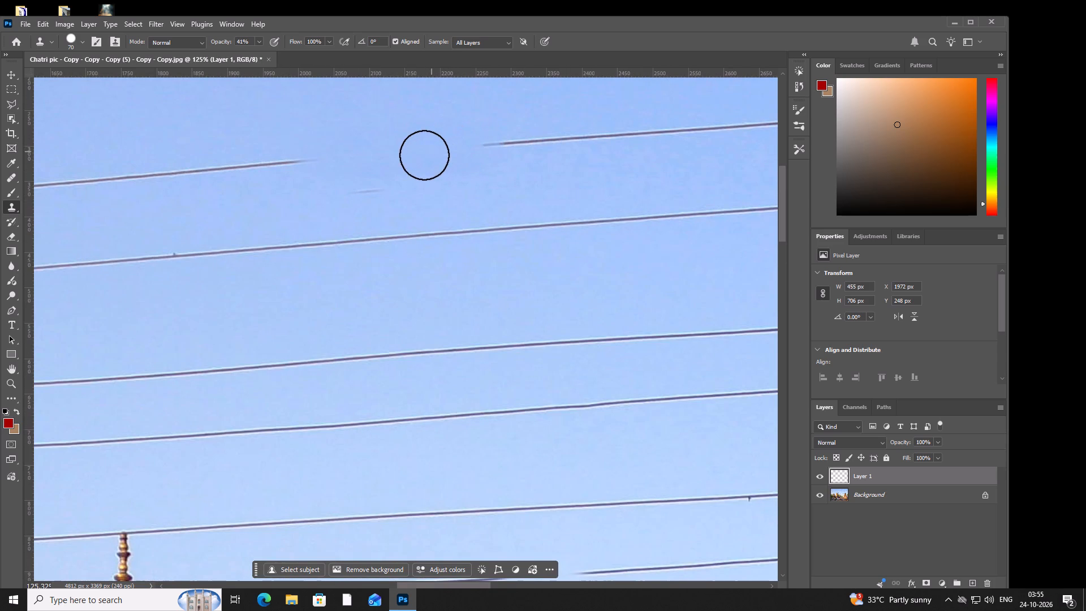
# Clone sky over the topmost wire's faded end on the side away from the central temple, to about the 2370 px ruler mark.
pyautogui.moveTo(424, 155); pyautogui.dragTo(421, 157)
pyautogui.click(421, 157)
pyautogui.moveTo(421, 157); pyautogui.dragTo(449, 152)
pyautogui.moveTo(451, 151); pyautogui.dragTo(466, 151)
pyautogui.click(484, 145)
pyautogui.doubleClick(490, 145)
pyautogui.moveTo(497, 143); pyautogui.dragTo(503, 142)
pyautogui.moveTo(512, 140); pyautogui.dragTo(518, 141)
pyautogui.tripleClick(518, 141)
pyautogui.click(516, 143)
pyautogui.moveTo(516, 143); pyautogui.dragTo(533, 146)
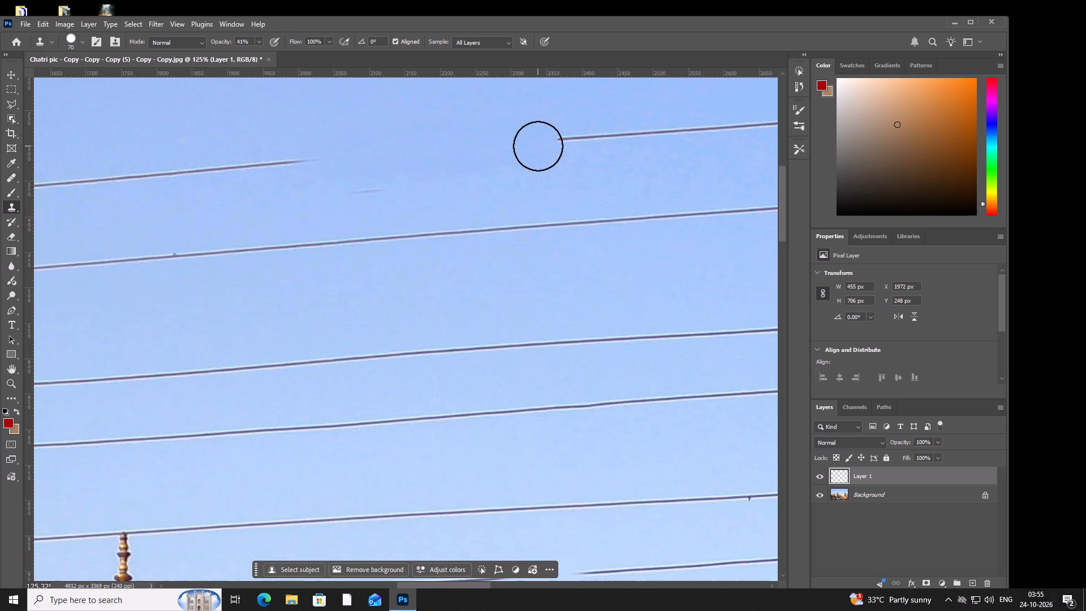
# Extend the cloned sky along the topmost wire to about the 2500 px ruler mark with the hard 70 px brush.
pyautogui.scroll(-2, 530, 149)
pyautogui.scroll(2, 530, 149)
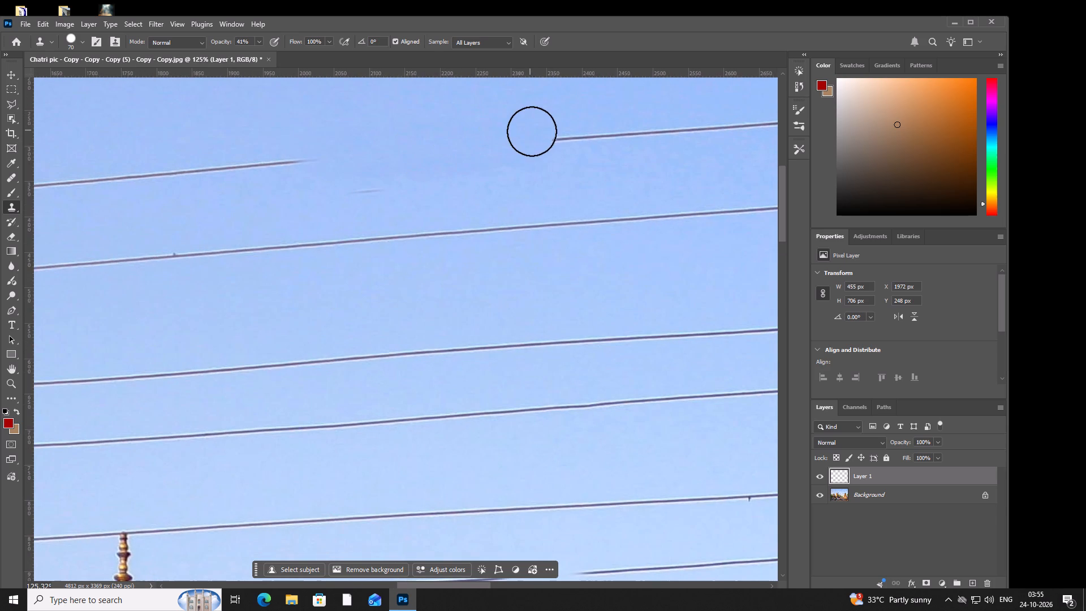
pyautogui.doubleClick(536, 134)
pyautogui.click(540, 134)
pyautogui.doubleClick(548, 135)
pyautogui.moveTo(552, 136); pyautogui.dragTo(557, 139)
pyautogui.click(557, 139)
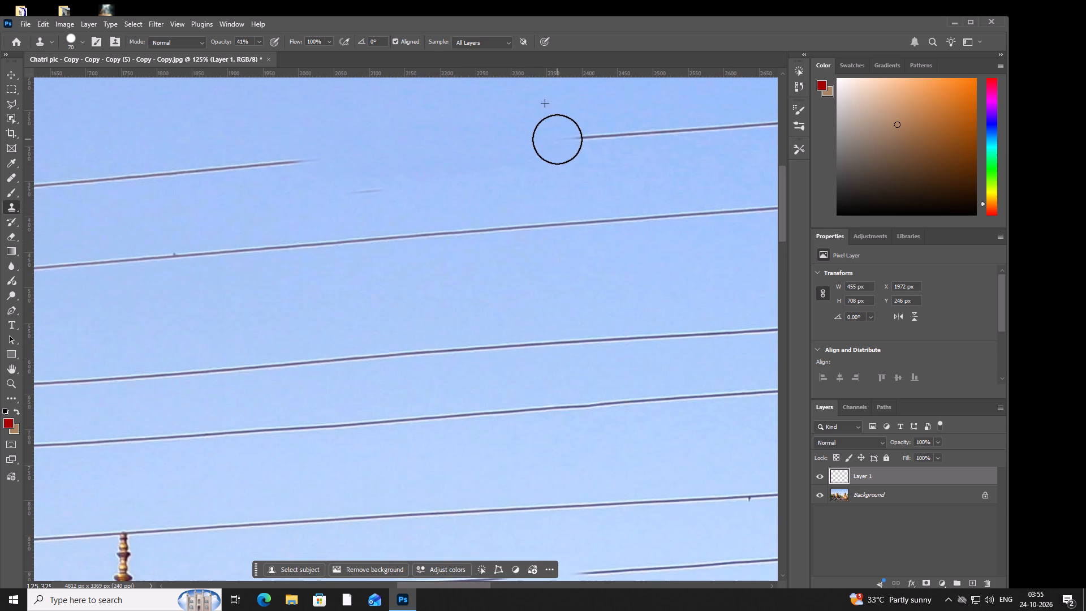
pyautogui.moveTo(557, 139); pyautogui.dragTo(566, 139)
pyautogui.click(566, 139)
pyautogui.moveTo(573, 139); pyautogui.dragTo(582, 139)
pyautogui.click(582, 139)
pyautogui.moveTo(587, 139); pyautogui.dragTo(596, 135)
pyautogui.tripleClick(596, 135)
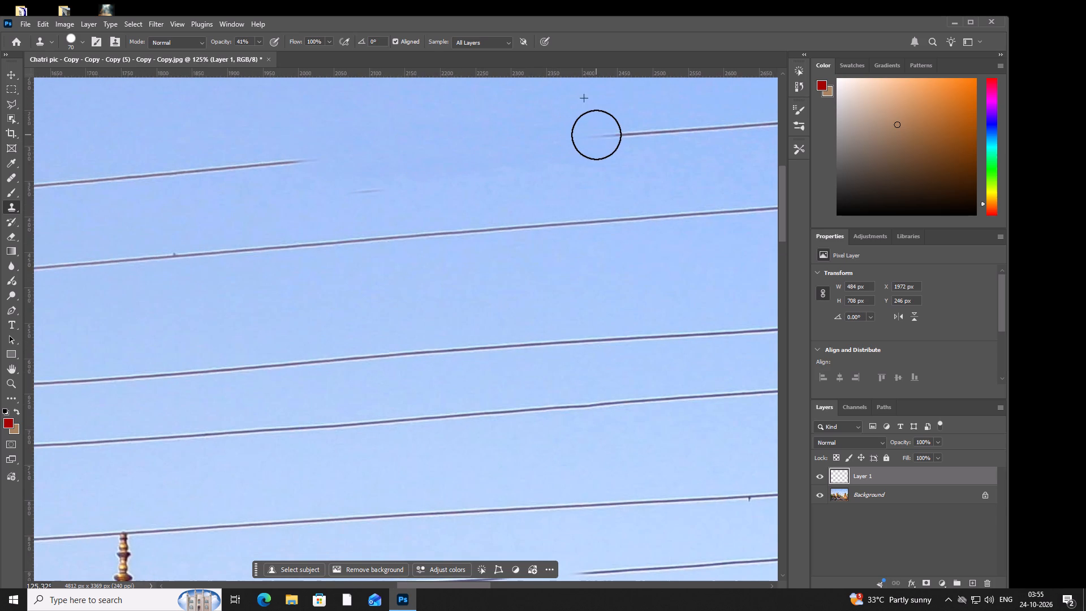
pyautogui.click(609, 134)
pyautogui.moveTo(617, 136); pyautogui.dragTo(625, 137)
pyautogui.moveTo(625, 137); pyautogui.dragTo(631, 137)
# Zoom out to about 53% and clone out the topmost wire's end to about the 2580 px ruler mark.
pyautogui.scroll(-2, 607, 143)
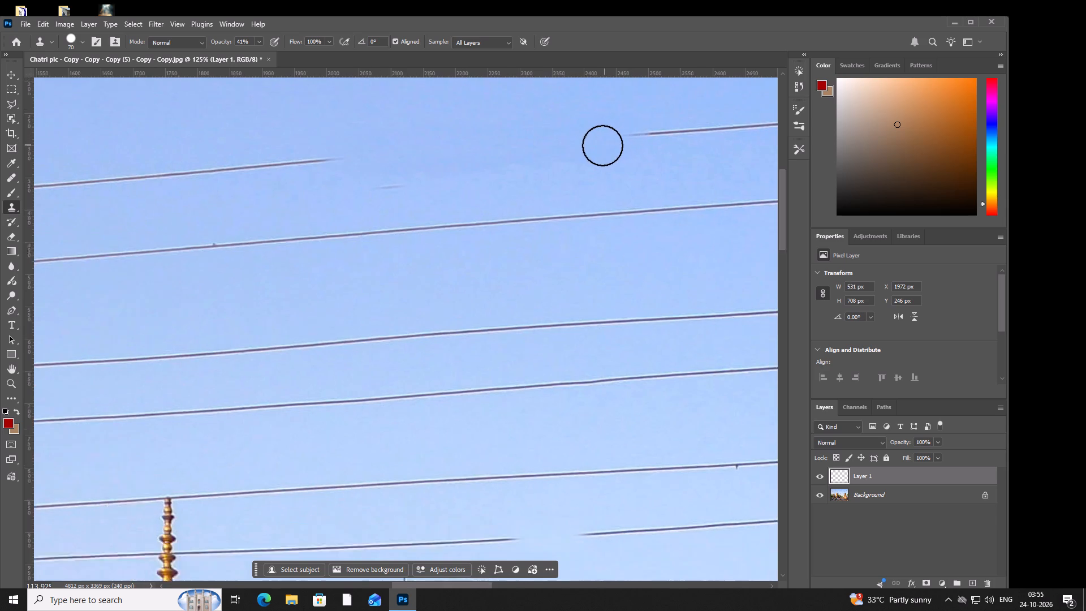
pyautogui.scroll(-7, 602, 145)
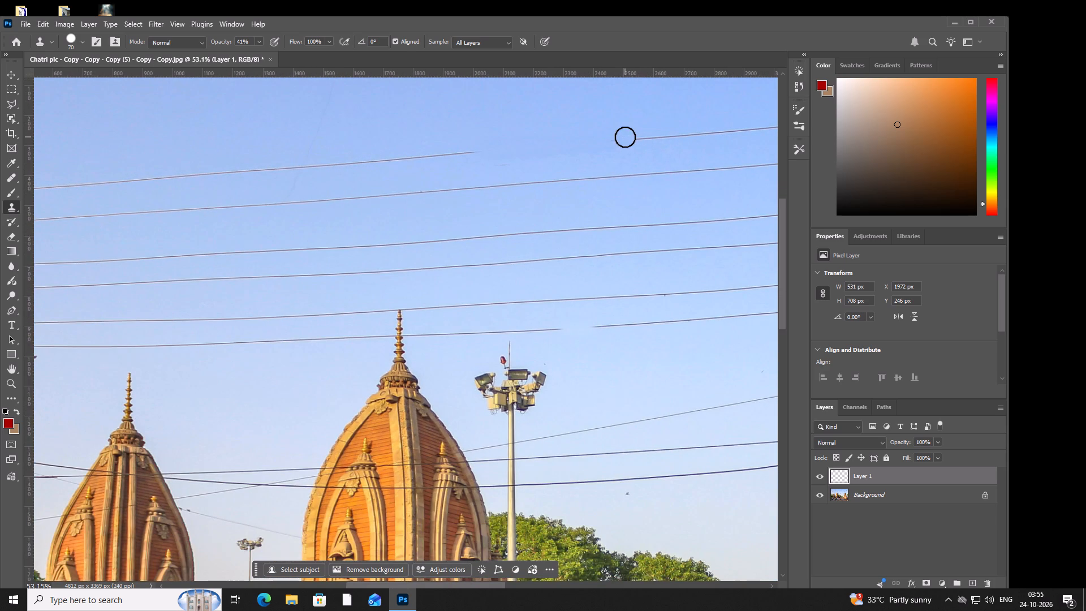
pyautogui.click(623, 137)
pyautogui.doubleClick(619, 138)
pyautogui.tripleClick(612, 138)
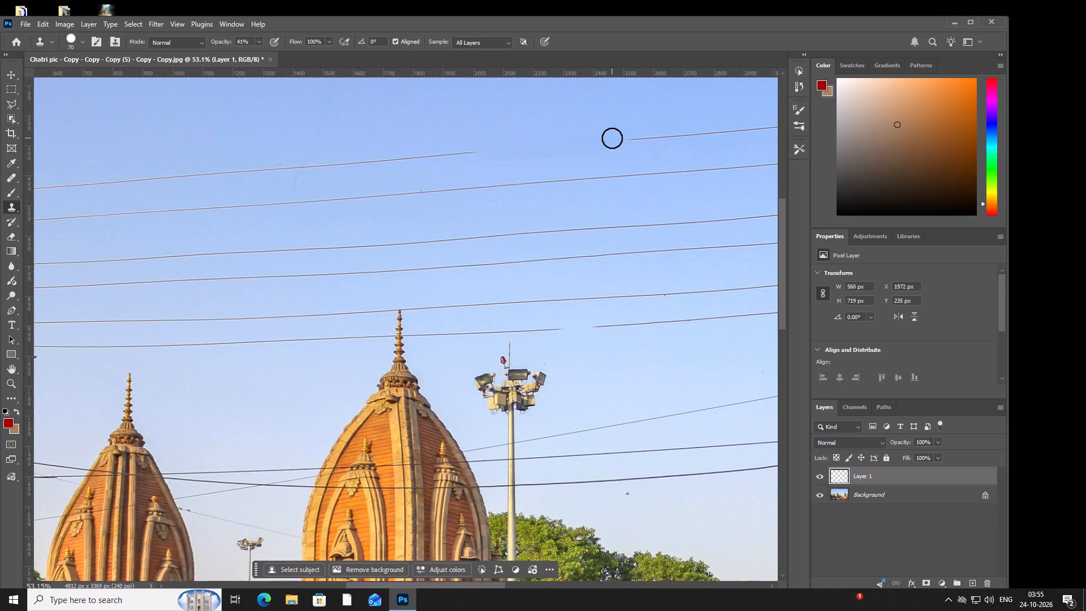
pyautogui.tripleClick(612, 138)
pyautogui.click(612, 138)
pyautogui.moveTo(615, 139); pyautogui.dragTo(621, 138)
pyautogui.doubleClick(623, 137)
pyautogui.doubleClick(627, 135)
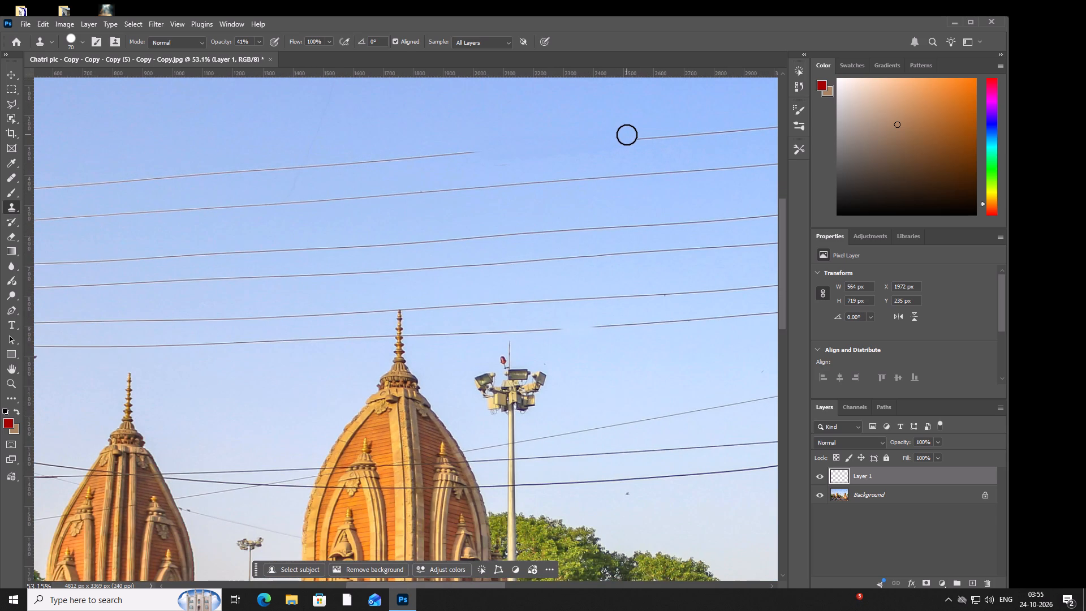
pyautogui.doubleClick(631, 135)
pyautogui.tripleClick(637, 136)
pyautogui.tripleClick(637, 136)
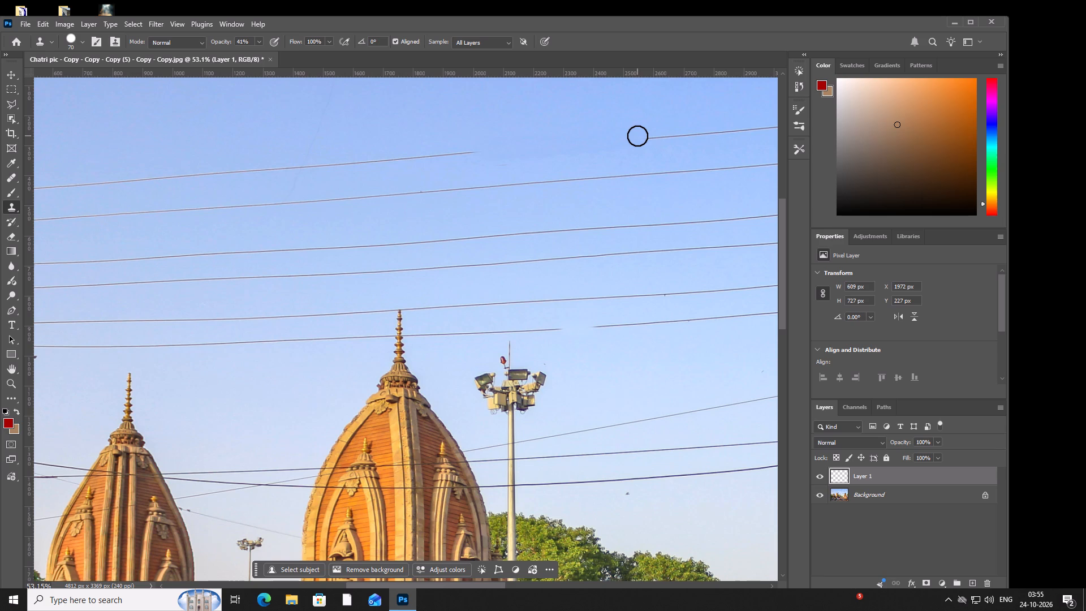
pyautogui.doubleClick(637, 136)
# Clone out the next stretch of the topmost wire, to about the 2735 px ruler mark.
pyautogui.moveTo(641, 135); pyautogui.dragTo(648, 136)
pyautogui.tripleClick(649, 136)
pyautogui.click(654, 136)
pyautogui.tripleClick(660, 136)
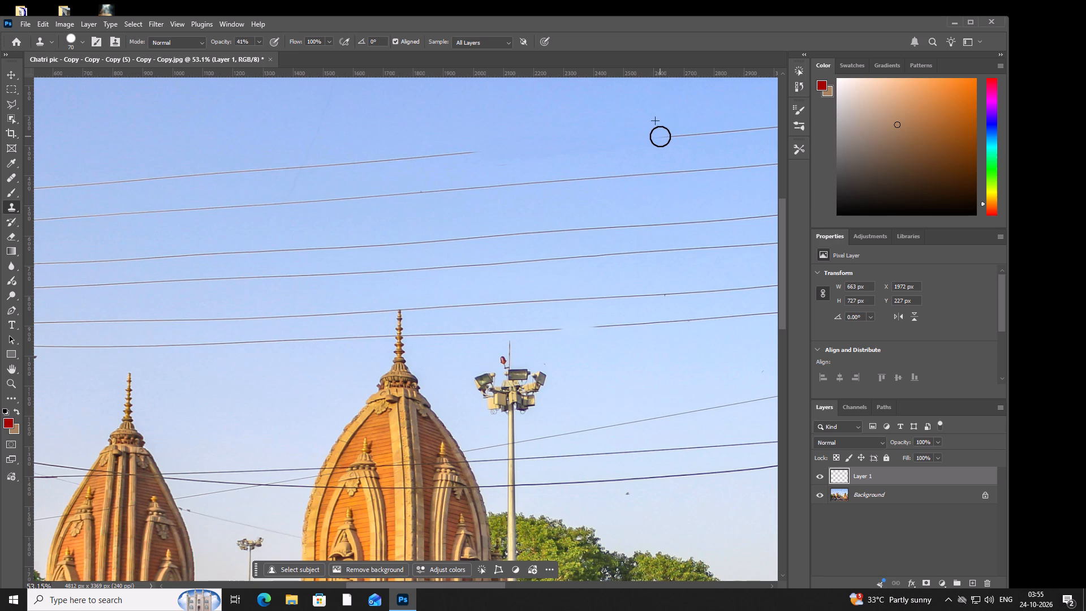
pyautogui.click(663, 136)
pyautogui.doubleClick(669, 135)
pyautogui.click(670, 135)
pyautogui.tripleClick(675, 135)
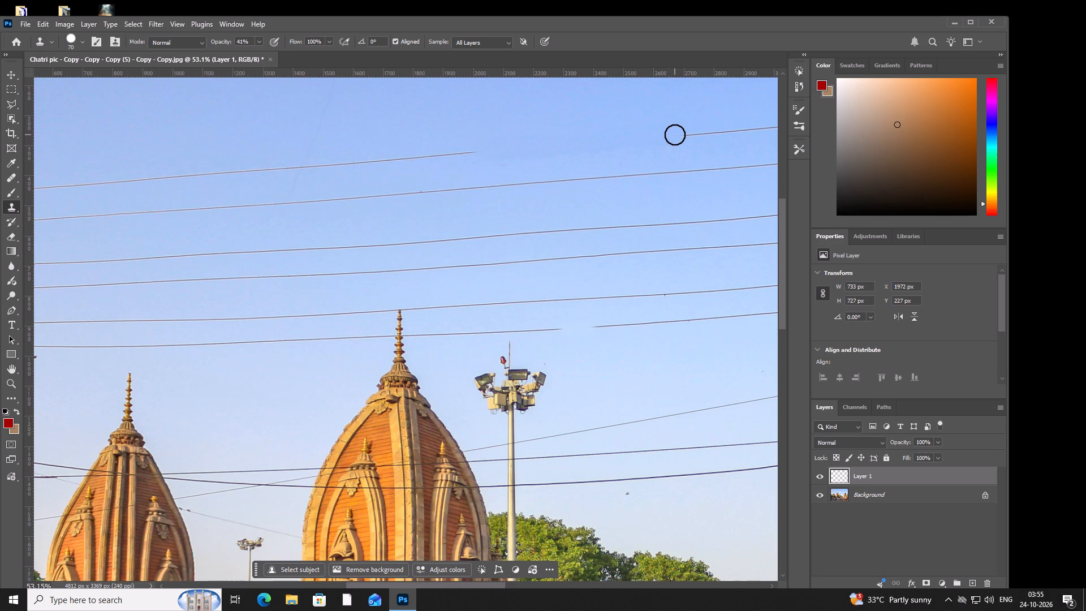
pyautogui.tripleClick(675, 135)
pyautogui.click(675, 135)
pyautogui.doubleClick(681, 135)
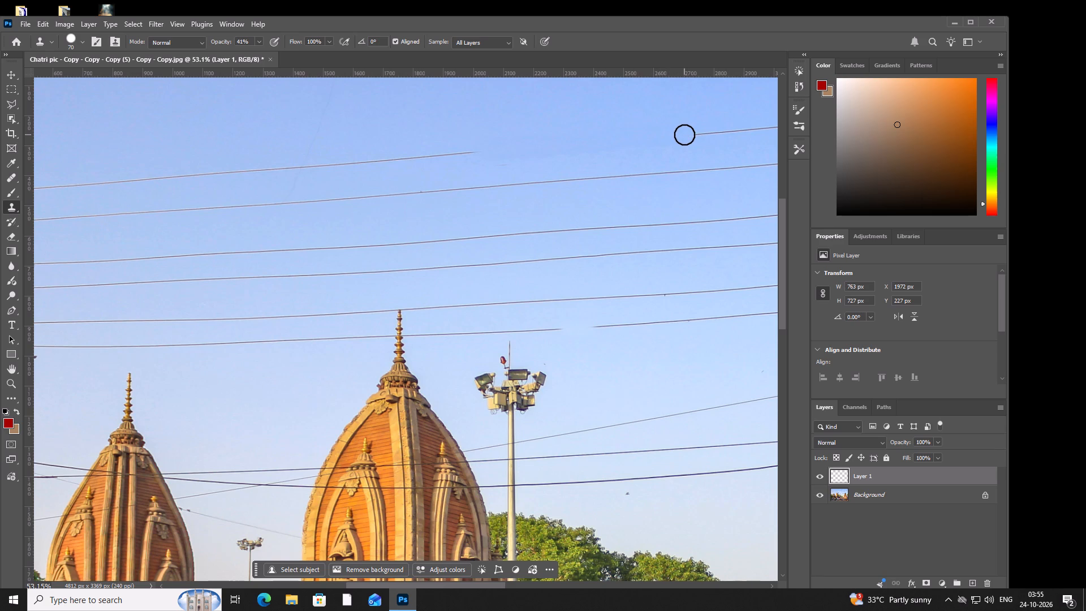
# Rotate the Clone Stamp brush angle to -26° and clone over the topmost wire to about the 2800 px ruler mark.
pyautogui.press('Right')
pyautogui.press('Right')
pyautogui.press('Right')
pyautogui.press('Right')
pyautogui.press('Right')
pyautogui.press('Right')
pyautogui.press('Right')
pyautogui.press('Right')
pyautogui.press('Right')
pyautogui.press('Right')
pyautogui.press('Right')
pyautogui.press('Right')
pyautogui.press('Right')
pyautogui.press('Right')
pyautogui.press('Right')
pyautogui.press('Right')
pyautogui.press('Right')
pyautogui.press('Right')
pyautogui.press('Right')
pyautogui.press('Right')
pyautogui.press('Right')
pyautogui.click(685, 135)
pyautogui.tripleClick(692, 132)
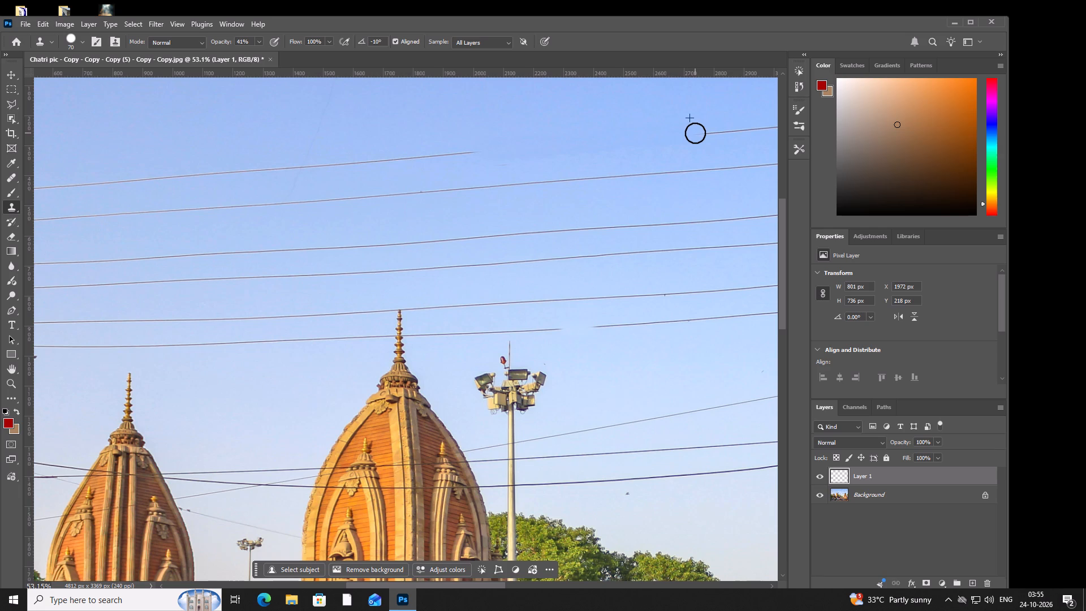
pyautogui.doubleClick(695, 133)
pyautogui.tripleClick(699, 133)
pyautogui.click(701, 133)
# Clone sky over the topmost wire's remaining end to about the 2900 px ruler mark.
pyautogui.press('Down')
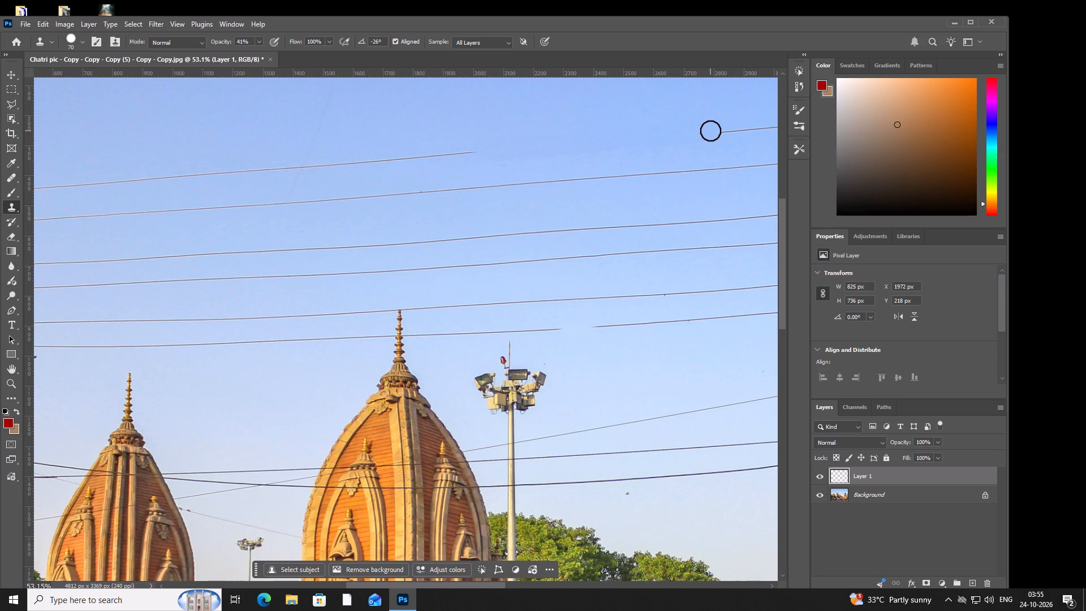
pyautogui.click(710, 131)
pyautogui.press('Down')
pyautogui.doubleClick(712, 130)
pyautogui.press('Down')
pyautogui.click(713, 130)
pyautogui.click(714, 134)
pyautogui.moveTo(717, 136); pyautogui.dragTo(723, 137)
pyautogui.moveTo(725, 137); pyautogui.dragTo(734, 135)
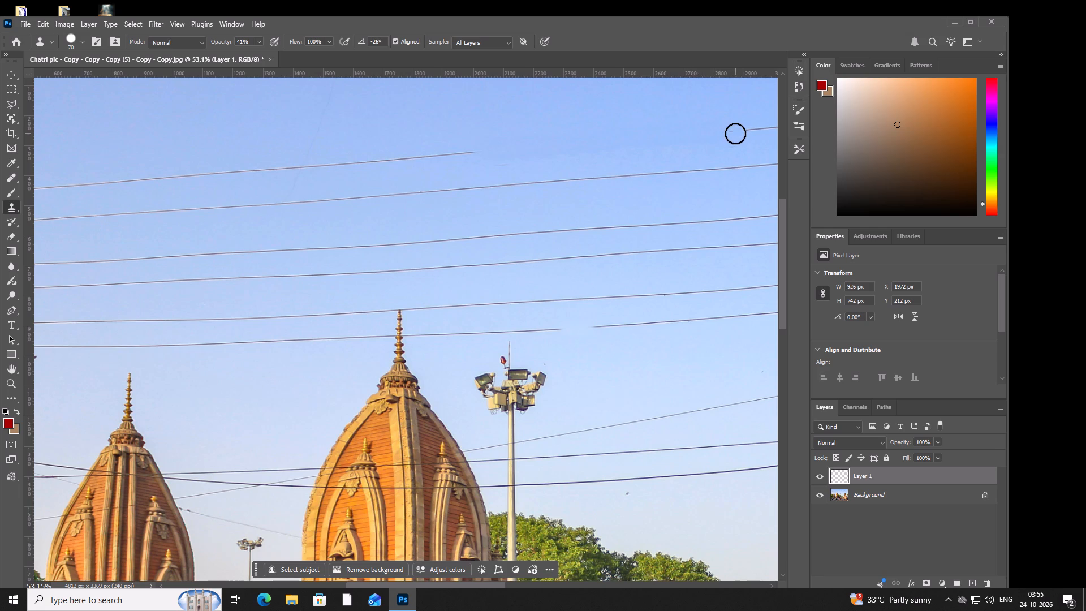
pyautogui.tripleClick(735, 134)
pyautogui.doubleClick(726, 131)
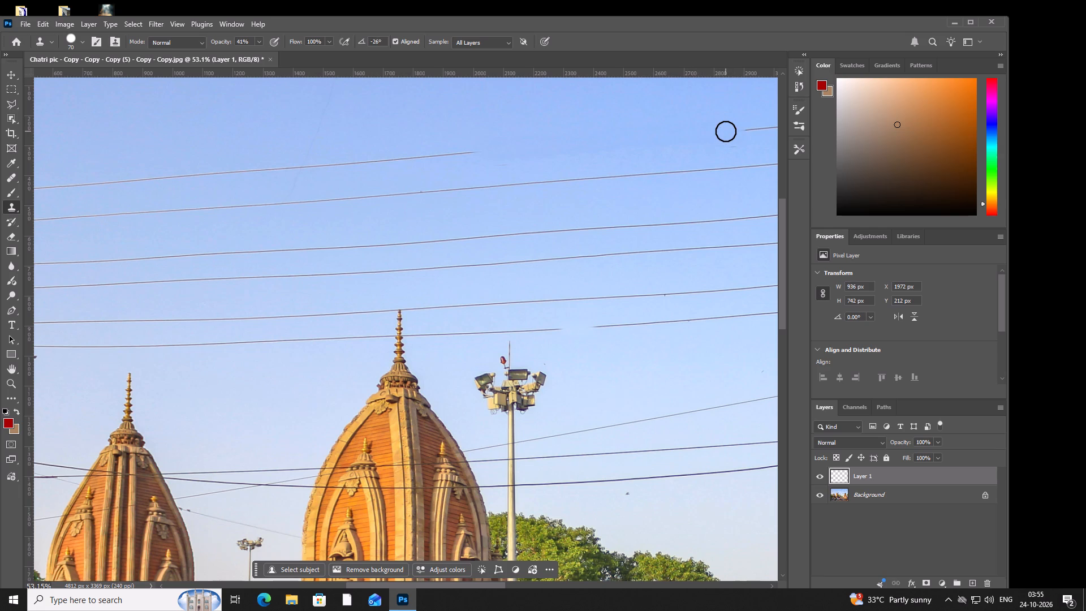
# Enlarge the Clone Stamp to 80 px and clone out the topmost wire to about the 3050 px ruler mark.
pyautogui.click(723, 121)
pyautogui.press(']')
pyautogui.press(']')
pyautogui.click(730, 128)
pyautogui.press(']')
pyautogui.doubleClick(735, 128)
pyautogui.press(']')
pyautogui.click(736, 128)
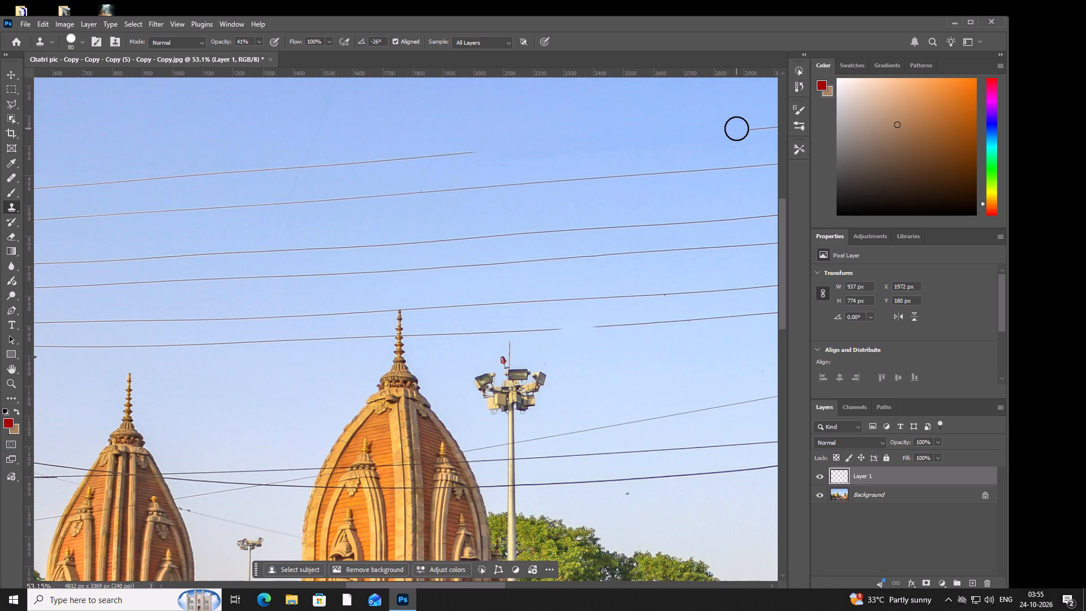
pyautogui.press(']')
pyautogui.click(740, 128)
pyautogui.press(']')
pyautogui.click(740, 128)
pyautogui.press(']')
pyautogui.moveTo(740, 128); pyautogui.dragTo(745, 126)
pyautogui.press(']')
pyautogui.click(746, 126)
pyautogui.press(']')
pyautogui.click(749, 127)
pyautogui.press(']')
pyautogui.click(755, 131)
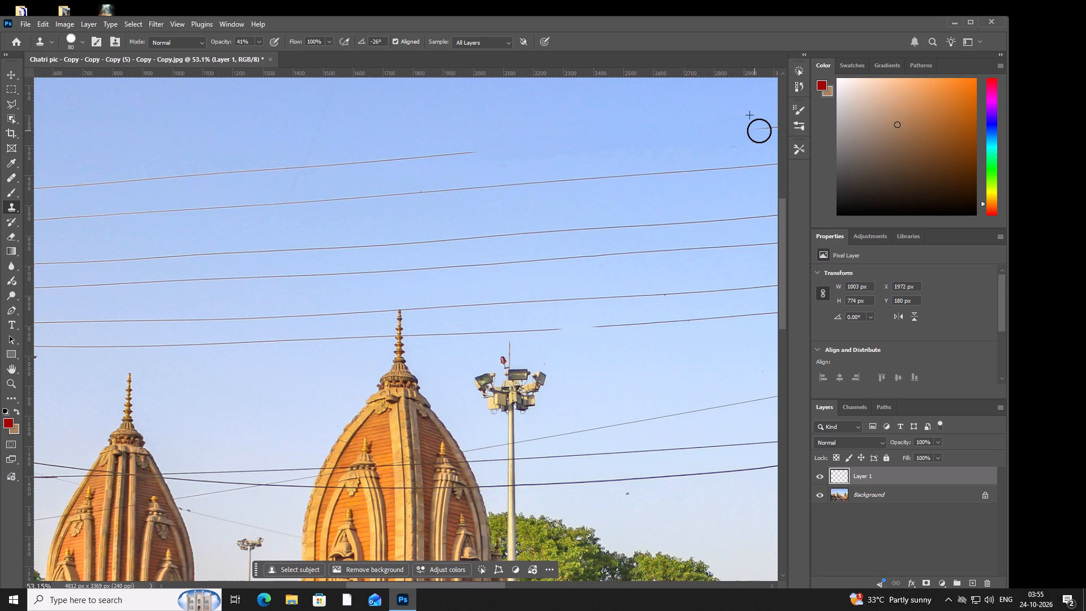
pyautogui.tripleClick(759, 131)
pyautogui.tripleClick(765, 129)
pyautogui.click(774, 128)
# Clone over the stray wire fragment and uneven sky just below the cleared stretch, working back toward the wire end above the floodlights.
pyautogui.moveTo(777, 128); pyautogui.dragTo(764, 132)
pyautogui.moveTo(763, 134); pyautogui.dragTo(756, 137)
pyautogui.moveTo(741, 136); pyautogui.dragTo(732, 136)
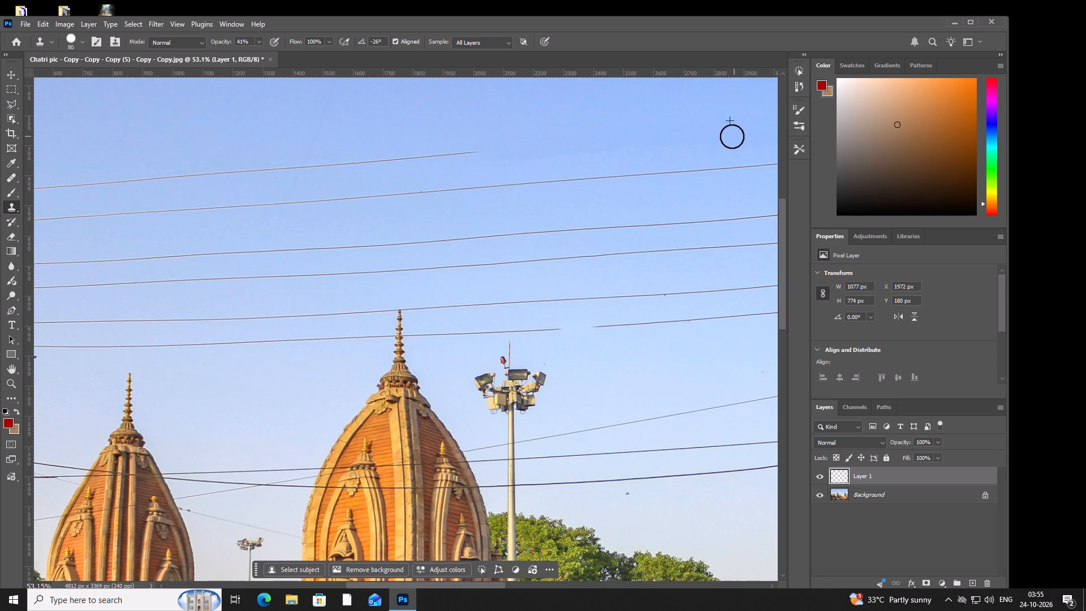
pyautogui.moveTo(732, 136); pyautogui.dragTo(721, 136)
pyautogui.click(713, 137)
pyautogui.moveTo(713, 139); pyautogui.dragTo(729, 145)
pyautogui.click(734, 145)
pyautogui.moveTo(735, 144); pyautogui.dragTo(611, 144)
pyautogui.moveTo(617, 141); pyautogui.dragTo(646, 141)
pyautogui.doubleClick(649, 140)
pyautogui.moveTo(572, 160); pyautogui.dragTo(568, 166)
pyautogui.moveTo(522, 157); pyautogui.dragTo(517, 159)
pyautogui.tripleClick(510, 159)
pyautogui.click(504, 161)
pyautogui.moveTo(497, 157); pyautogui.dragTo(495, 153)
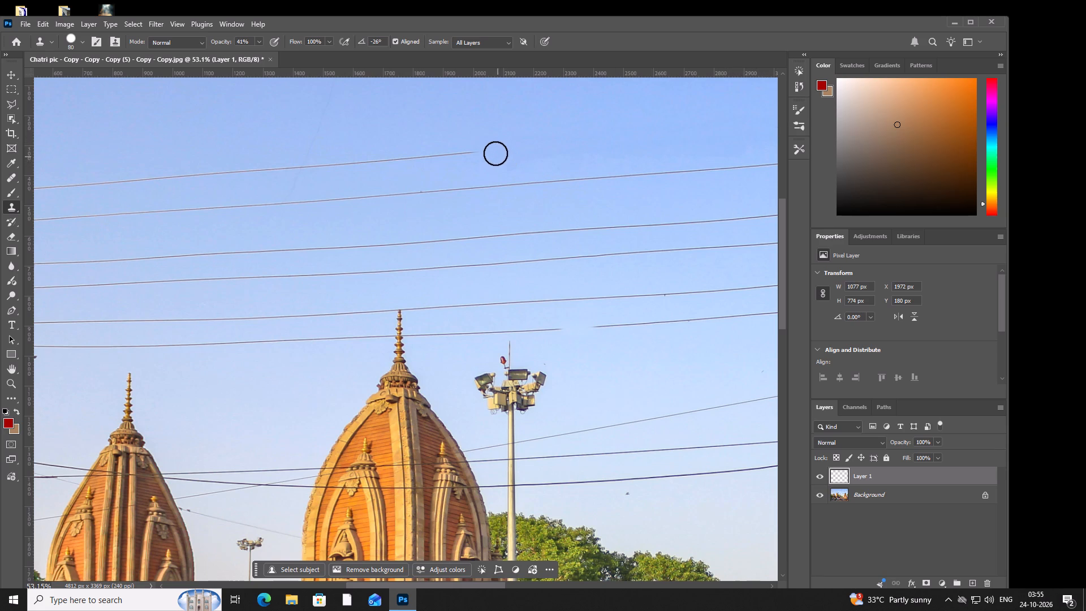
# Clone out the topmost wire's other end, from above the floodlights toward the central spire, to about the 1830 px ruler mark.
pyautogui.moveTo(495, 153); pyautogui.dragTo(492, 147)
pyautogui.click(490, 145)
pyautogui.moveTo(490, 145); pyautogui.dragTo(475, 148)
pyautogui.tripleClick(468, 150)
pyautogui.click(470, 150)
pyautogui.moveTo(471, 150); pyautogui.dragTo(462, 150)
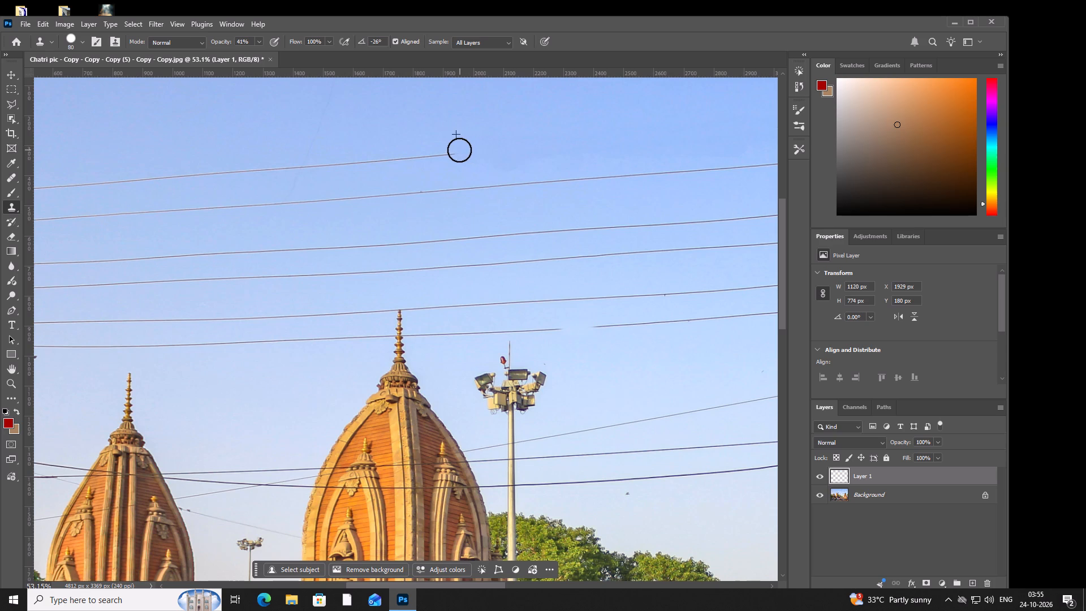
pyautogui.click(459, 150)
pyautogui.tripleClick(450, 150)
pyautogui.doubleClick(449, 150)
pyautogui.click(445, 152)
pyautogui.moveTo(441, 154); pyautogui.dragTo(435, 161)
pyautogui.doubleClick(428, 161)
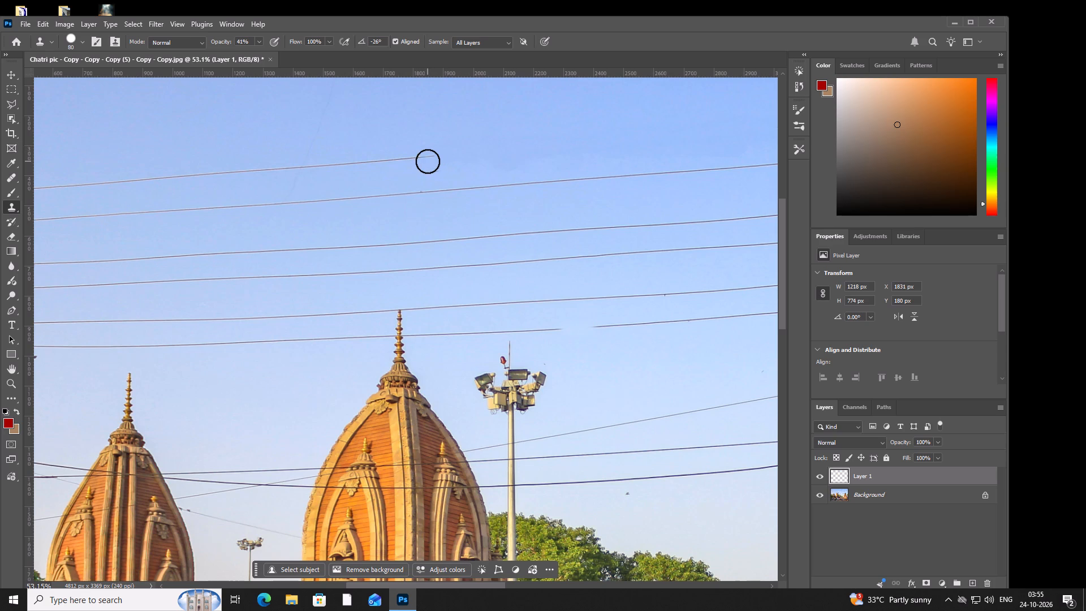
# Extend the cloned sky along the topmost wire past the central temple's spire, to about the 1610 px ruler mark.
pyautogui.moveTo(428, 161); pyautogui.dragTo(422, 153)
pyautogui.doubleClick(422, 153)
pyautogui.click(428, 155)
pyautogui.doubleClick(436, 152)
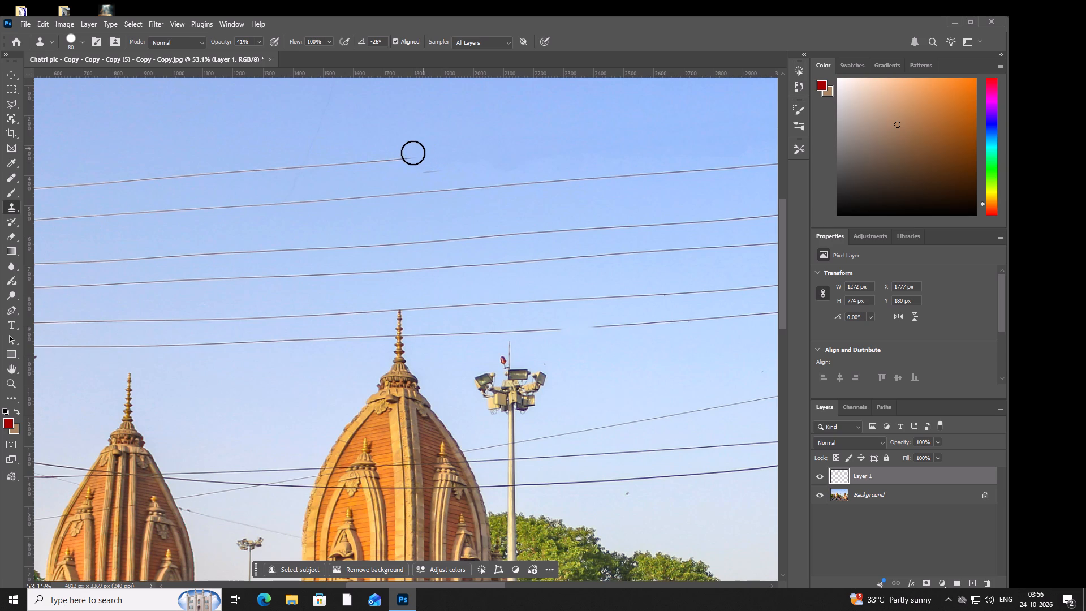
pyautogui.doubleClick(412, 154)
pyautogui.moveTo(402, 157); pyautogui.dragTo(394, 162)
pyautogui.click(388, 161)
pyautogui.moveTo(378, 161); pyautogui.dragTo(372, 161)
pyautogui.click(370, 159)
pyautogui.moveTo(370, 159); pyautogui.dragTo(378, 160)
pyautogui.doubleClick(390, 159)
# Clone over the stray wire fragment above the central temple's spire, between the cleared stretch and the second wire.
pyautogui.moveTo(391, 158); pyautogui.dragTo(399, 158)
pyautogui.click(412, 159)
pyautogui.moveTo(416, 159); pyautogui.dragTo(421, 159)
pyautogui.moveTo(423, 160); pyautogui.dragTo(427, 166)
pyautogui.doubleClick(429, 166)
pyautogui.doubleClick(433, 167)
pyautogui.click(420, 166)
pyautogui.moveTo(416, 165); pyautogui.dragTo(412, 164)
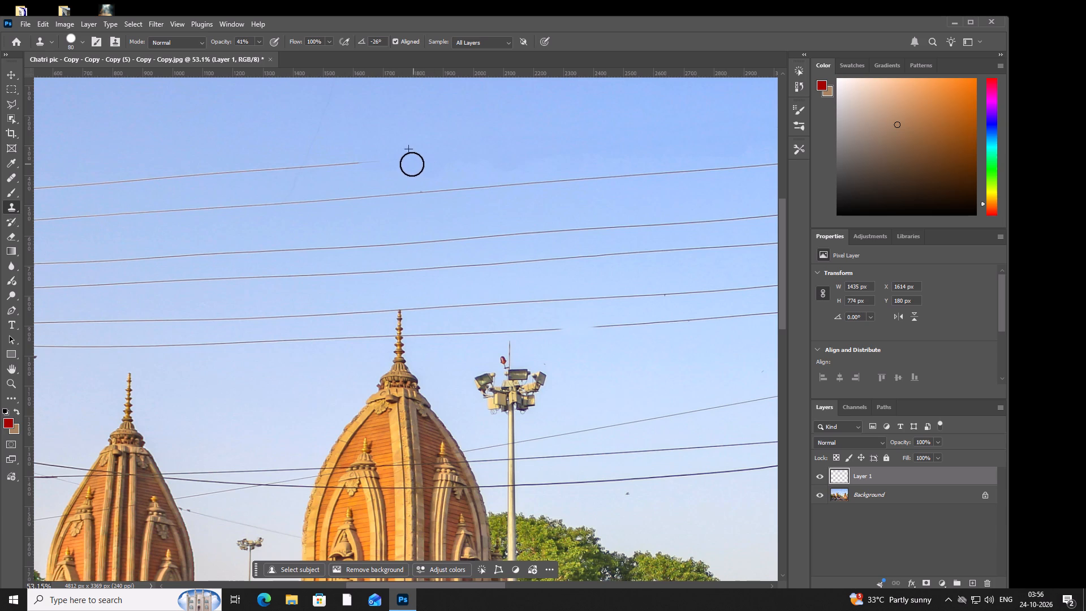
# Extend the cloned sky along the topmost wire from above the central spire to about the 1500 px ruler mark.
pyautogui.moveTo(412, 164); pyautogui.dragTo(411, 163)
pyautogui.doubleClick(409, 161)
pyautogui.moveTo(403, 159); pyautogui.dragTo(393, 159)
pyautogui.click(390, 158)
pyautogui.click(383, 156)
pyautogui.doubleClick(377, 159)
pyautogui.tripleClick(364, 162)
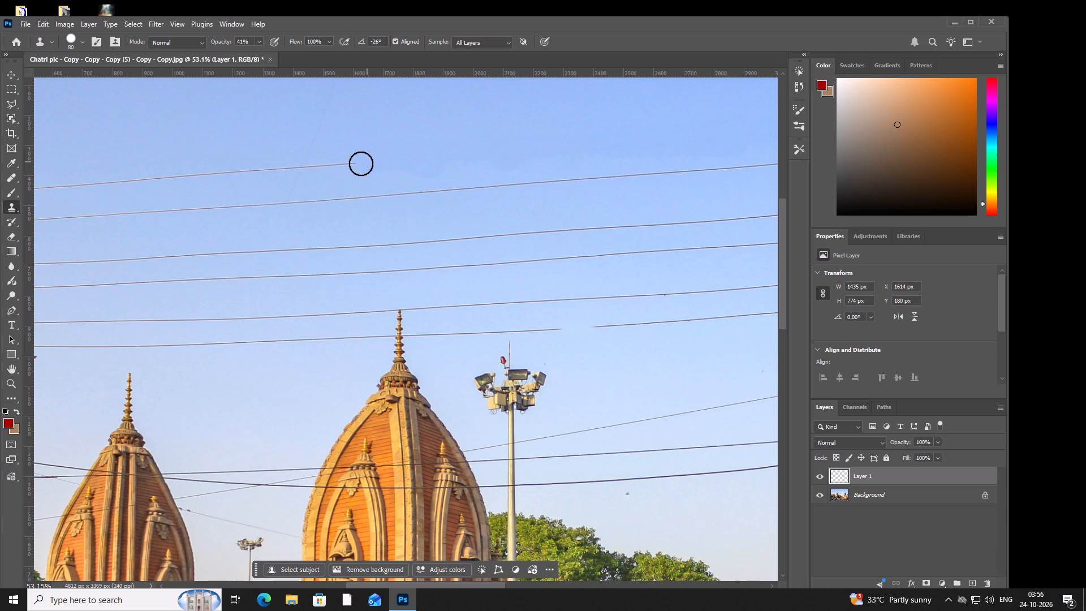
pyautogui.click(361, 163)
pyautogui.tripleClick(364, 162)
pyautogui.doubleClick(361, 160)
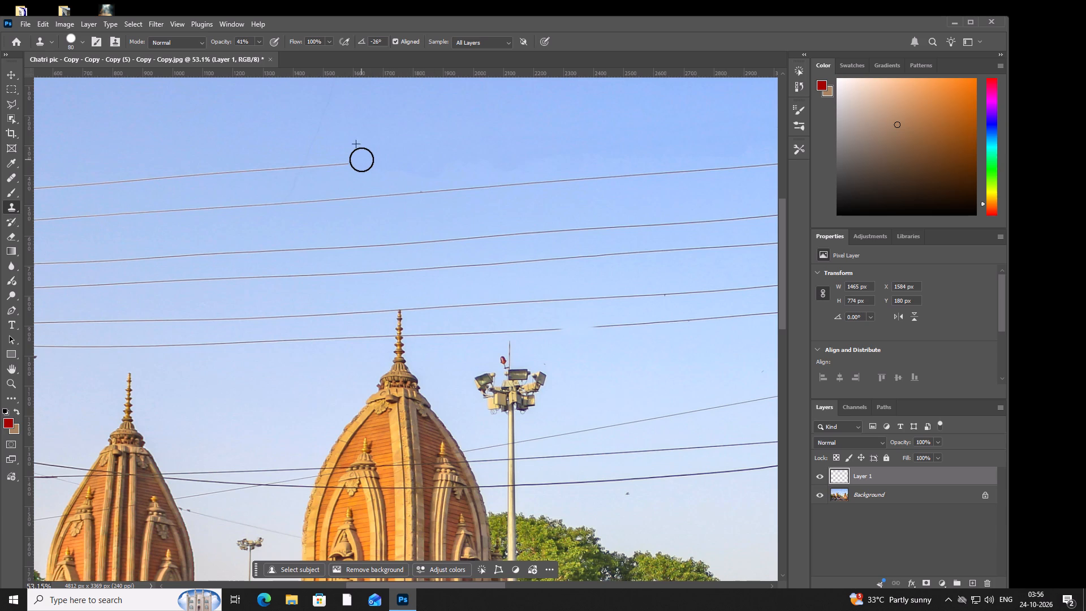
pyautogui.moveTo(359, 161); pyautogui.dragTo(354, 164)
pyautogui.tripleClick(353, 164)
pyautogui.click(351, 164)
pyautogui.tripleClick(342, 162)
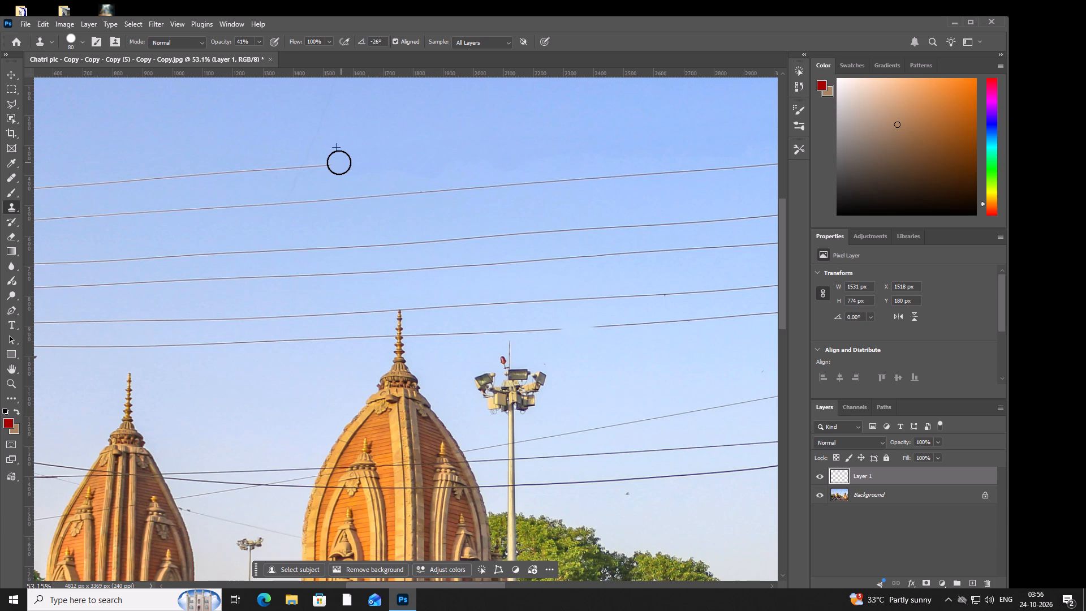
# Clone out the topmost wire to about the 1390 px ruler mark and blend the sky just cleared.
pyautogui.click(340, 162)
pyautogui.tripleClick(333, 160)
pyautogui.moveTo(330, 162); pyautogui.dragTo(317, 167)
pyautogui.click(315, 167)
pyautogui.click(310, 167)
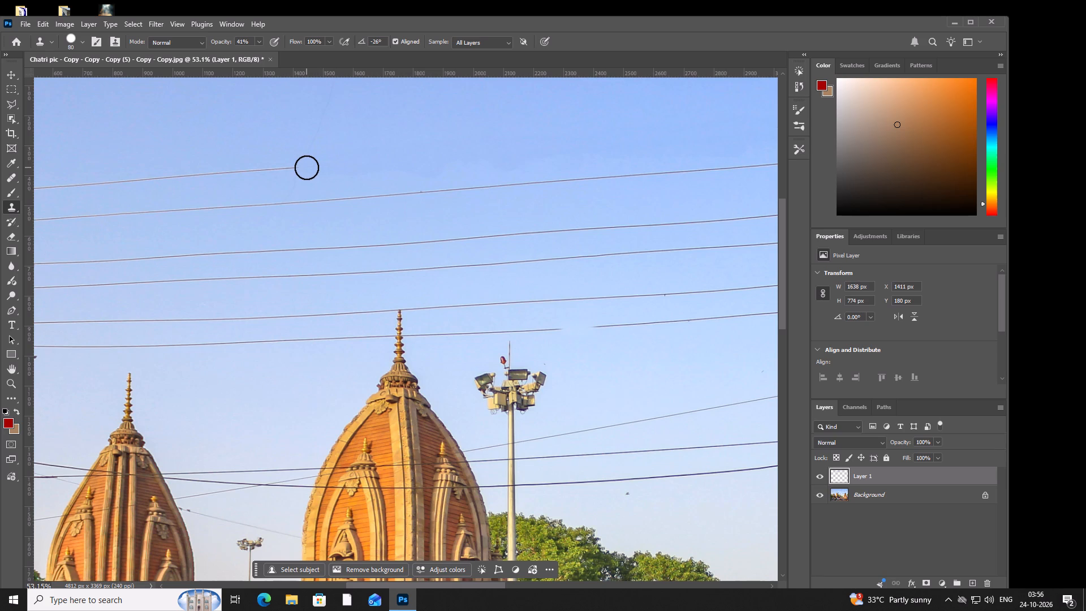
pyautogui.doubleClick(307, 167)
pyautogui.click(305, 166)
pyautogui.click(310, 166)
pyautogui.moveTo(311, 166); pyautogui.dragTo(316, 166)
pyautogui.click(320, 165)
pyautogui.moveTo(320, 165); pyautogui.dragTo(332, 165)
# Continue cloning sky over the topmost wire between the two temple spires, to about the 1160 px ruler mark.
pyautogui.moveTo(337, 165); pyautogui.dragTo(327, 163)
pyautogui.doubleClick(296, 165)
pyautogui.moveTo(294, 166); pyautogui.dragTo(282, 165)
pyautogui.doubleClick(282, 165)
pyautogui.moveTo(281, 165); pyautogui.dragTo(274, 169)
pyautogui.doubleClick(274, 169)
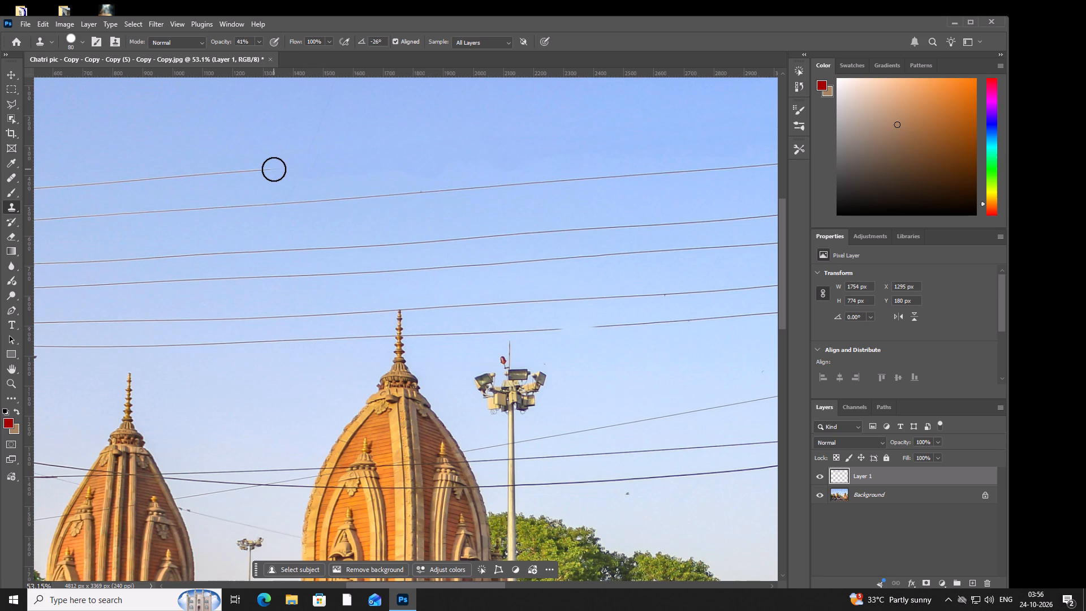
pyautogui.doubleClick(274, 169)
pyautogui.moveTo(269, 169); pyautogui.dragTo(248, 177)
pyautogui.click(246, 175)
pyautogui.doubleClick(242, 178)
pyautogui.moveTo(241, 174); pyautogui.dragTo(248, 172)
pyautogui.doubleClick(248, 172)
pyautogui.click(258, 169)
pyautogui.moveTo(258, 169); pyautogui.dragTo(244, 169)
pyautogui.doubleClick(242, 169)
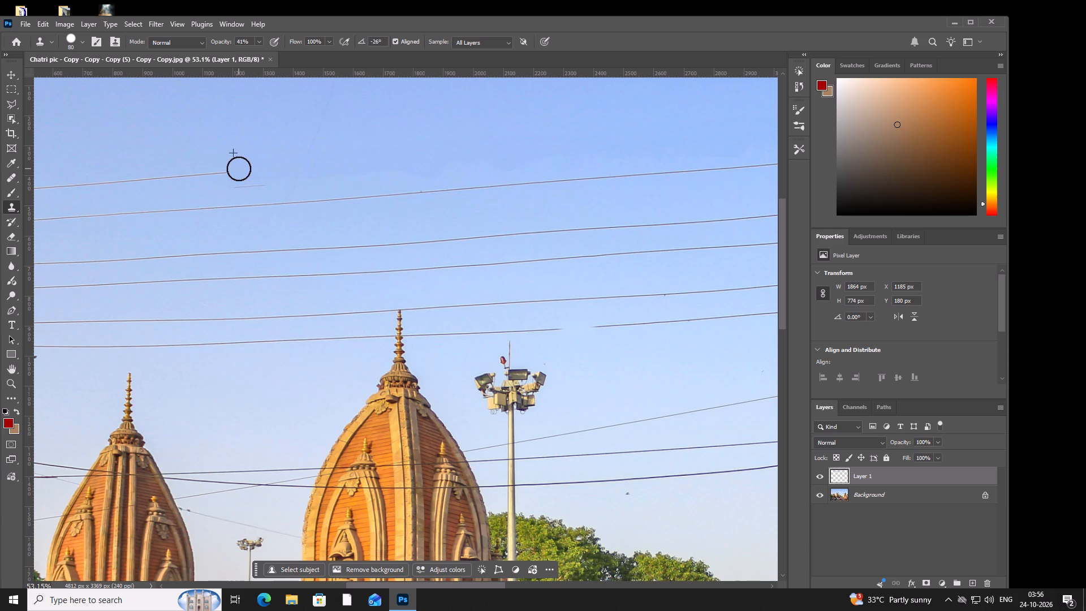
# Clone out the topmost wire from the 1160 px to about the 1060 px ruler mark.
pyautogui.click(238, 169)
pyautogui.click(235, 169)
pyautogui.click(227, 169)
pyautogui.tripleClick(218, 167)
pyautogui.click(216, 168)
pyautogui.tripleClick(216, 171)
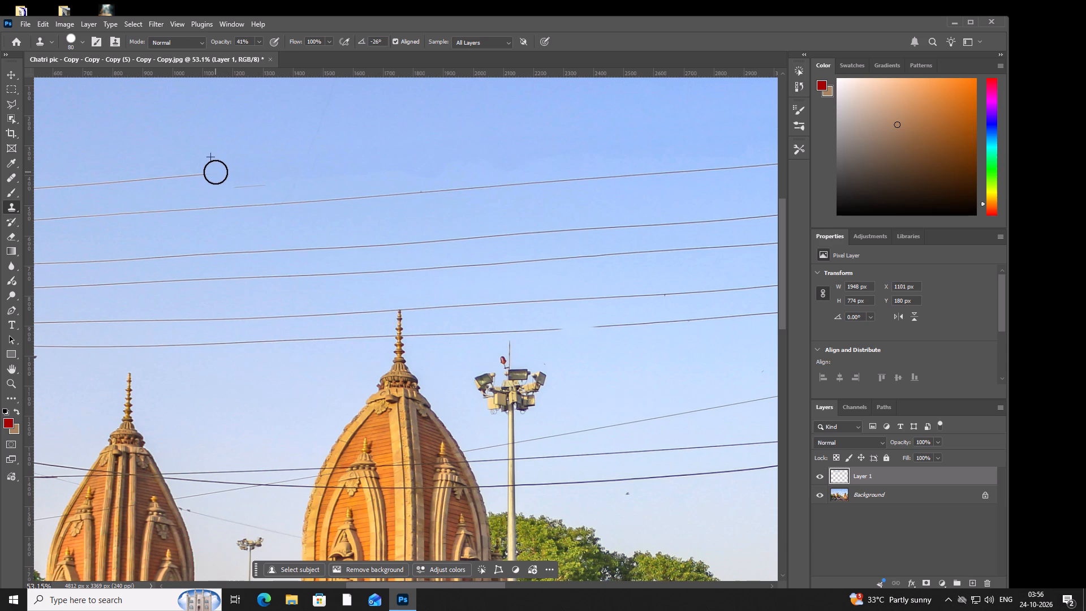
pyautogui.tripleClick(214, 173)
pyautogui.click(210, 170)
pyautogui.moveTo(208, 169); pyautogui.dragTo(202, 171)
pyautogui.click(201, 170)
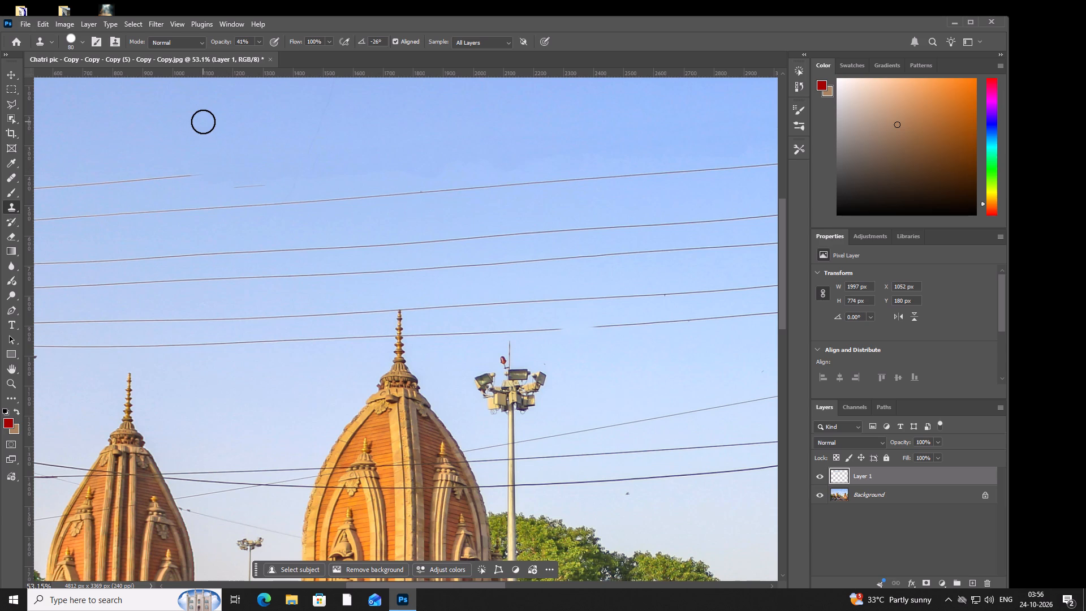
# Sample clear sky above the topmost wire and clone it along the wire to about the 900 px ruler mark.
pyautogui.keyDown('alt'); pyautogui.click(207, 119); pyautogui.keyUp('alt')
pyautogui.doubleClick(185, 171)
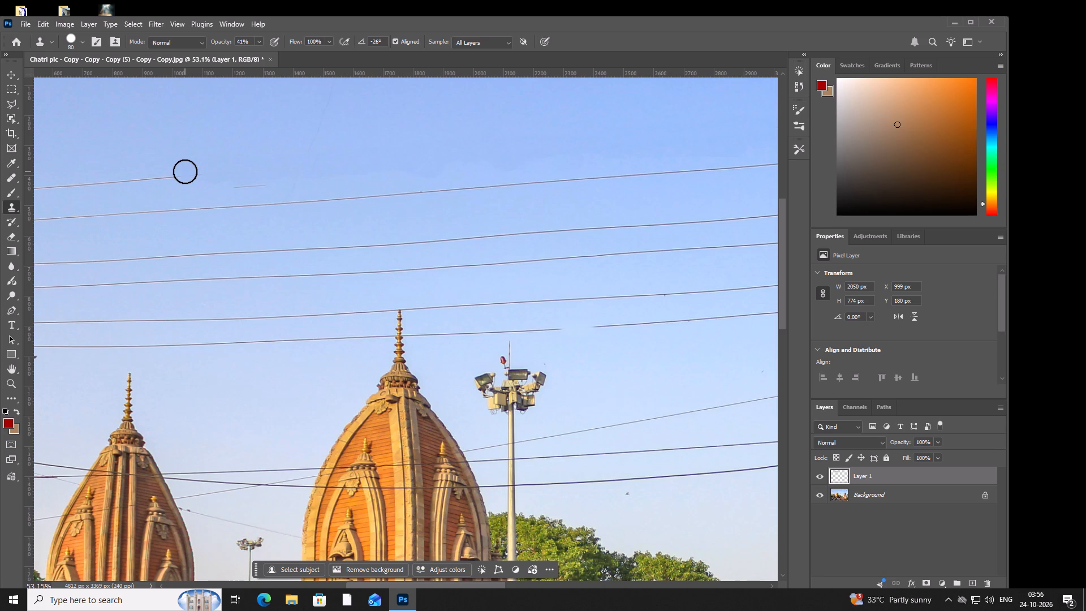
pyautogui.click(189, 171)
pyautogui.tripleClick(194, 170)
pyautogui.click(192, 170)
pyautogui.doubleClick(188, 170)
pyautogui.doubleClick(181, 171)
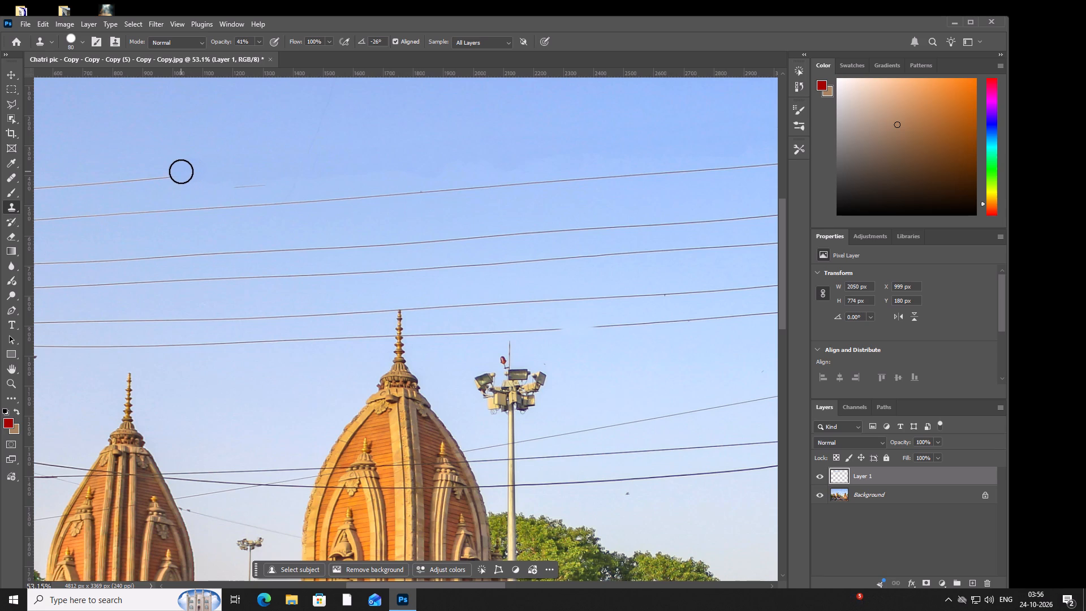
pyautogui.click(173, 174)
pyautogui.moveTo(171, 175); pyautogui.dragTo(165, 175)
pyautogui.tripleClick(163, 173)
pyautogui.moveTo(169, 172); pyautogui.dragTo(196, 172)
pyautogui.click(200, 172)
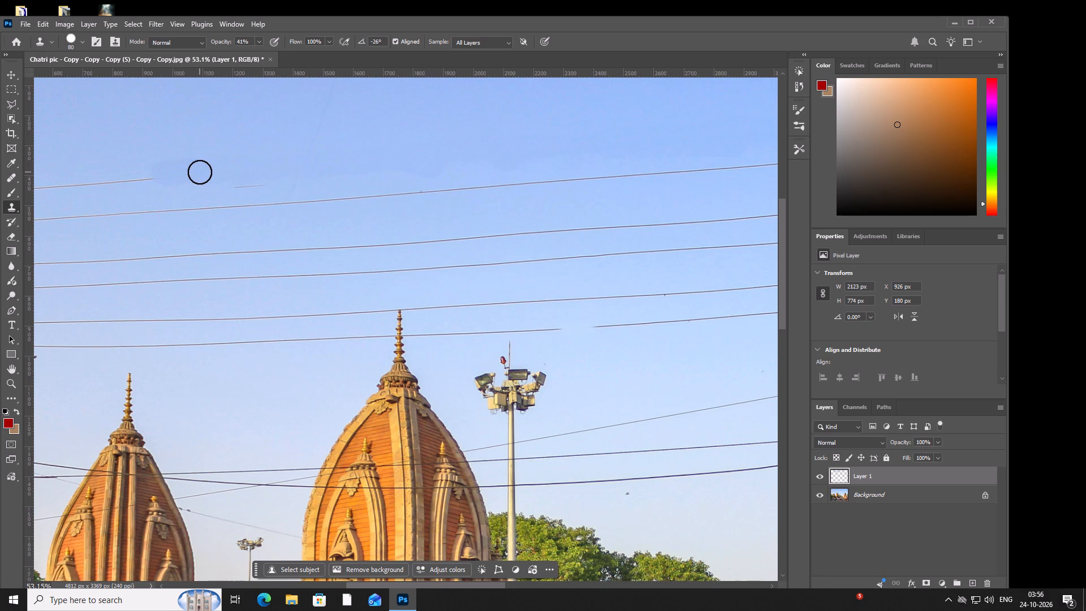
pyautogui.click(207, 172)
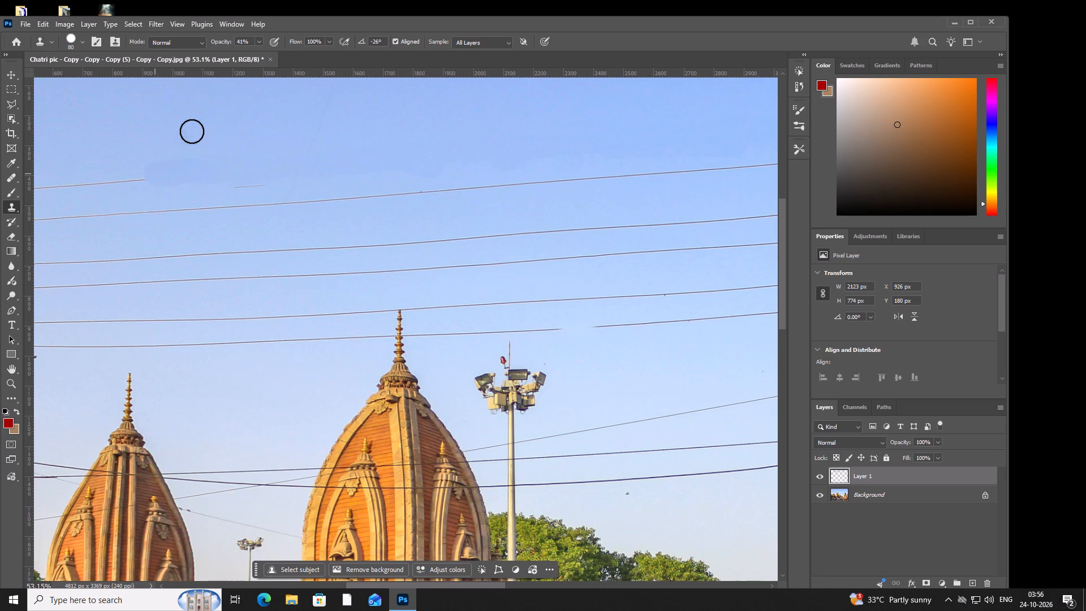
# Clone out the topmost wire above the smaller temple's spire, to about the 710 px ruler mark.
pyautogui.click(143, 180)
pyautogui.doubleClick(150, 177)
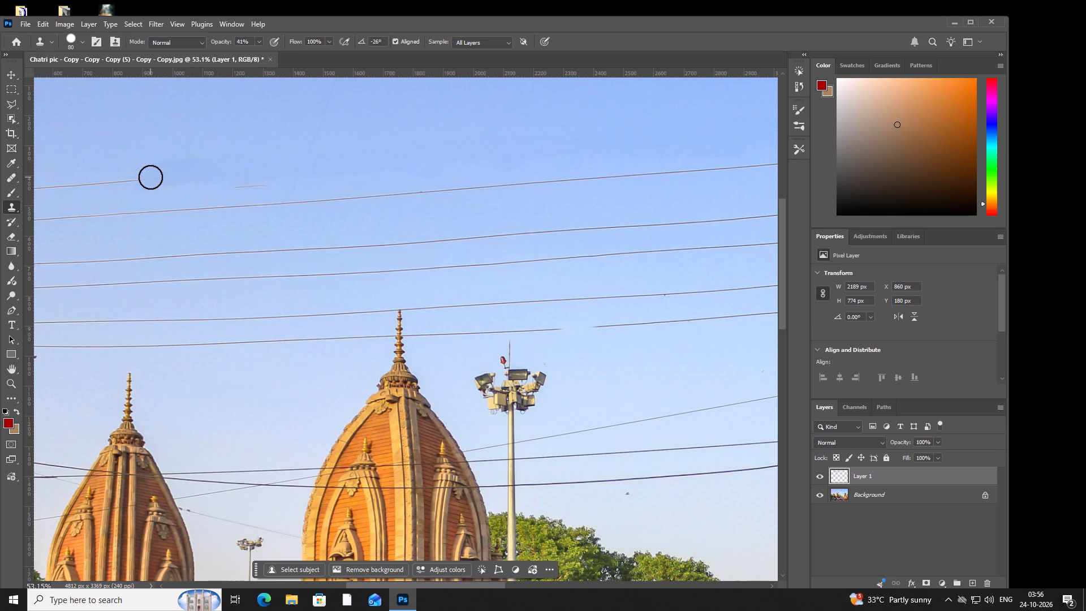
pyautogui.click(143, 177)
pyautogui.tripleClick(143, 177)
pyautogui.moveTo(154, 175); pyautogui.dragTo(147, 174)
pyautogui.doubleClick(133, 174)
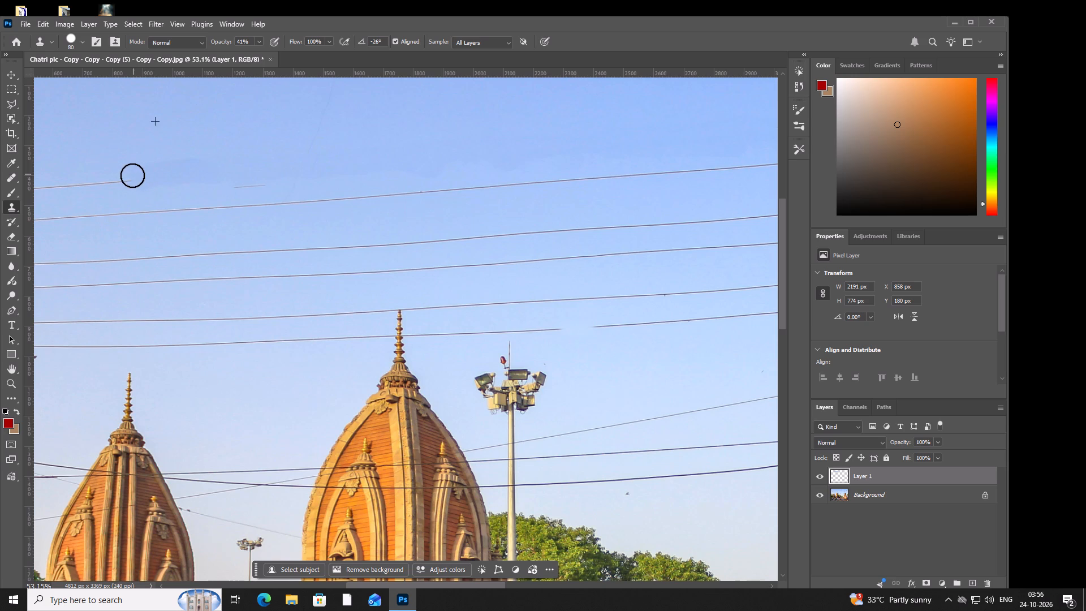
pyautogui.moveTo(131, 176); pyautogui.dragTo(124, 178)
pyautogui.tripleClick(120, 179)
pyautogui.doubleClick(111, 179)
pyautogui.doubleClick(107, 179)
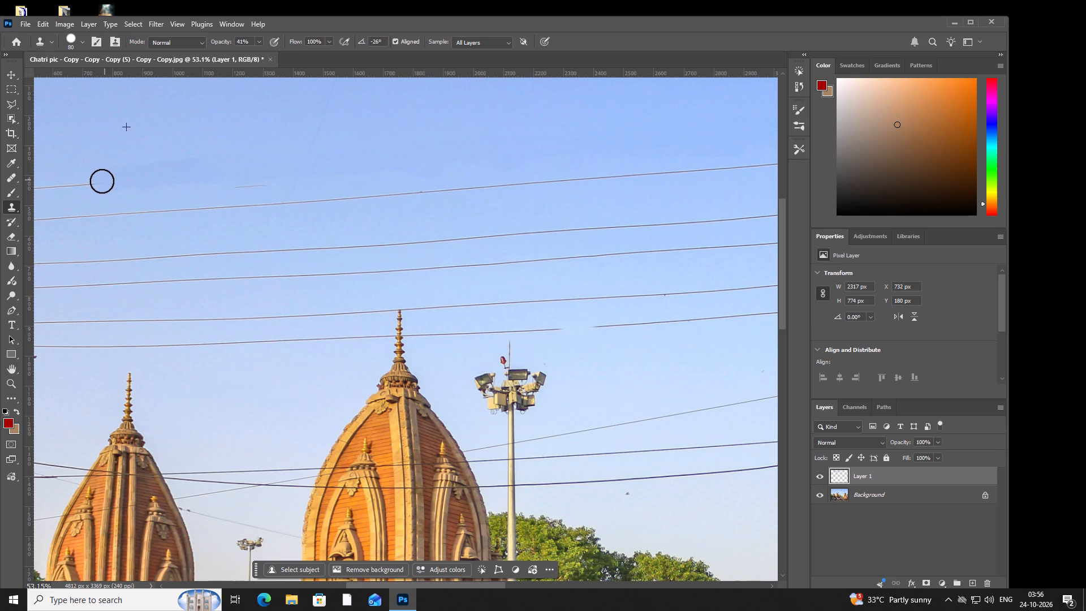
# Clone out the remaining stretch of the topmost wire, from the 710 px to about the 520 px ruler mark.
pyautogui.doubleClick(99, 183)
pyautogui.click(96, 183)
pyautogui.click(88, 183)
pyautogui.click(83, 184)
pyautogui.click(79, 185)
pyautogui.click(75, 186)
pyautogui.click(72, 186)
pyautogui.doubleClick(68, 186)
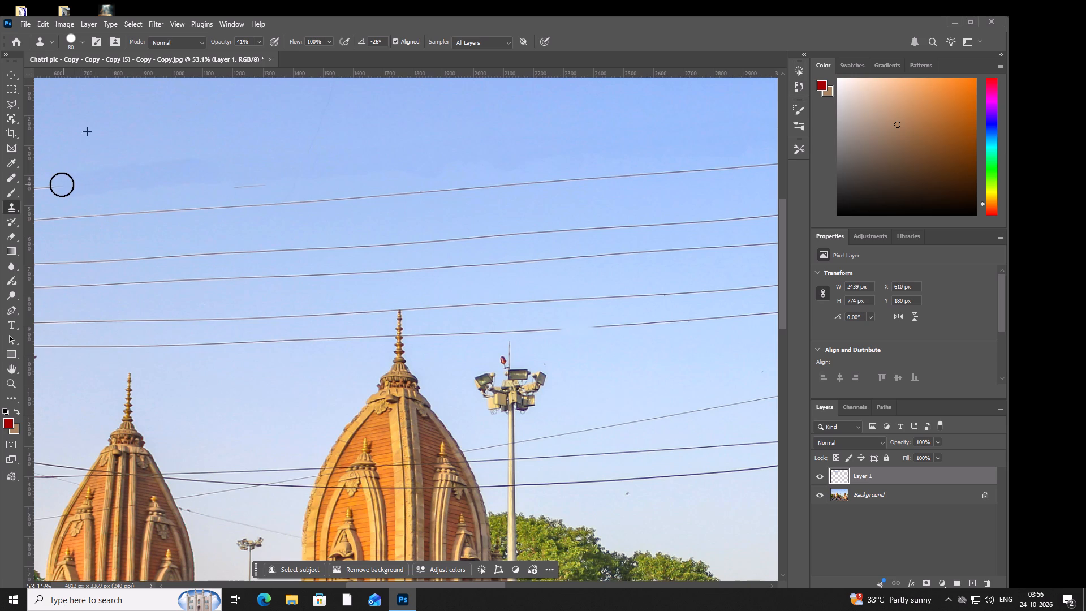
pyautogui.click(58, 184)
pyautogui.tripleClick(49, 186)
pyautogui.click(44, 187)
pyautogui.doubleClick(40, 187)
pyautogui.doubleClick(39, 187)
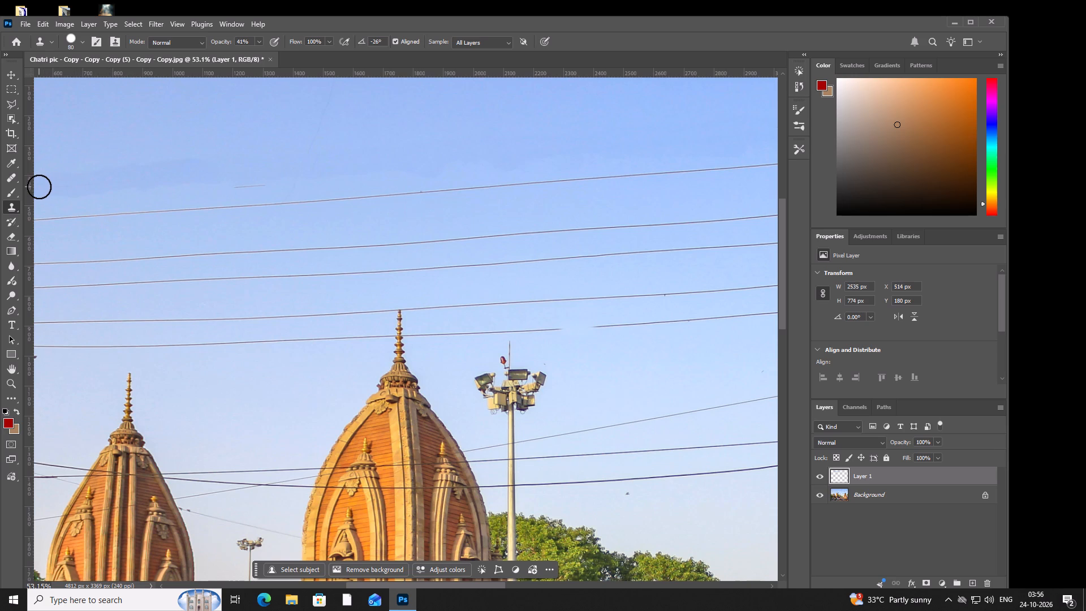
pyautogui.doubleClick(48, 185)
# Resample the upper sky and blend the upper edge of the cloned band, from about the 1150 px to the 580 px ruler mark.
pyautogui.keyDown('alt'); pyautogui.click(154, 150); pyautogui.keyUp('alt')
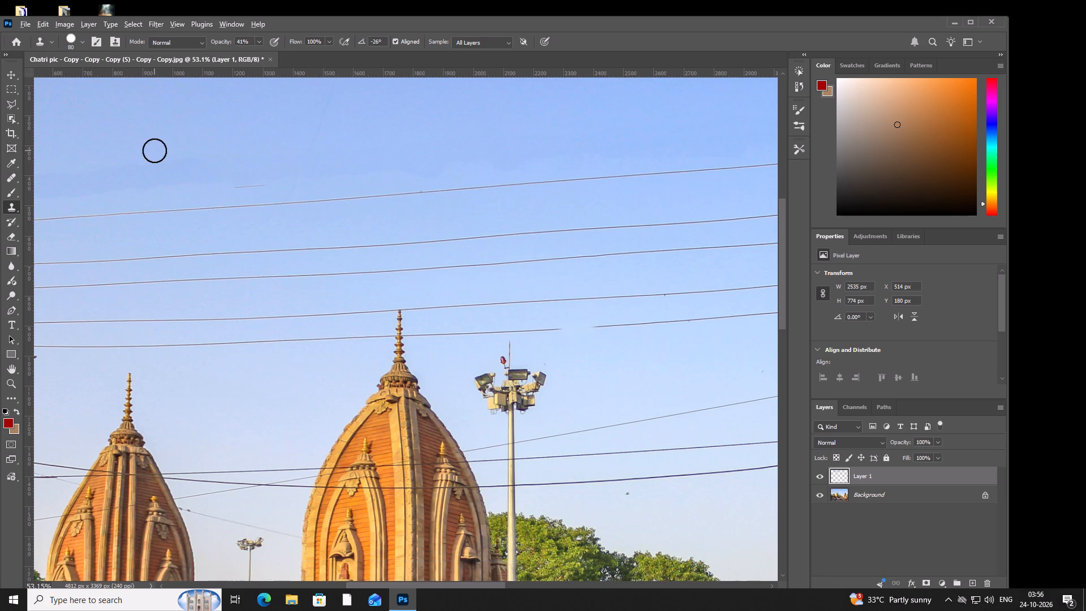
pyautogui.click(143, 165)
pyautogui.click(222, 165)
pyautogui.click(178, 161)
pyautogui.click(166, 163)
pyautogui.moveTo(166, 163); pyautogui.dragTo(192, 157)
pyautogui.moveTo(192, 156); pyautogui.dragTo(180, 154)
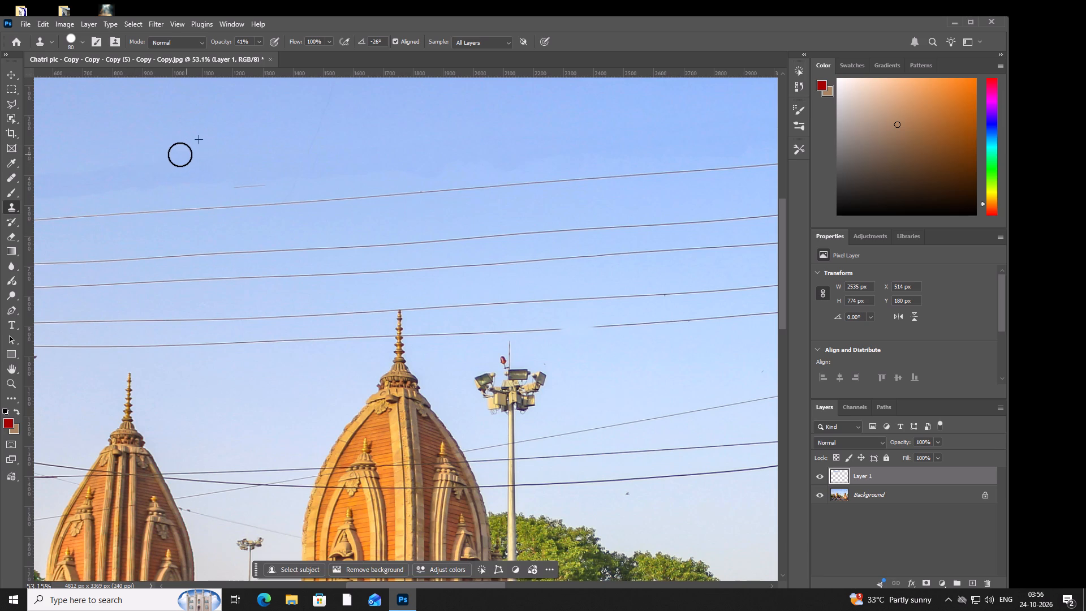
pyautogui.moveTo(180, 154); pyautogui.dragTo(182, 154)
pyautogui.moveTo(170, 156); pyautogui.dragTo(163, 159)
pyautogui.click(153, 160)
pyautogui.click(143, 163)
pyautogui.click(137, 165)
pyautogui.click(128, 163)
pyautogui.moveTo(111, 165); pyautogui.dragTo(98, 167)
pyautogui.click(89, 169)
pyautogui.click(83, 171)
pyautogui.click(77, 171)
pyautogui.moveTo(71, 172); pyautogui.dragTo(68, 172)
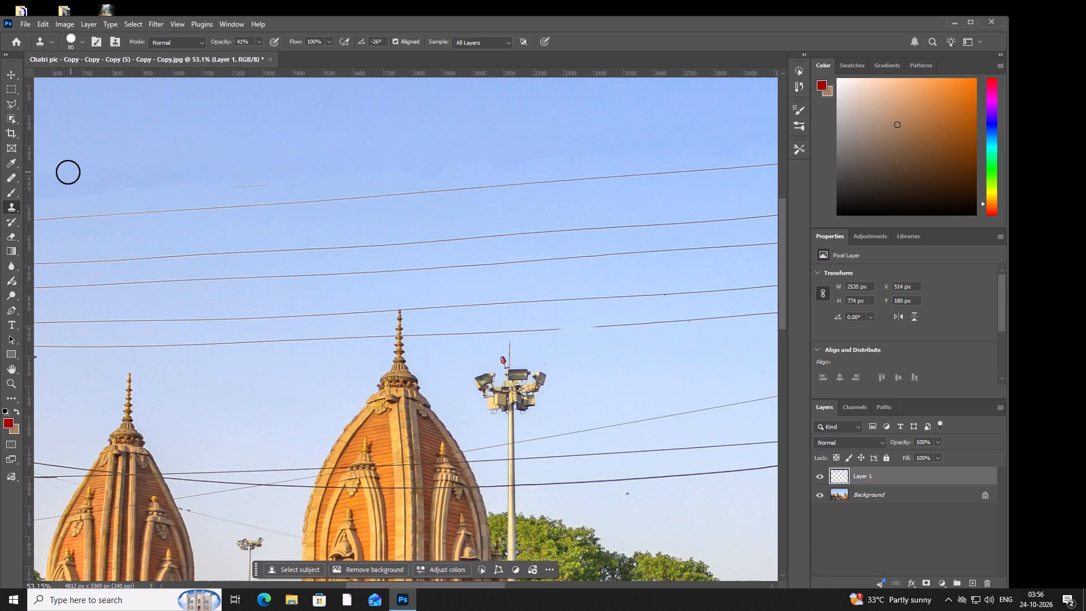
pyautogui.moveTo(68, 172); pyautogui.dragTo(65, 172)
pyautogui.click(58, 170)
pyautogui.click(53, 172)
# Even out the patchy cloned sky just above the second wire, between about the 550 px and 780 px ruler marks.
pyautogui.click(44, 177)
pyautogui.doubleClick(42, 180)
pyautogui.click(46, 188)
pyautogui.click(50, 191)
pyautogui.click(56, 191)
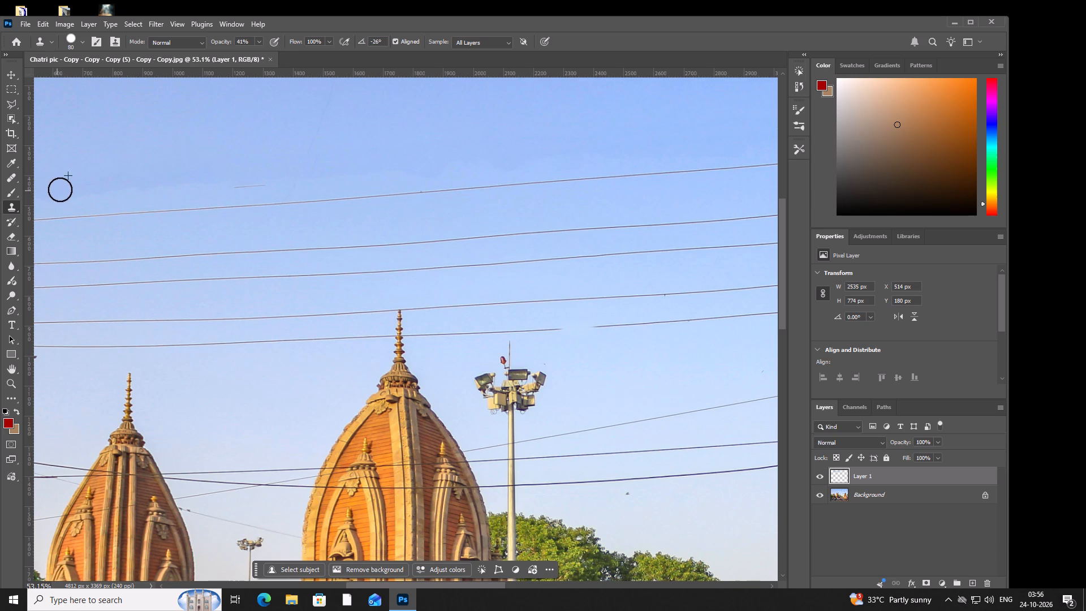
pyautogui.tripleClick(60, 190)
pyautogui.moveTo(63, 188); pyautogui.dragTo(74, 190)
pyautogui.doubleClick(75, 190)
pyautogui.click(82, 190)
pyautogui.moveTo(80, 183); pyautogui.dragTo(64, 177)
pyautogui.click(61, 175)
pyautogui.moveTo(61, 175); pyautogui.dragTo(77, 172)
pyautogui.moveTo(77, 172); pyautogui.dragTo(97, 171)
pyautogui.click(99, 171)
pyautogui.moveTo(96, 178); pyautogui.dragTo(70, 202)
pyautogui.moveTo(71, 192); pyautogui.dragTo(86, 187)
pyautogui.click(87, 187)
pyautogui.moveTo(88, 187); pyautogui.dragTo(99, 188)
pyautogui.moveTo(105, 190); pyautogui.dragTo(107, 190)
pyautogui.moveTo(107, 190); pyautogui.dragTo(112, 190)
# Resample clear sky and clone over the stray wire fragment above the second wire, near the 1200 px ruler mark.
pyautogui.keyDown('alt'); pyautogui.click(115, 154); pyautogui.keyUp('alt')
pyautogui.click(115, 158)
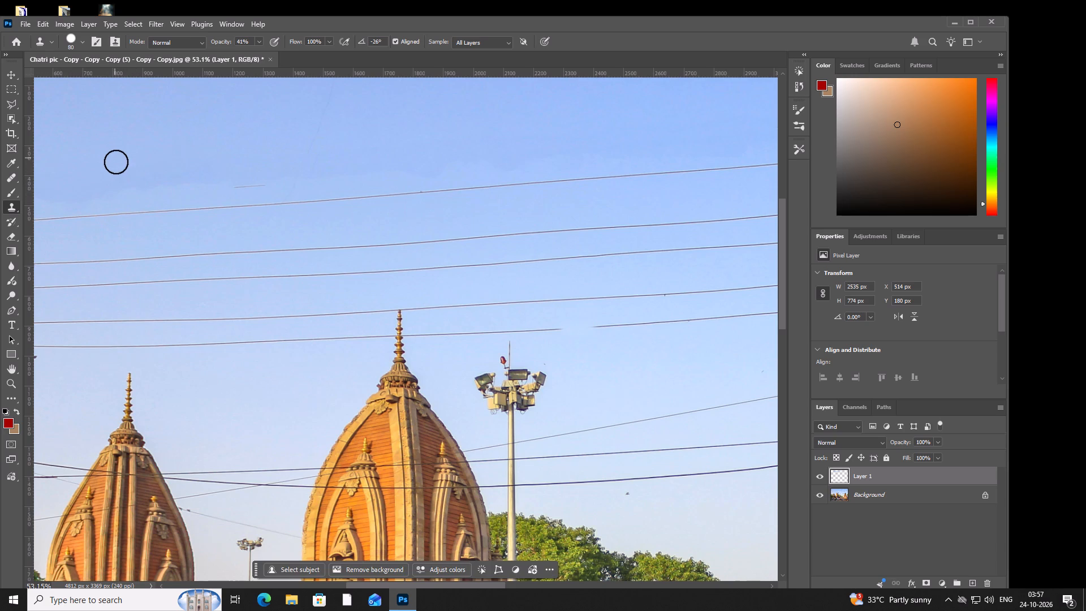
pyautogui.click(117, 162)
pyautogui.click(120, 165)
pyautogui.moveTo(232, 184); pyautogui.dragTo(239, 184)
pyautogui.click(239, 184)
pyautogui.click(242, 178)
pyautogui.click(245, 179)
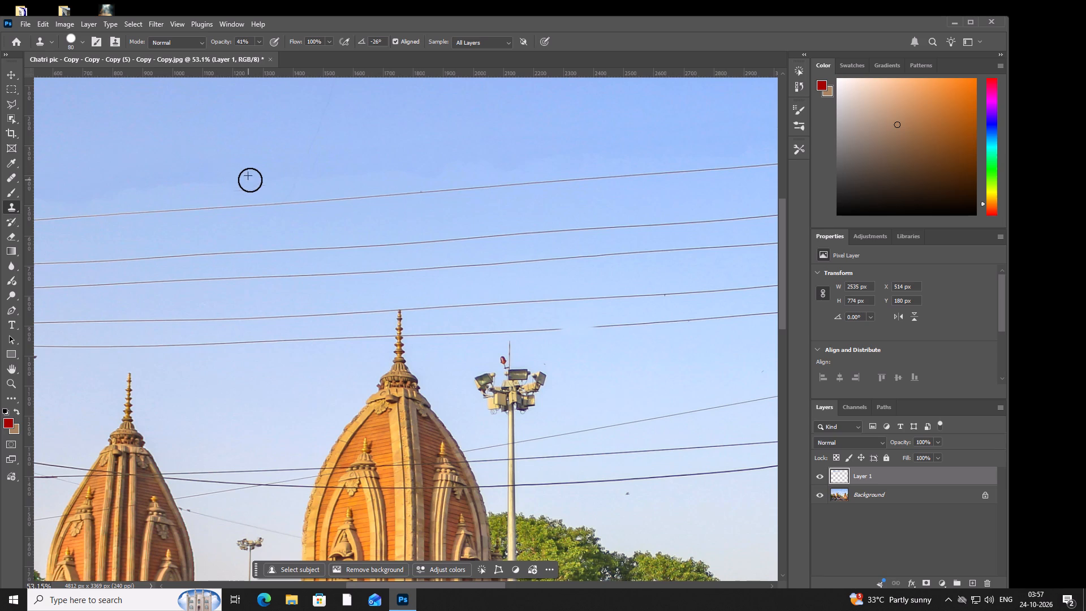
pyautogui.doubleClick(250, 180)
pyautogui.click(249, 182)
pyautogui.click(233, 184)
pyautogui.moveTo(223, 188); pyautogui.dragTo(258, 175)
pyautogui.click(258, 175)
# Sample the sky above the removed fragment and blend the area around it, between about the 1160 px and 1270 px ruler marks.
pyautogui.keyDown('alt'); pyautogui.click(261, 155); pyautogui.keyUp('alt')
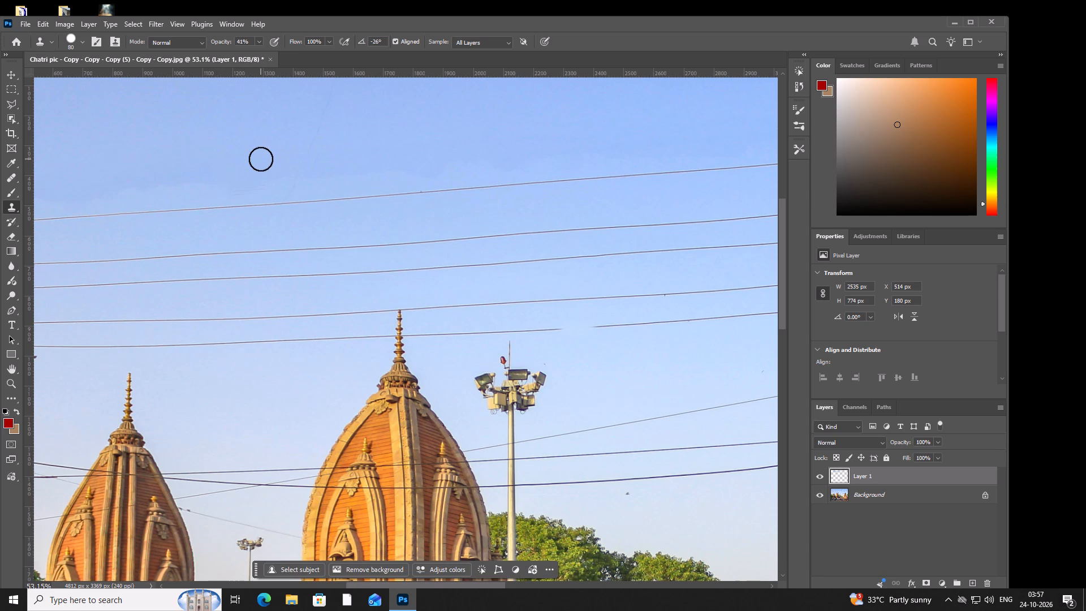
pyautogui.click(257, 182)
pyautogui.click(257, 184)
pyautogui.click(260, 180)
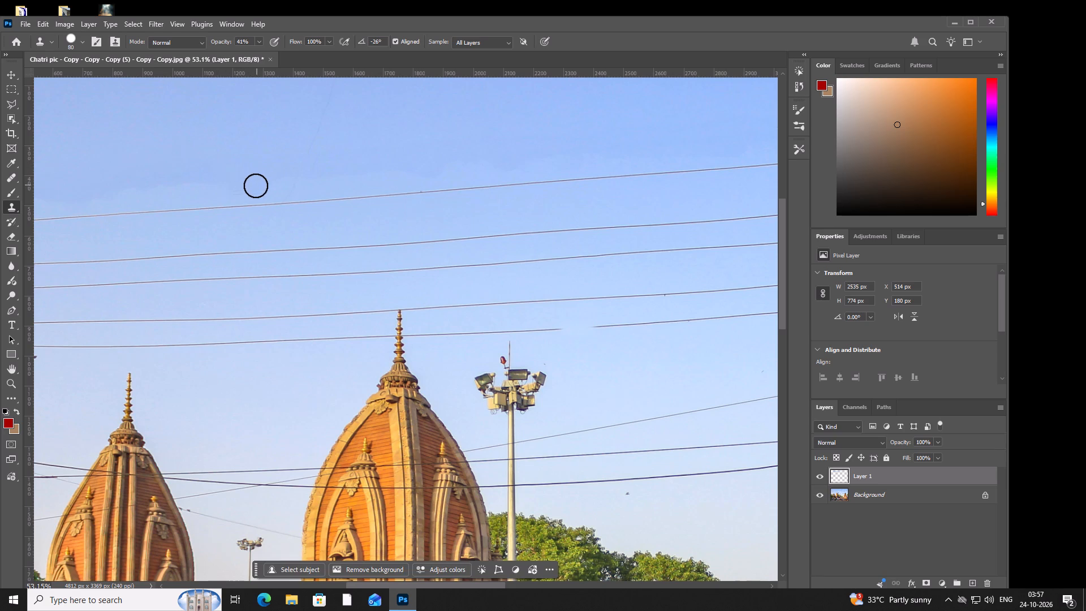
pyautogui.click(256, 186)
pyautogui.click(249, 184)
pyautogui.doubleClick(249, 184)
pyautogui.click(242, 186)
pyautogui.moveTo(242, 186); pyautogui.dragTo(236, 188)
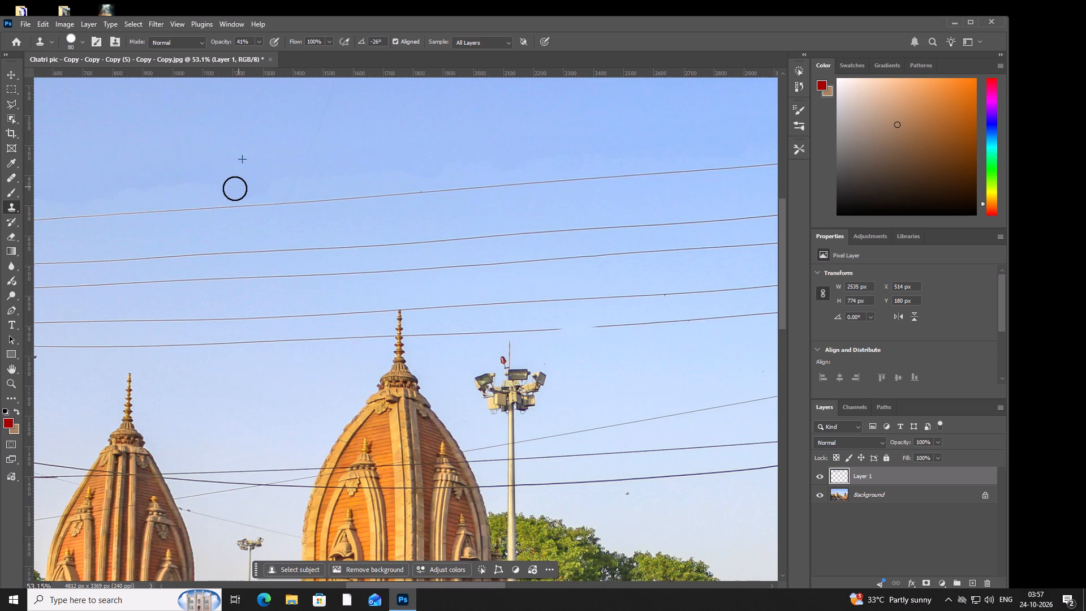
pyautogui.doubleClick(234, 188)
pyautogui.click(228, 191)
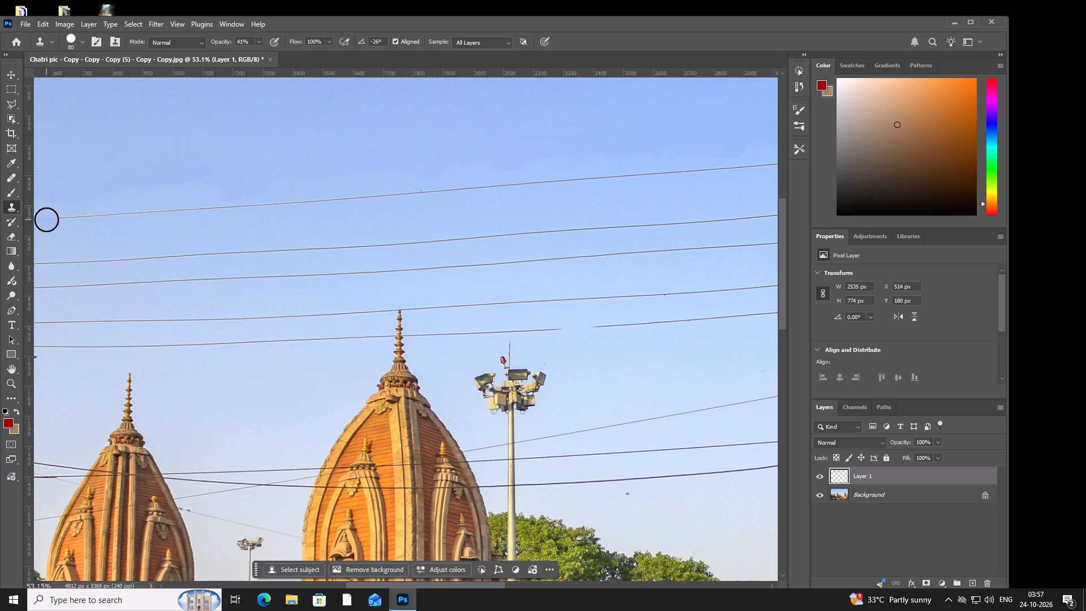
# Clone clear sky over the topmost remaining wire, from about the 580 px to the 700 px ruler mark.
pyautogui.click(46, 220)
pyautogui.click(46, 220)
pyautogui.doubleClick(44, 220)
pyautogui.tripleClick(48, 218)
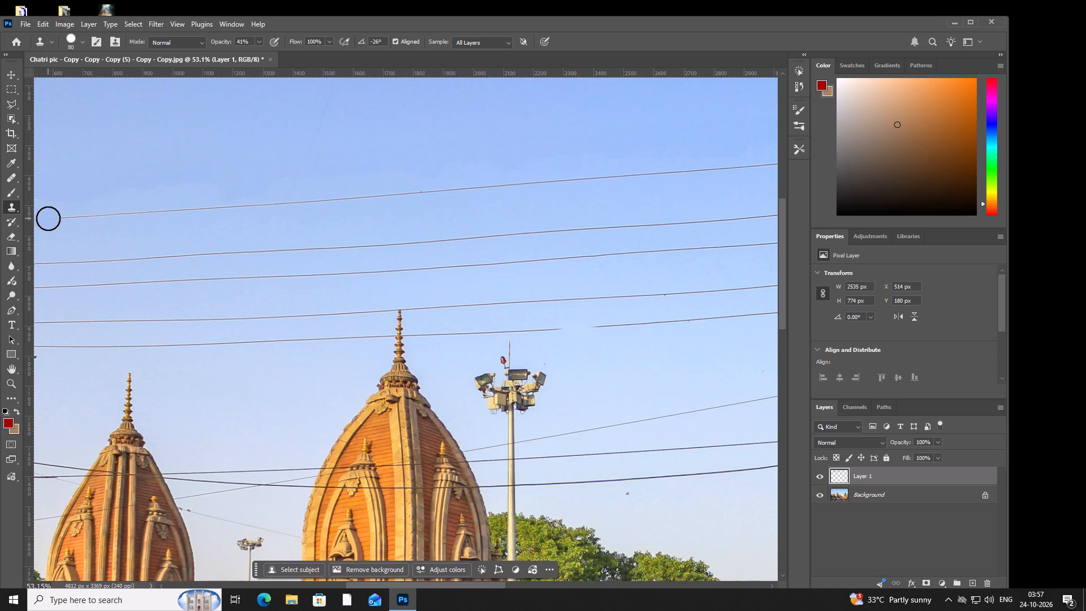
pyautogui.click(50, 218)
pyautogui.moveTo(50, 218); pyautogui.dragTo(56, 217)
pyautogui.click(58, 216)
pyautogui.moveTo(58, 216); pyautogui.dragTo(63, 218)
pyautogui.moveTo(63, 218); pyautogui.dragTo(79, 216)
pyautogui.tripleClick(79, 216)
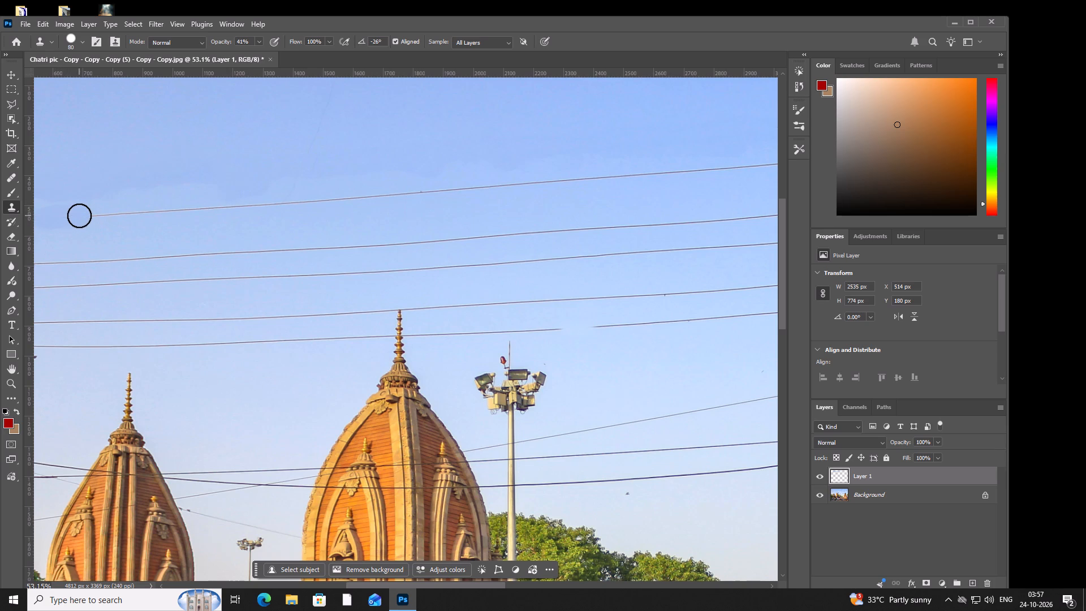
pyautogui.click(79, 216)
pyautogui.moveTo(76, 216); pyautogui.dragTo(70, 216)
pyautogui.click(68, 215)
pyautogui.moveTo(68, 215); pyautogui.dragTo(81, 214)
# Clone sky over the topmost wire from about the 700 px to the 920 px ruler mark.
pyautogui.moveTo(81, 214); pyautogui.dragTo(87, 214)
pyautogui.doubleClick(97, 214)
pyautogui.tripleClick(101, 213)
pyautogui.click(101, 212)
pyautogui.moveTo(122, 216); pyautogui.dragTo(130, 213)
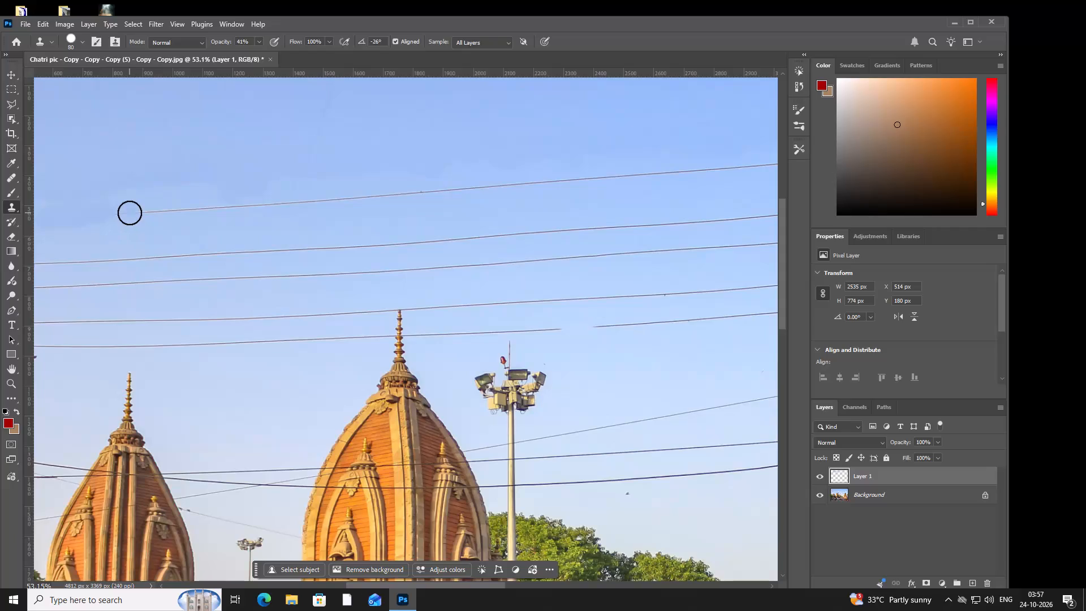
pyautogui.click(130, 213)
pyautogui.moveTo(130, 212); pyautogui.dragTo(124, 211)
pyautogui.click(124, 211)
pyautogui.click(119, 210)
pyautogui.doubleClick(136, 210)
pyautogui.click(146, 207)
pyautogui.moveTo(150, 205); pyautogui.dragTo(143, 205)
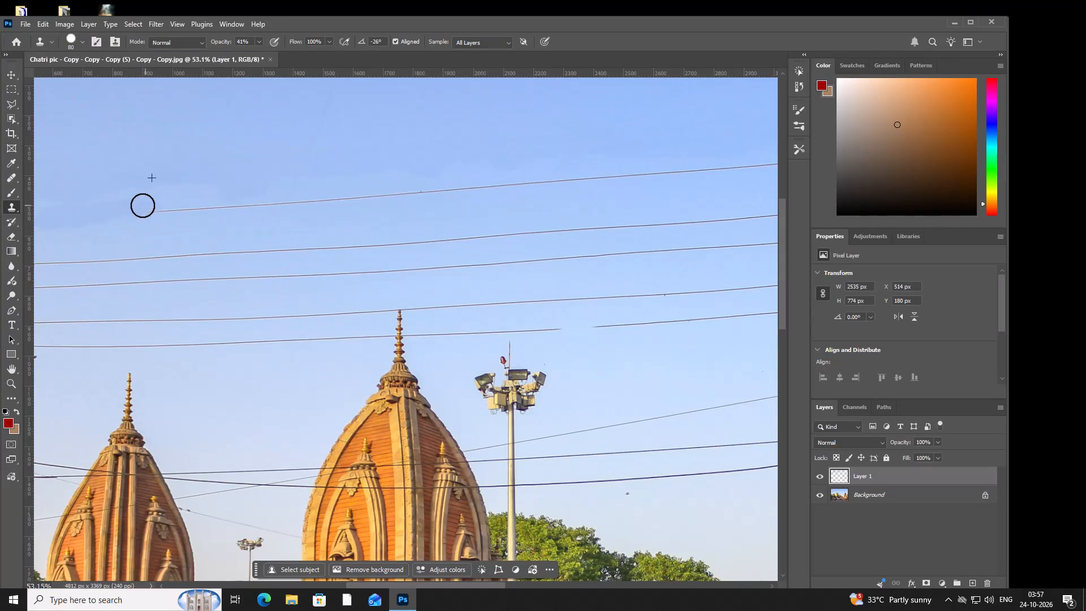
# Clone sky over the topmost wire up to about the 1050 px ruler mark, evening out the area from about 860 px.
pyautogui.moveTo(143, 205); pyautogui.dragTo(141, 205)
pyautogui.click(131, 206)
pyautogui.moveTo(128, 209); pyautogui.dragTo(133, 209)
pyautogui.moveTo(133, 209); pyautogui.dragTo(139, 210)
pyautogui.moveTo(149, 211); pyautogui.dragTo(155, 213)
pyautogui.click(161, 214)
pyautogui.click(170, 212)
pyautogui.moveTo(166, 209); pyautogui.dragTo(161, 208)
pyautogui.click(160, 207)
pyautogui.moveTo(158, 206); pyautogui.dragTo(176, 203)
pyautogui.click(176, 203)
pyautogui.click(180, 205)
pyautogui.doubleClick(184, 209)
pyautogui.click(181, 207)
pyautogui.click(180, 210)
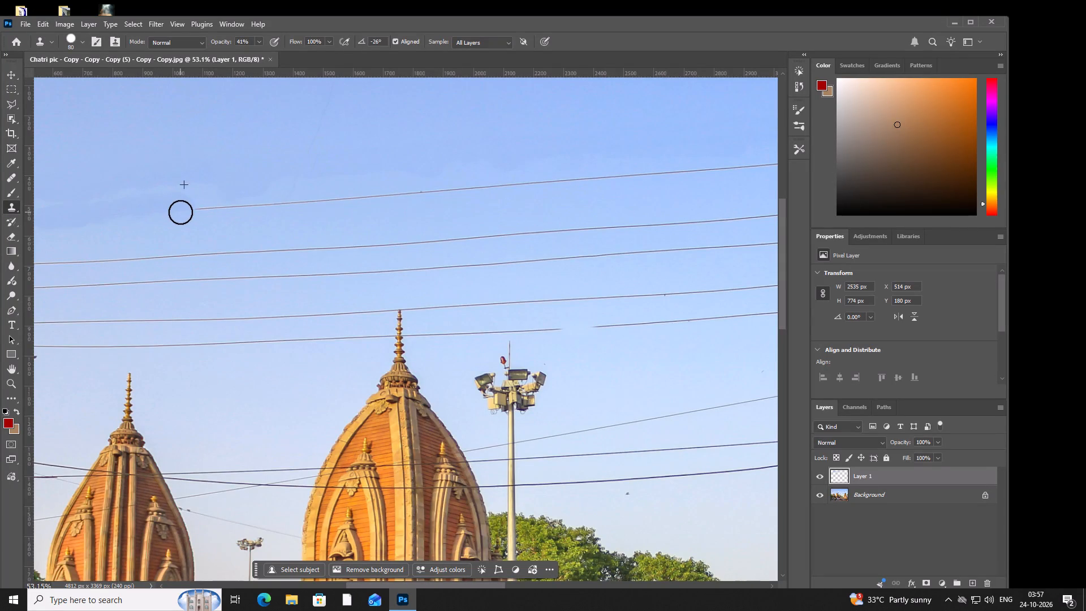
# Clone sky over the topmost wire from about the 1050 px to the 1200 px ruler mark.
pyautogui.moveTo(181, 213); pyautogui.dragTo(187, 209)
pyautogui.tripleClick(191, 209)
pyautogui.click(197, 212)
pyautogui.tripleClick(208, 207)
pyautogui.tripleClick(209, 204)
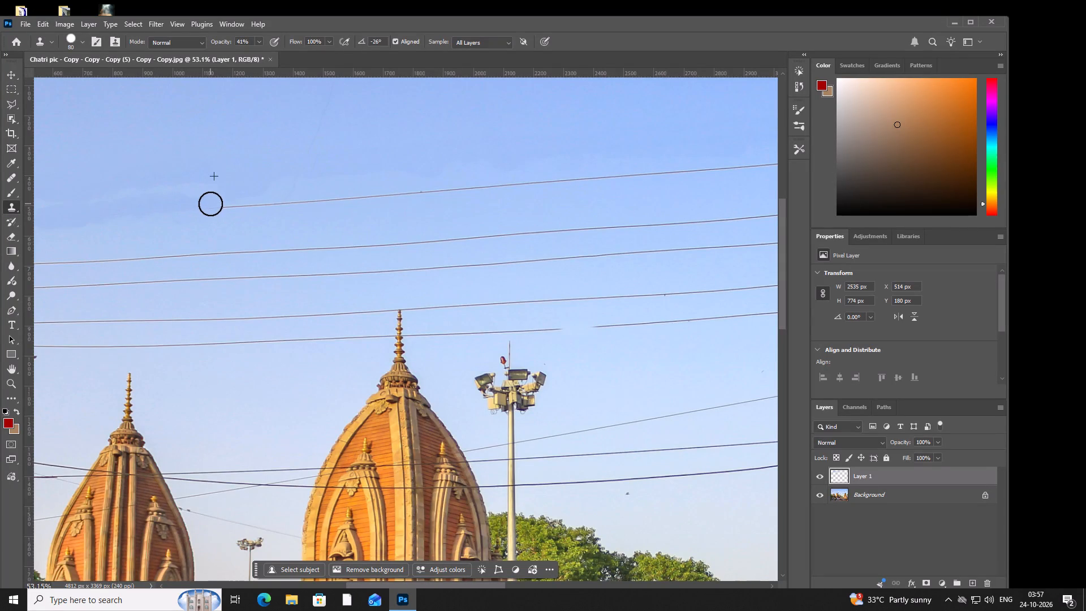
pyautogui.click(210, 204)
pyautogui.click(220, 203)
pyautogui.moveTo(227, 208); pyautogui.dragTo(235, 214)
pyautogui.moveTo(236, 214); pyautogui.dragTo(227, 204)
pyautogui.click(225, 203)
pyautogui.click(224, 211)
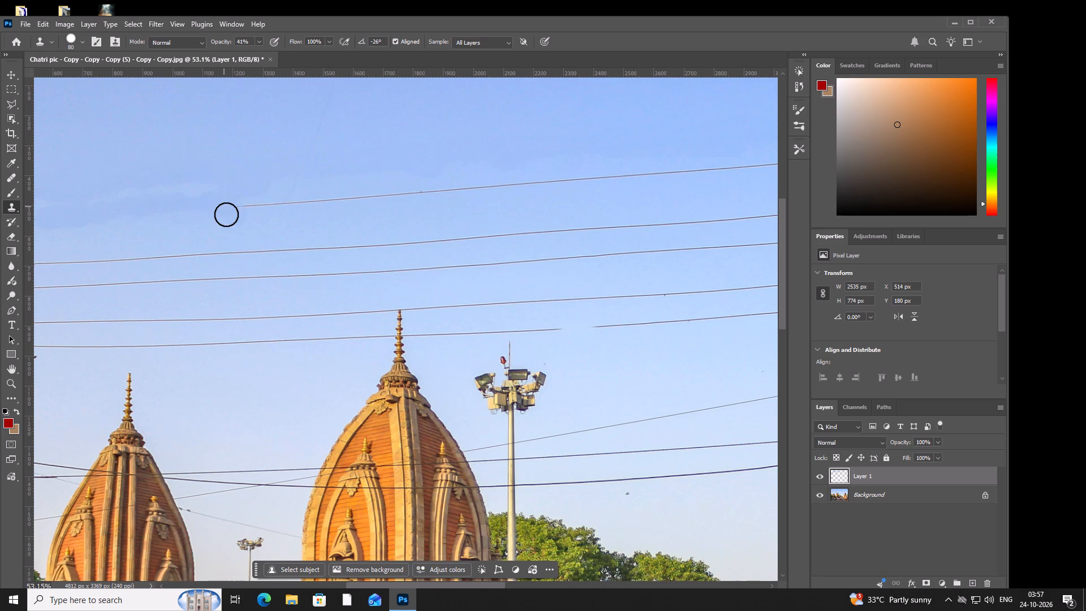
pyautogui.click(226, 214)
pyautogui.click(225, 210)
# Clone sky over the topmost wire from about the 1200 px to the 1340 px ruler mark.
pyautogui.moveTo(232, 206); pyautogui.dragTo(239, 208)
pyautogui.moveTo(237, 208); pyautogui.dragTo(243, 209)
pyautogui.moveTo(243, 209); pyautogui.dragTo(249, 203)
pyautogui.moveTo(249, 203); pyautogui.dragTo(257, 209)
pyautogui.click(256, 209)
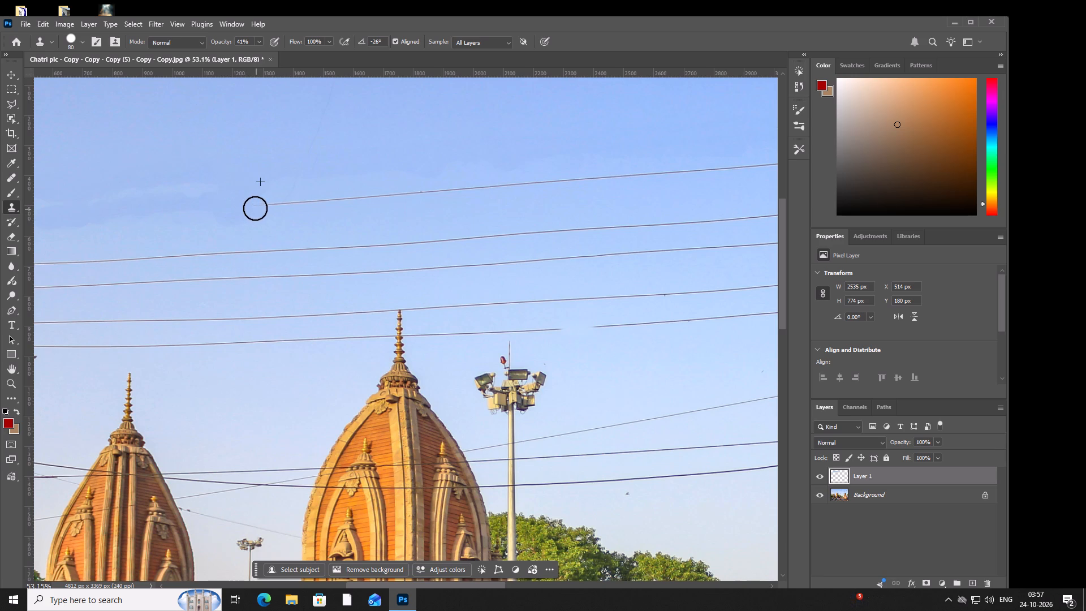
pyautogui.moveTo(255, 208); pyautogui.dragTo(265, 209)
pyautogui.tripleClick(267, 208)
pyautogui.click(268, 208)
pyautogui.moveTo(274, 204); pyautogui.dragTo(267, 204)
pyautogui.click(249, 204)
pyautogui.click(258, 200)
# Clone sky over the topmost wire from about the 1340 px to the 1500 px ruler mark.
pyautogui.moveTo(261, 201); pyautogui.dragTo(281, 206)
pyautogui.click(285, 206)
pyautogui.moveTo(287, 204); pyautogui.dragTo(292, 203)
pyautogui.moveTo(293, 198); pyautogui.dragTo(299, 198)
pyautogui.moveTo(294, 198); pyautogui.dragTo(286, 205)
pyautogui.click(283, 204)
pyautogui.moveTo(282, 204); pyautogui.dragTo(297, 205)
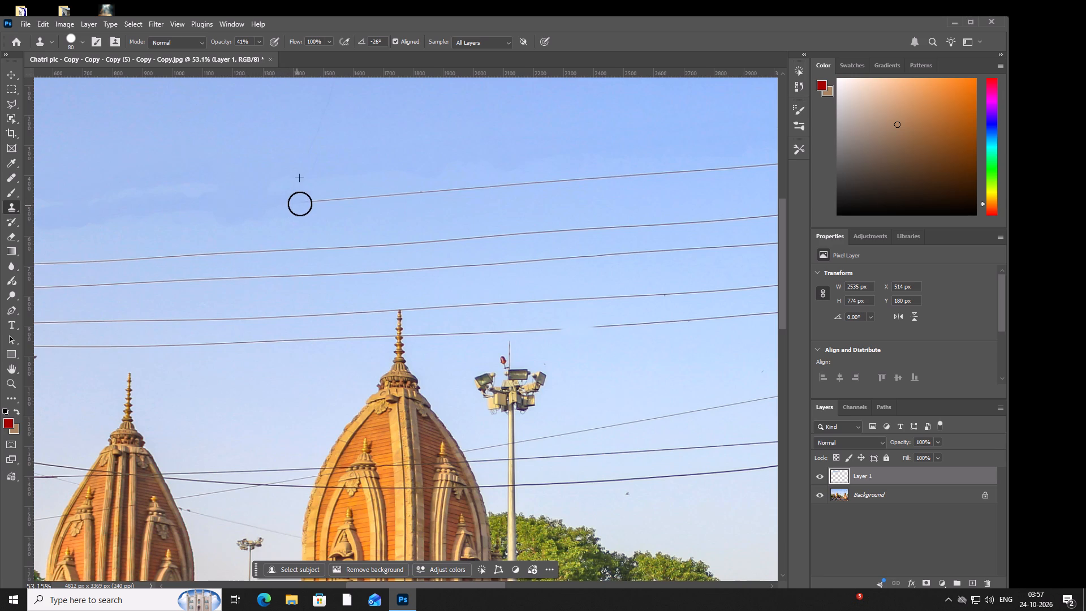
pyautogui.click(300, 203)
pyautogui.moveTo(304, 199); pyautogui.dragTo(309, 199)
pyautogui.click(310, 199)
pyautogui.doubleClick(314, 200)
pyautogui.tripleClick(320, 200)
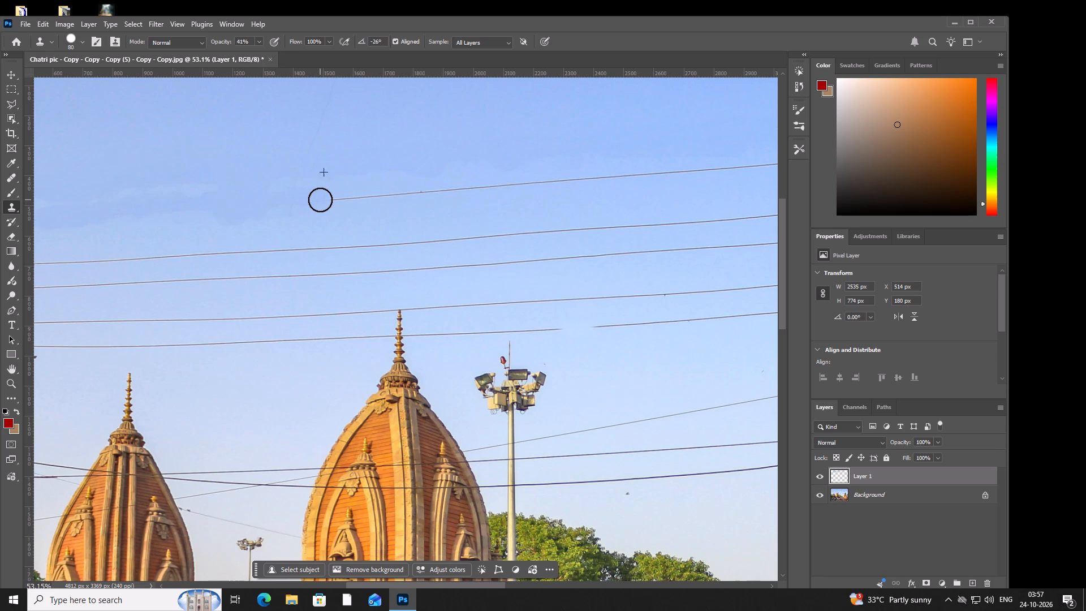
# Clone sky over the topmost wire from about the 1500 px to the 1660 px ruler mark.
pyautogui.click(320, 200)
pyautogui.doubleClick(329, 196)
pyautogui.doubleClick(335, 197)
pyautogui.click(344, 196)
pyautogui.moveTo(347, 195); pyautogui.dragTo(352, 201)
pyautogui.doubleClick(352, 201)
pyautogui.moveTo(352, 201); pyautogui.dragTo(363, 208)
pyautogui.doubleClick(365, 205)
pyautogui.click(369, 200)
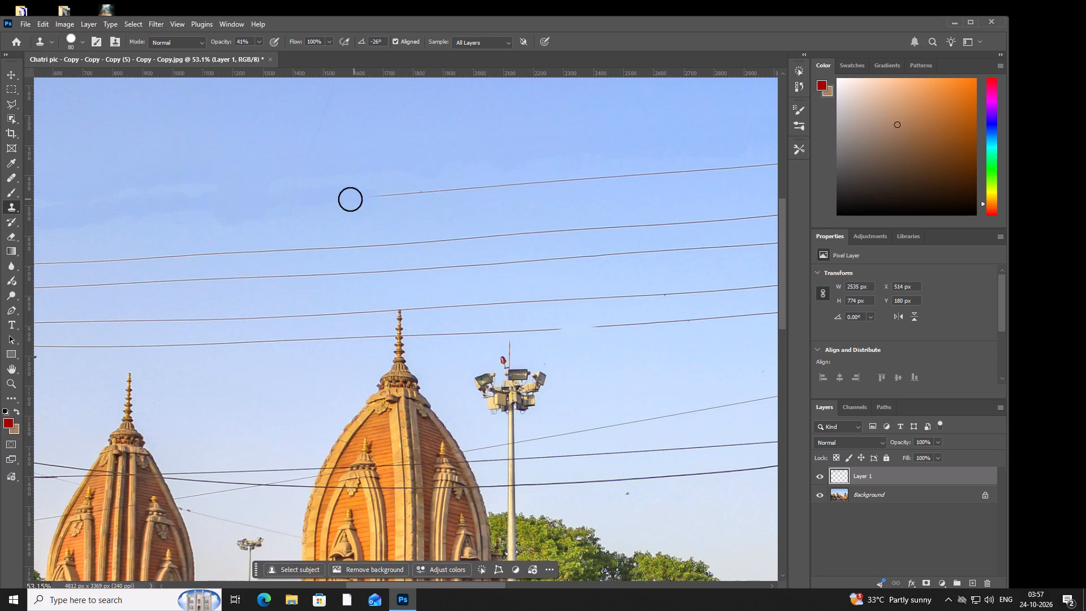
# Clone sky over the topmost wire above the central spire, from about the 1660 px to the 1830 px ruler mark.
pyautogui.click(350, 199)
pyautogui.moveTo(352, 197); pyautogui.dragTo(374, 201)
pyautogui.doubleClick(374, 201)
pyautogui.moveTo(385, 200); pyautogui.dragTo(398, 200)
pyautogui.moveTo(401, 200); pyautogui.dragTo(408, 194)
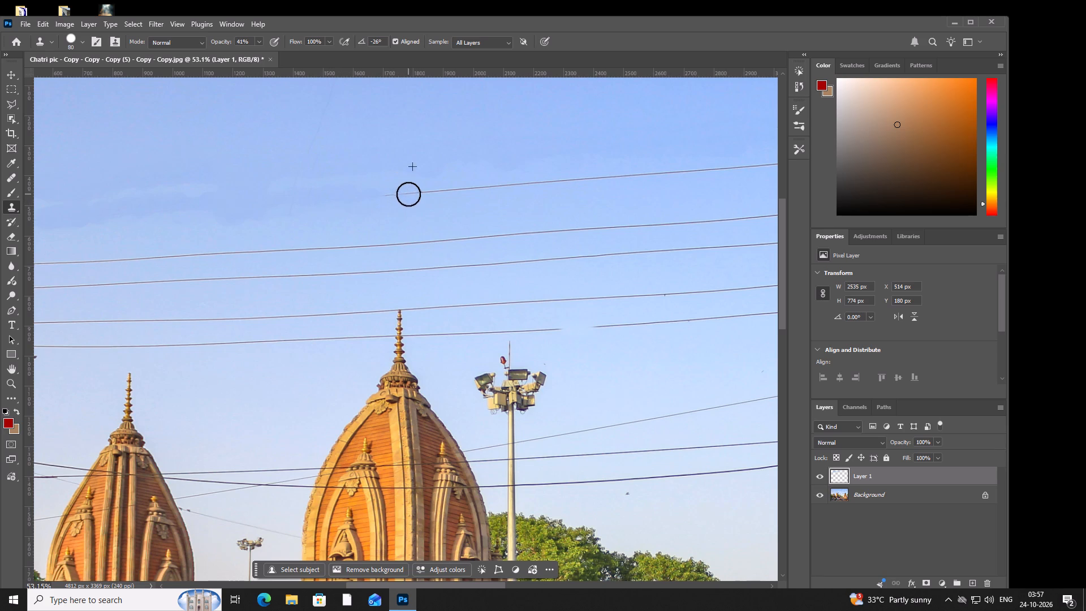
pyautogui.moveTo(408, 193); pyautogui.dragTo(399, 193)
pyautogui.doubleClick(393, 194)
pyautogui.click(390, 195)
pyautogui.click(390, 195)
pyautogui.moveTo(390, 197); pyautogui.dragTo(422, 199)
pyautogui.click(423, 197)
pyautogui.click(403, 192)
pyautogui.moveTo(404, 192); pyautogui.dragTo(409, 190)
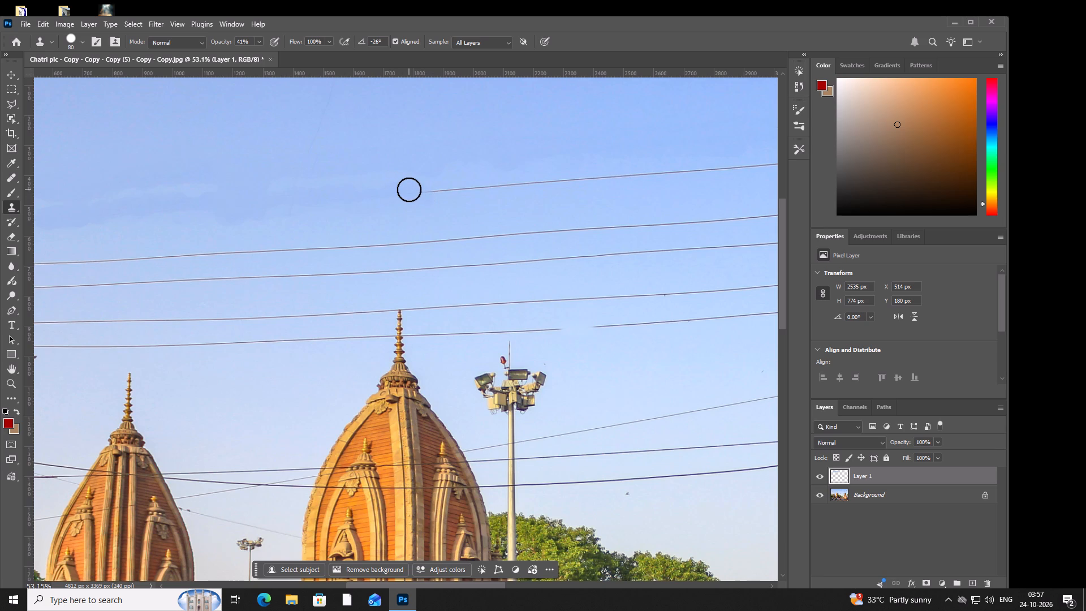
# Clone sky over the topmost wire from about the 1830 px to the 2000 px ruler mark.
pyautogui.click(409, 190)
pyautogui.click(419, 189)
pyautogui.tripleClick(423, 188)
pyautogui.doubleClick(439, 187)
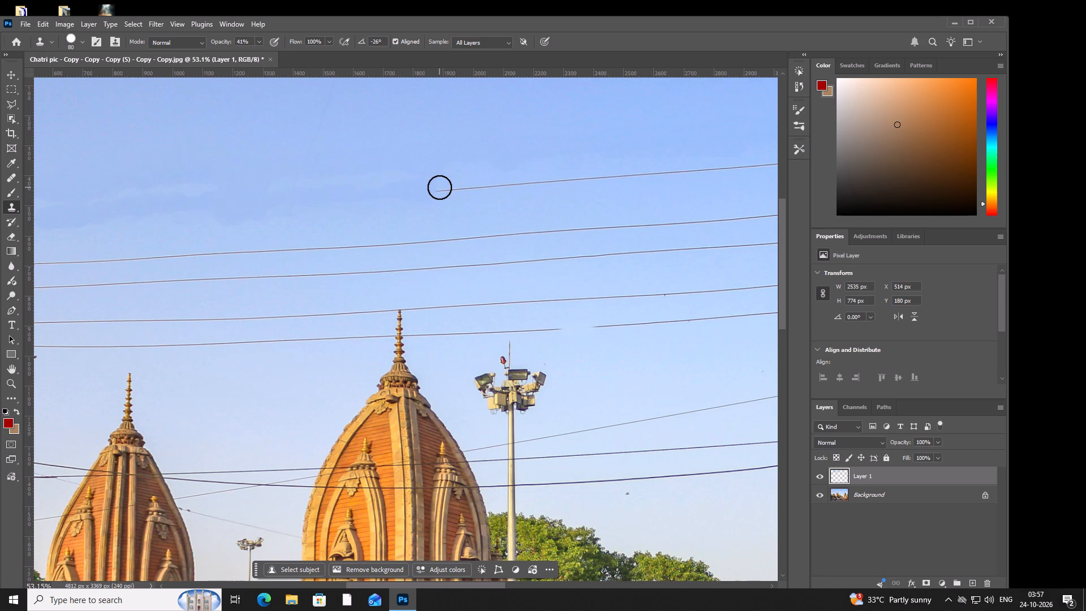
pyautogui.click(444, 187)
pyautogui.moveTo(444, 187); pyautogui.dragTo(430, 197)
pyautogui.click(428, 196)
pyautogui.click(445, 191)
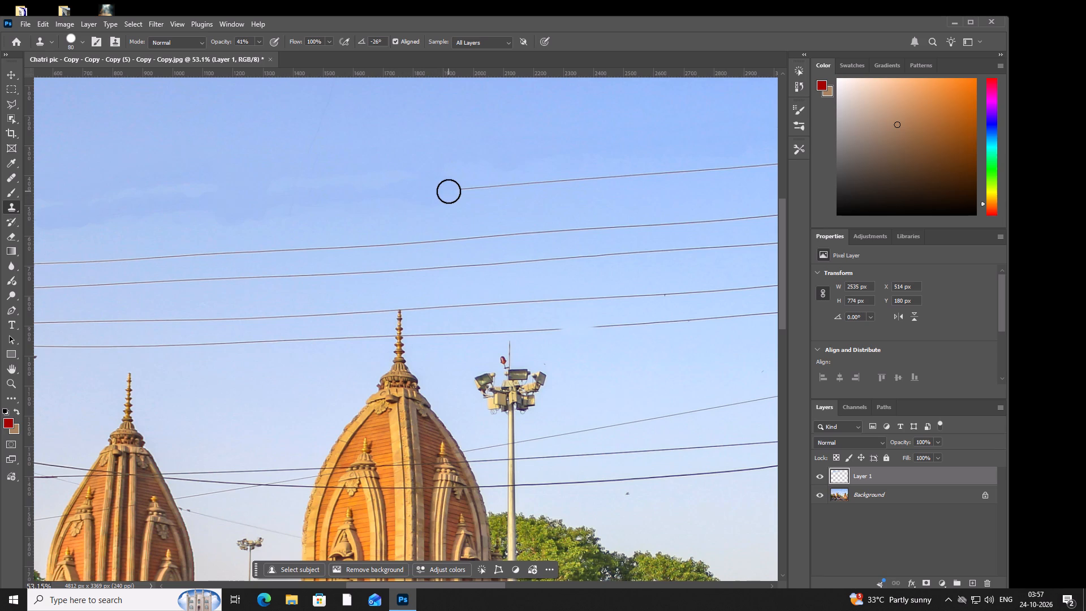
pyautogui.click(449, 191)
pyautogui.moveTo(449, 191); pyautogui.dragTo(467, 191)
pyautogui.tripleClick(467, 191)
pyautogui.click(468, 191)
pyautogui.tripleClick(471, 190)
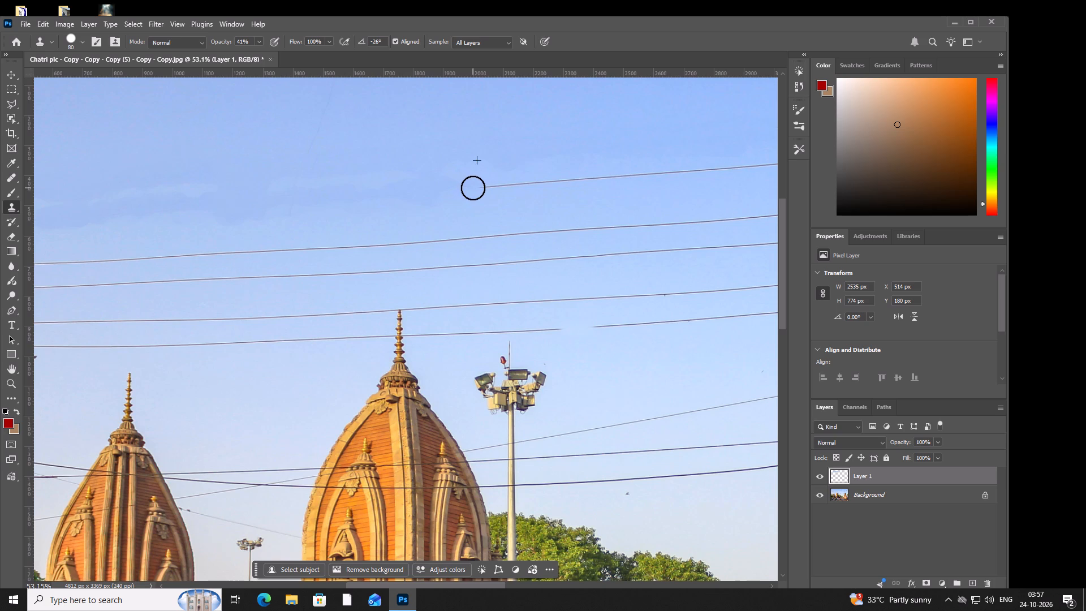
# Clone sky over the topmost wire above the floodlight mast, from about the 2000 px to the 2200 px ruler mark.
pyautogui.doubleClick(474, 187)
pyautogui.doubleClick(477, 187)
pyautogui.click(485, 187)
pyautogui.moveTo(488, 187); pyautogui.dragTo(493, 187)
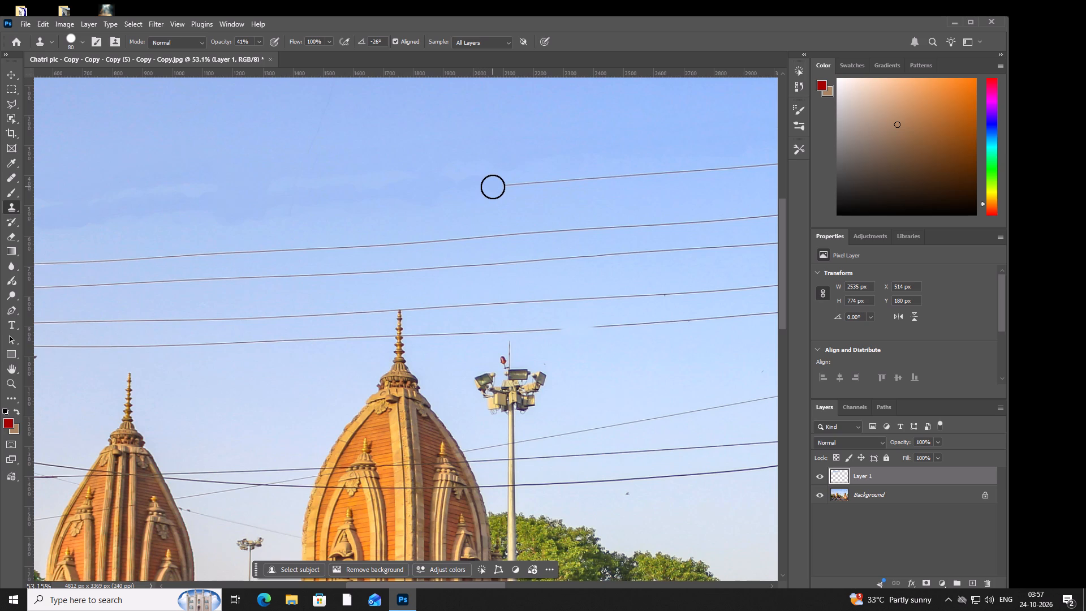
pyautogui.click(495, 186)
pyautogui.tripleClick(495, 186)
pyautogui.doubleClick(495, 186)
pyautogui.tripleClick(513, 183)
pyautogui.tripleClick(515, 184)
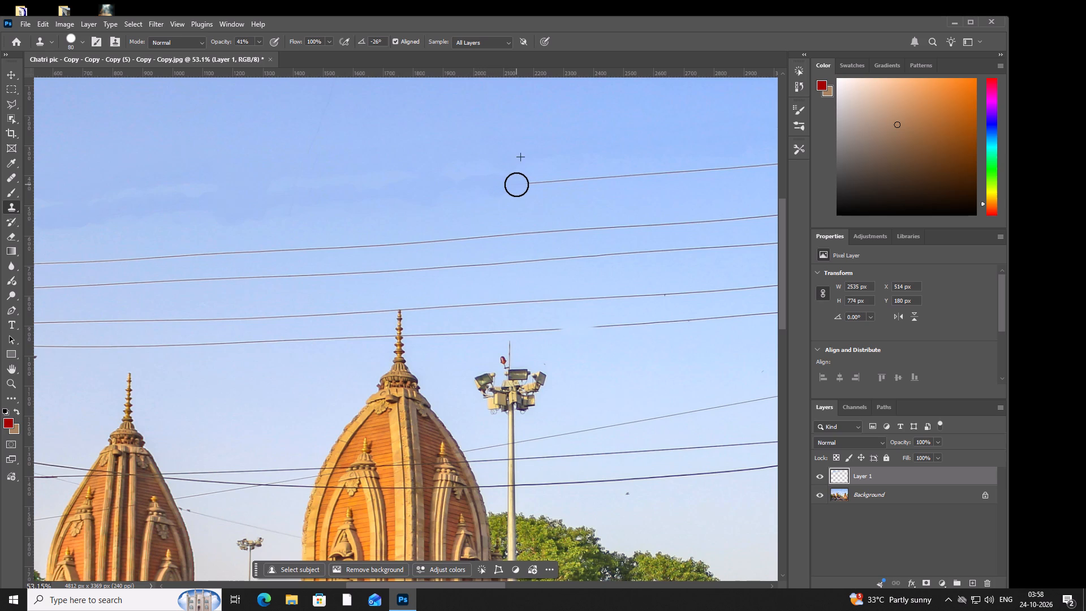
pyautogui.doubleClick(516, 184)
pyautogui.click(522, 184)
pyautogui.moveTo(523, 183); pyautogui.dragTo(532, 180)
pyautogui.doubleClick(538, 179)
# Blend the uneven sky above the erased part of the topmost wire, from about the 2000 px to the 1670 px ruler mark.
pyautogui.click(473, 171)
pyautogui.click(462, 171)
pyautogui.click(453, 174)
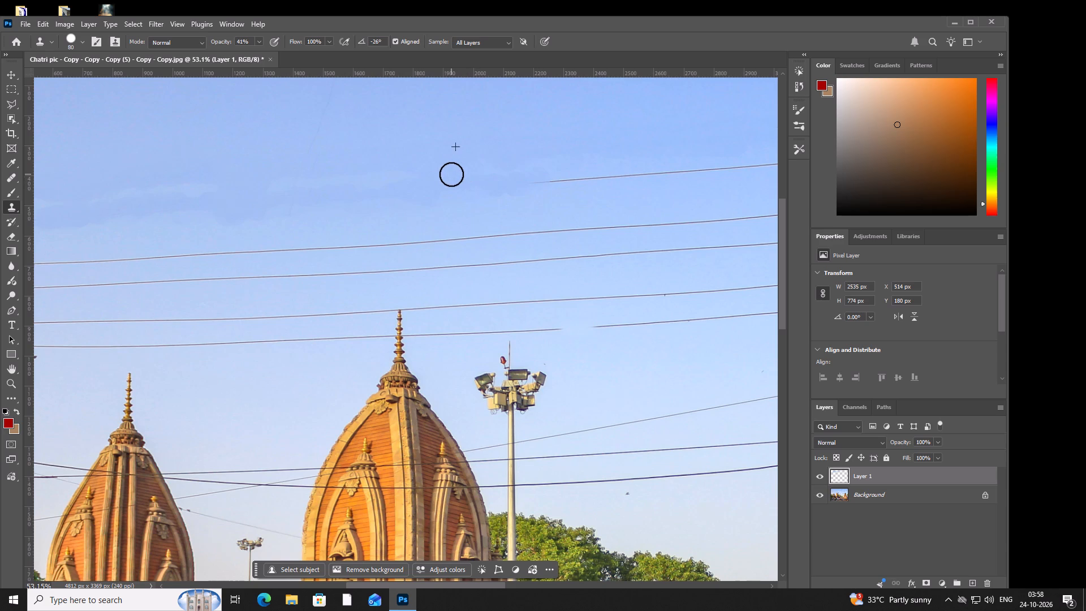
pyautogui.click(455, 166)
pyautogui.moveTo(453, 165); pyautogui.dragTo(432, 167)
pyautogui.click(421, 167)
pyautogui.moveTo(421, 167); pyautogui.dragTo(415, 170)
pyautogui.moveTo(414, 170); pyautogui.dragTo(384, 173)
pyautogui.click(376, 173)
pyautogui.moveTo(376, 173); pyautogui.dragTo(397, 165)
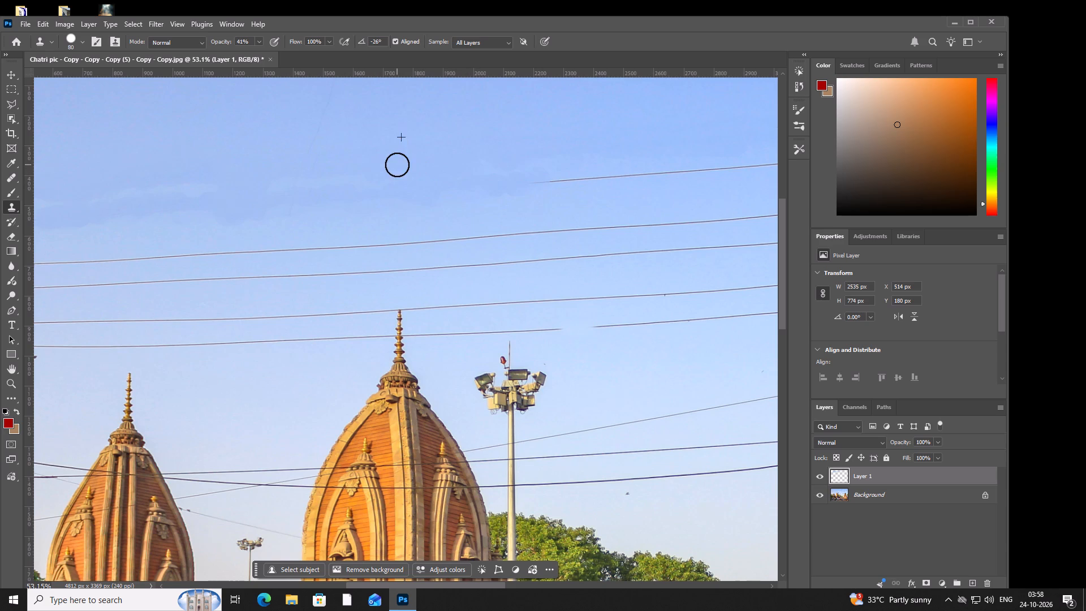
# Smooth the patchy cloned sky above the central dome, from about the 1750 px to the 1500 px ruler mark.
pyautogui.click(397, 165)
pyautogui.moveTo(392, 177); pyautogui.dragTo(387, 183)
pyautogui.moveTo(383, 183); pyautogui.dragTo(353, 183)
pyautogui.click(353, 183)
pyautogui.click(370, 177)
pyautogui.click(363, 174)
pyautogui.moveTo(352, 174); pyautogui.dragTo(346, 177)
pyautogui.click(343, 177)
pyautogui.click(344, 175)
pyautogui.click(333, 187)
pyautogui.click(324, 189)
pyautogui.moveTo(322, 190); pyautogui.dragTo(325, 189)
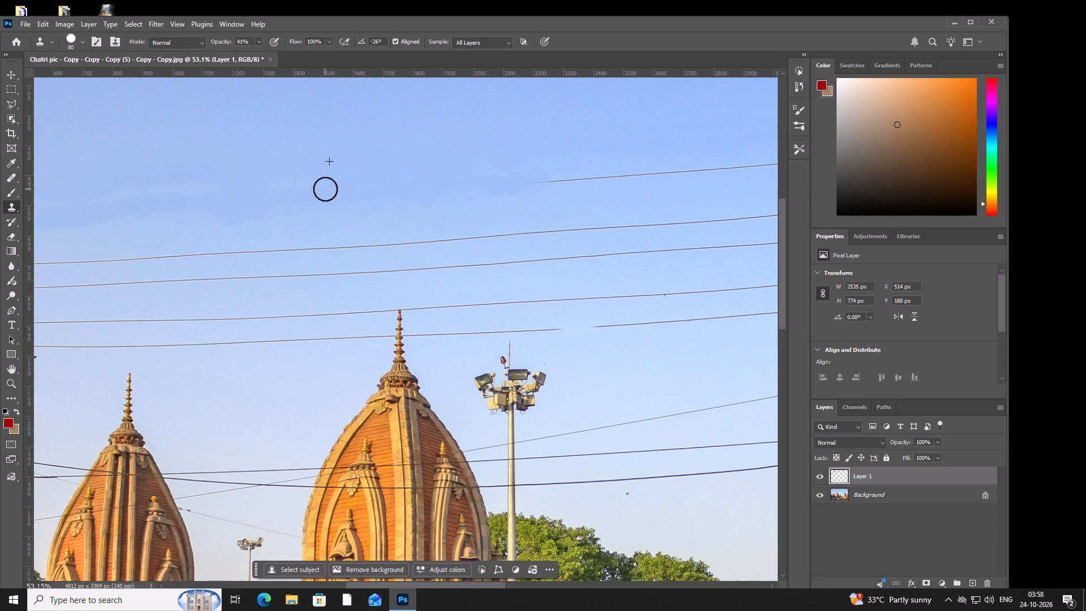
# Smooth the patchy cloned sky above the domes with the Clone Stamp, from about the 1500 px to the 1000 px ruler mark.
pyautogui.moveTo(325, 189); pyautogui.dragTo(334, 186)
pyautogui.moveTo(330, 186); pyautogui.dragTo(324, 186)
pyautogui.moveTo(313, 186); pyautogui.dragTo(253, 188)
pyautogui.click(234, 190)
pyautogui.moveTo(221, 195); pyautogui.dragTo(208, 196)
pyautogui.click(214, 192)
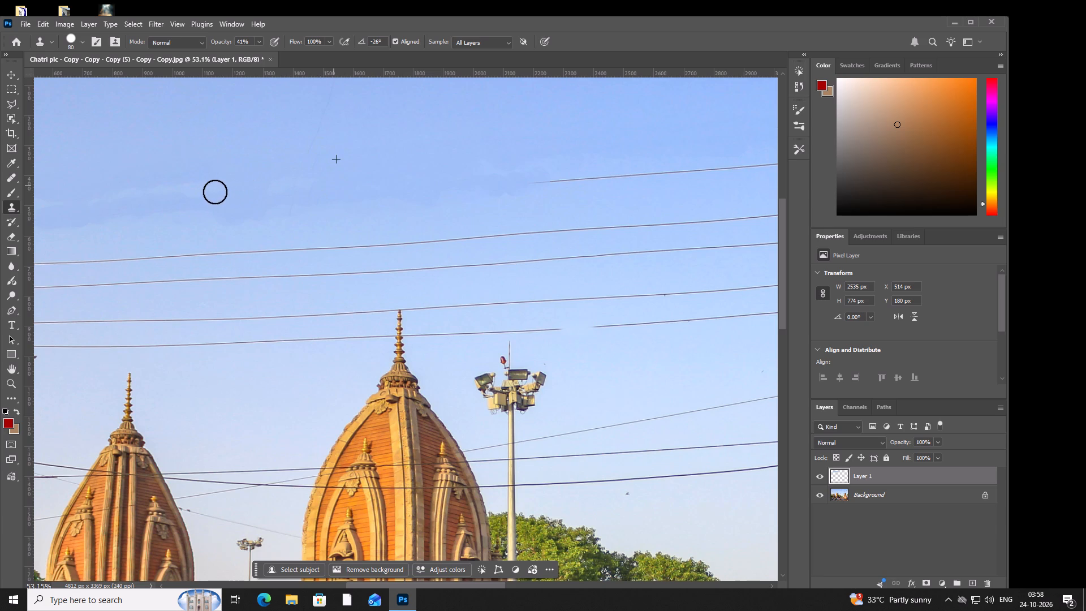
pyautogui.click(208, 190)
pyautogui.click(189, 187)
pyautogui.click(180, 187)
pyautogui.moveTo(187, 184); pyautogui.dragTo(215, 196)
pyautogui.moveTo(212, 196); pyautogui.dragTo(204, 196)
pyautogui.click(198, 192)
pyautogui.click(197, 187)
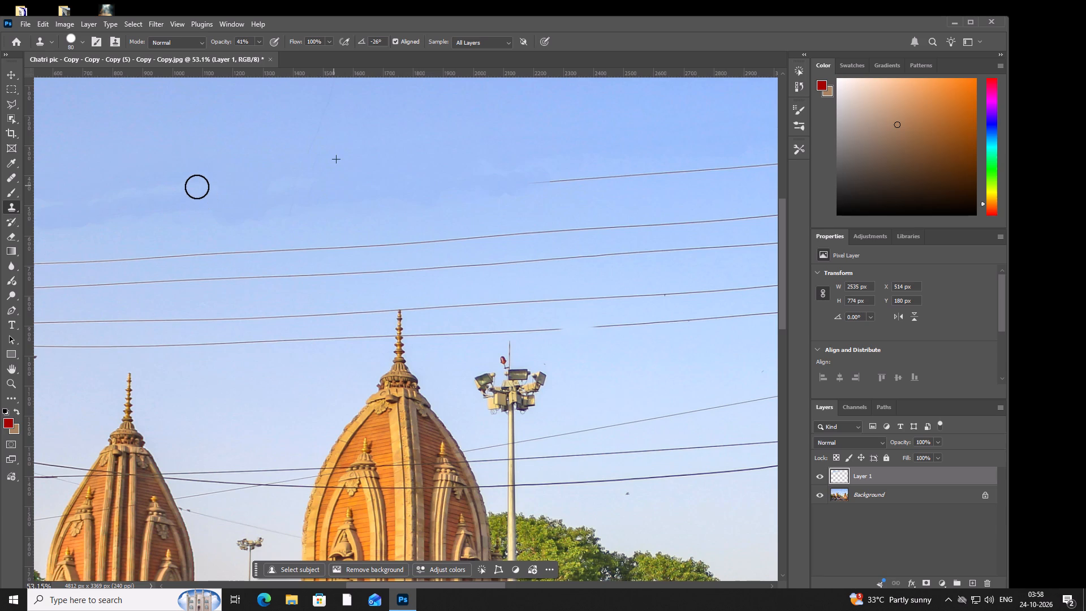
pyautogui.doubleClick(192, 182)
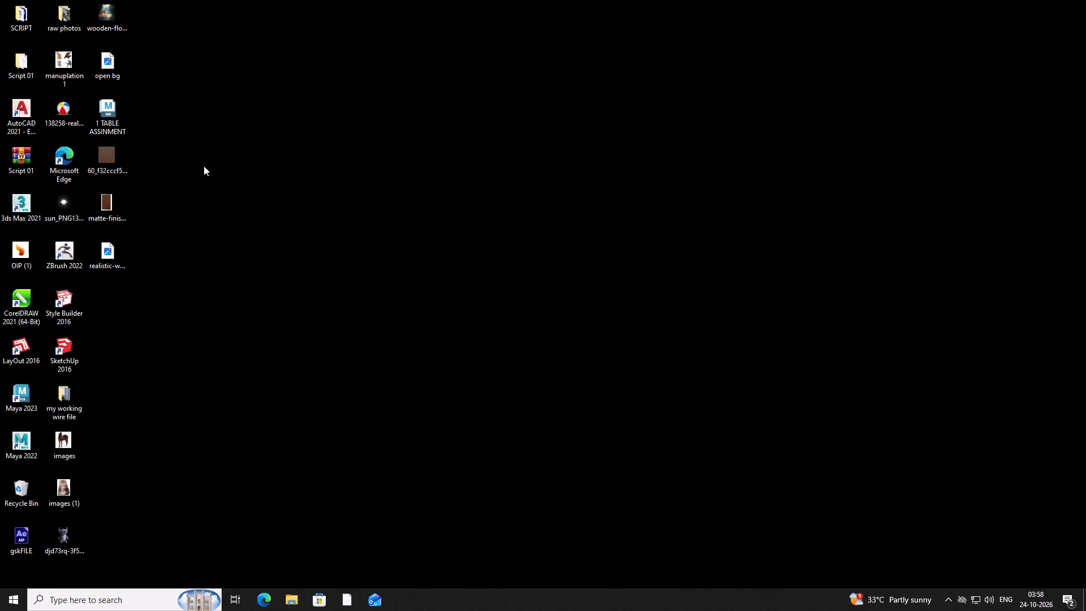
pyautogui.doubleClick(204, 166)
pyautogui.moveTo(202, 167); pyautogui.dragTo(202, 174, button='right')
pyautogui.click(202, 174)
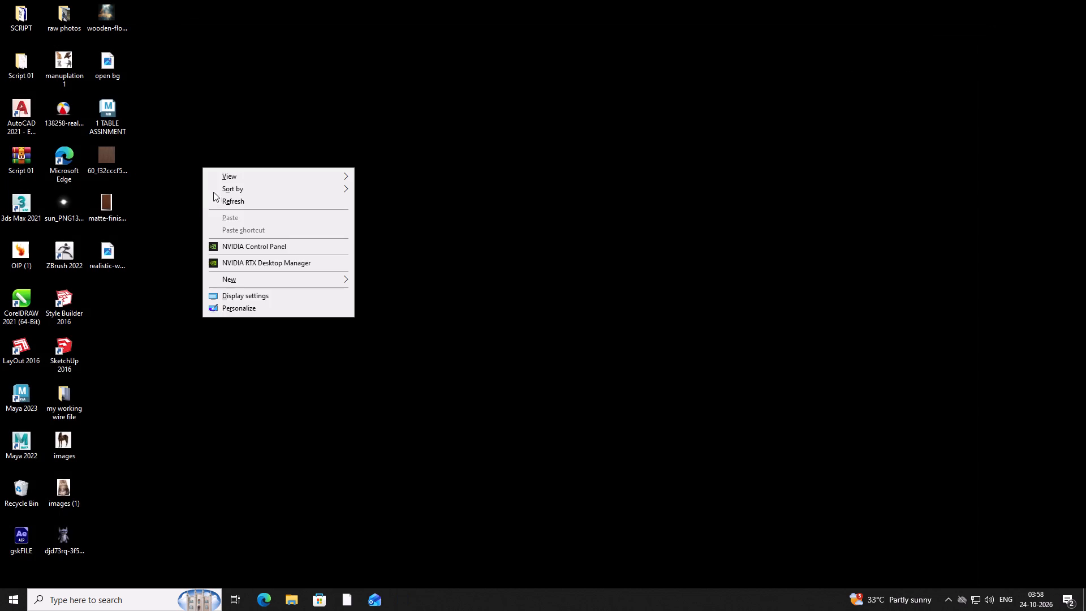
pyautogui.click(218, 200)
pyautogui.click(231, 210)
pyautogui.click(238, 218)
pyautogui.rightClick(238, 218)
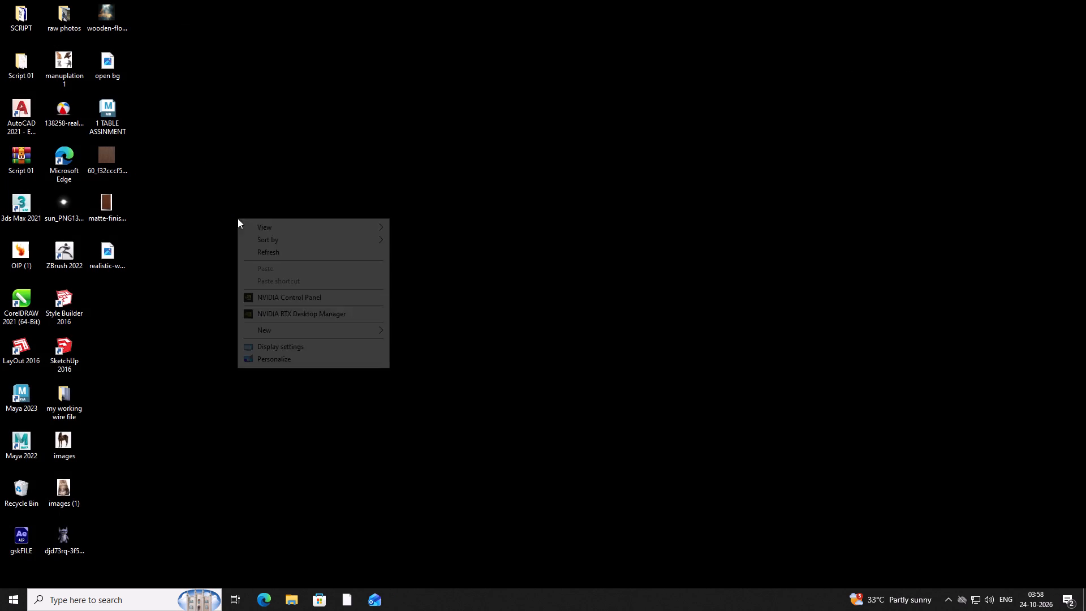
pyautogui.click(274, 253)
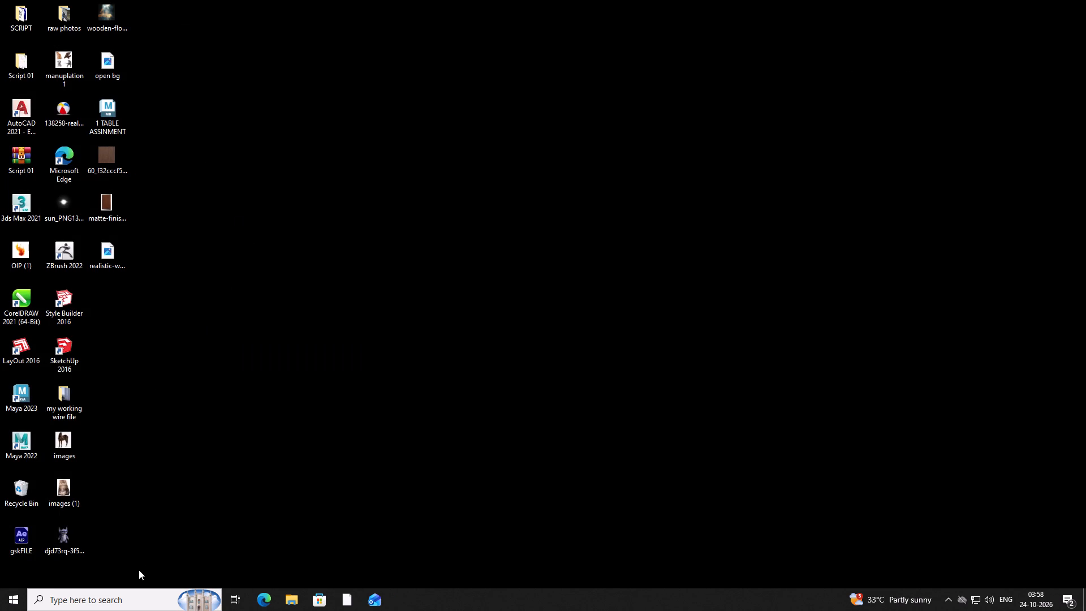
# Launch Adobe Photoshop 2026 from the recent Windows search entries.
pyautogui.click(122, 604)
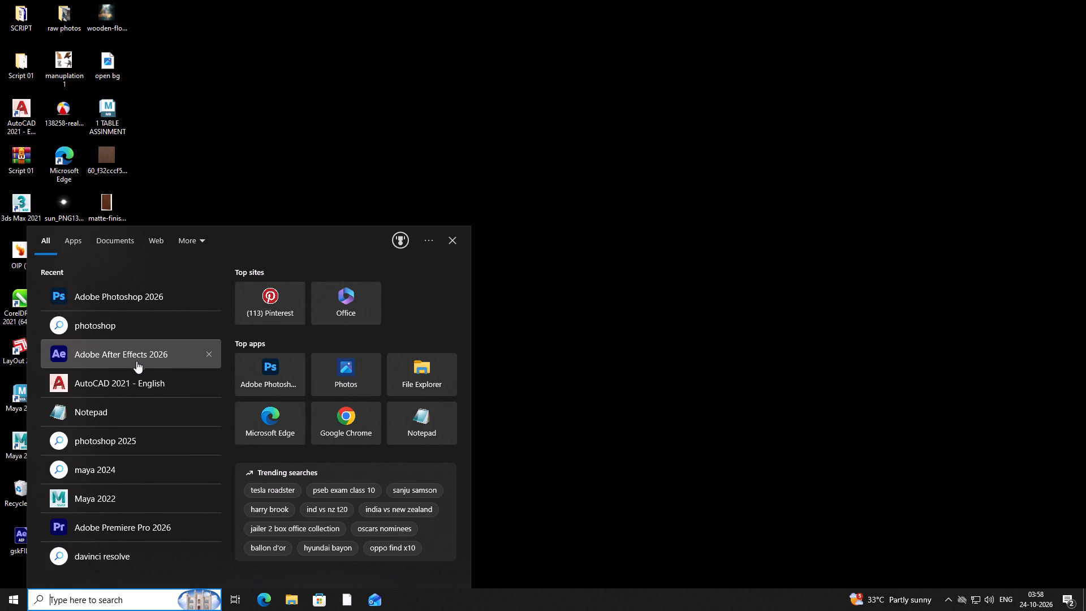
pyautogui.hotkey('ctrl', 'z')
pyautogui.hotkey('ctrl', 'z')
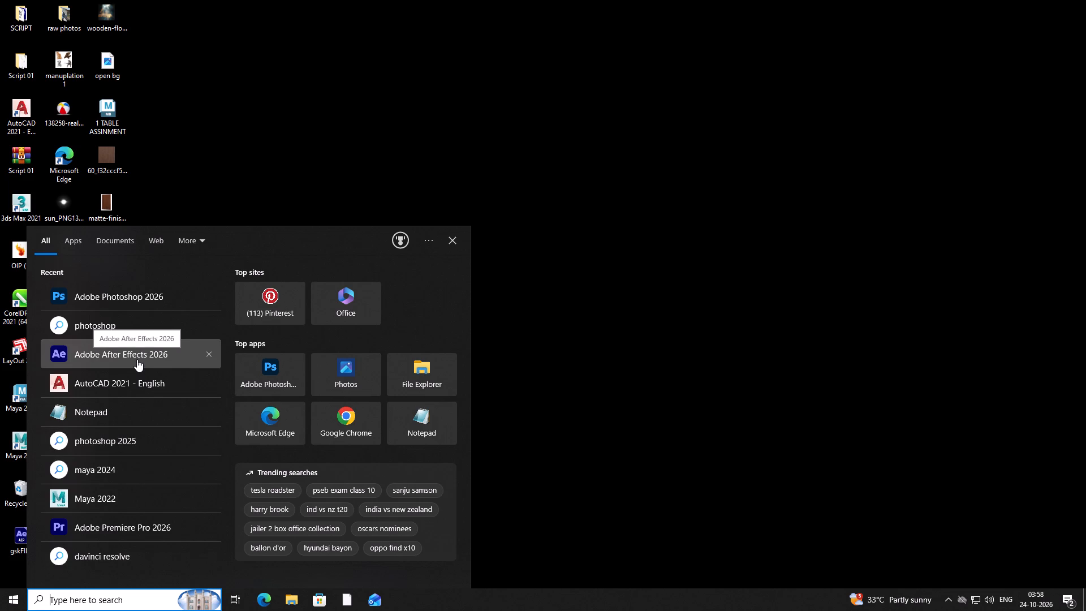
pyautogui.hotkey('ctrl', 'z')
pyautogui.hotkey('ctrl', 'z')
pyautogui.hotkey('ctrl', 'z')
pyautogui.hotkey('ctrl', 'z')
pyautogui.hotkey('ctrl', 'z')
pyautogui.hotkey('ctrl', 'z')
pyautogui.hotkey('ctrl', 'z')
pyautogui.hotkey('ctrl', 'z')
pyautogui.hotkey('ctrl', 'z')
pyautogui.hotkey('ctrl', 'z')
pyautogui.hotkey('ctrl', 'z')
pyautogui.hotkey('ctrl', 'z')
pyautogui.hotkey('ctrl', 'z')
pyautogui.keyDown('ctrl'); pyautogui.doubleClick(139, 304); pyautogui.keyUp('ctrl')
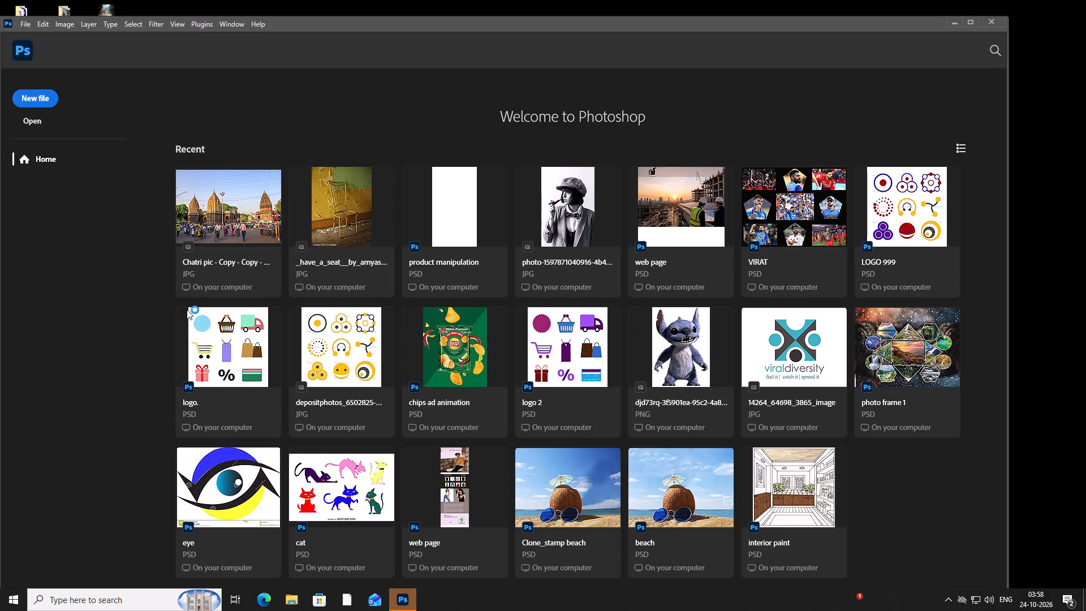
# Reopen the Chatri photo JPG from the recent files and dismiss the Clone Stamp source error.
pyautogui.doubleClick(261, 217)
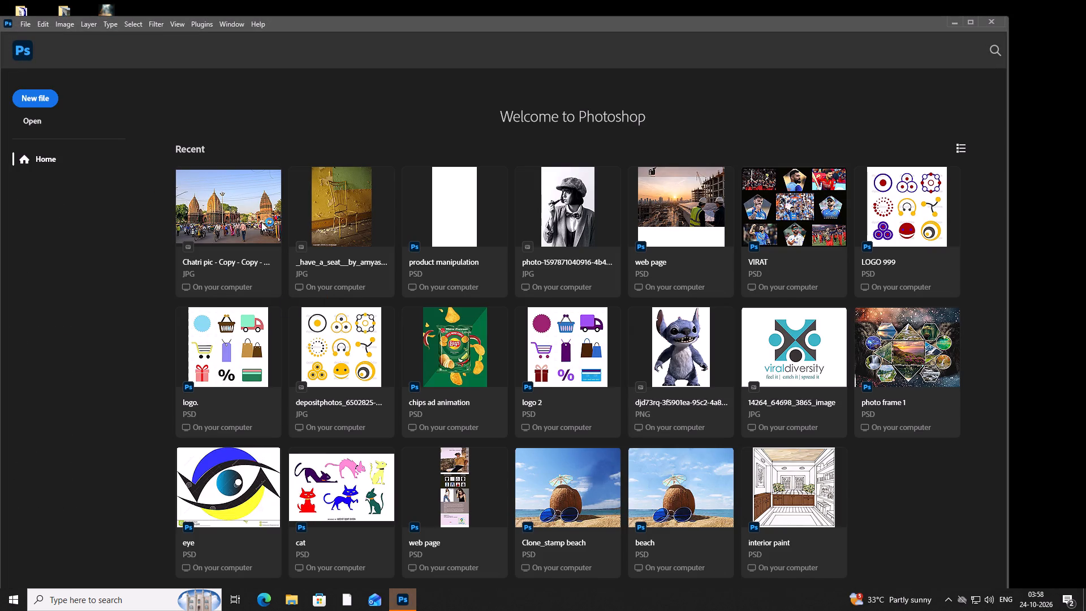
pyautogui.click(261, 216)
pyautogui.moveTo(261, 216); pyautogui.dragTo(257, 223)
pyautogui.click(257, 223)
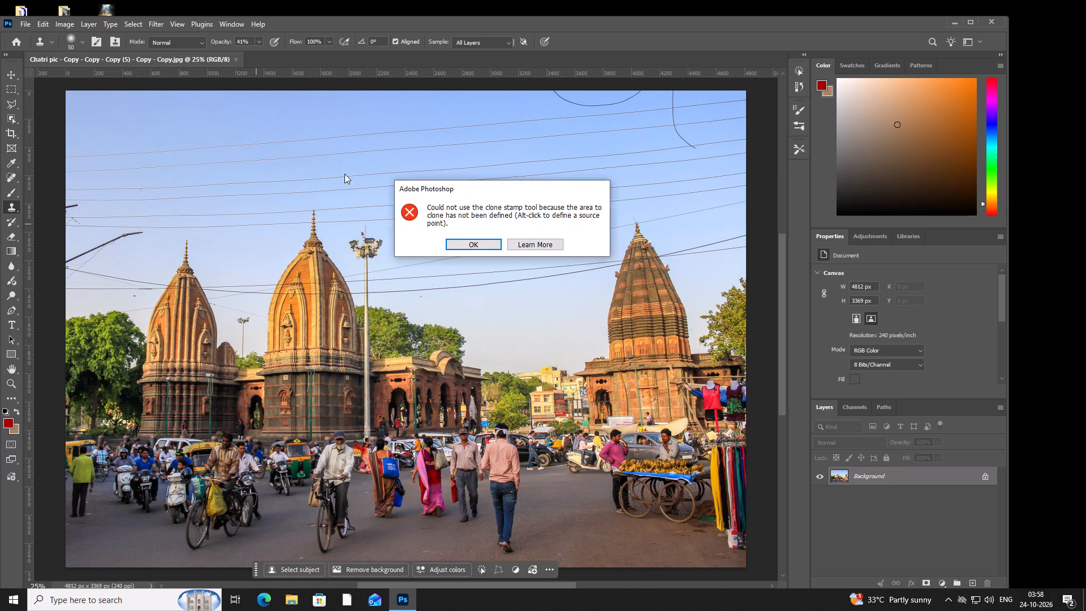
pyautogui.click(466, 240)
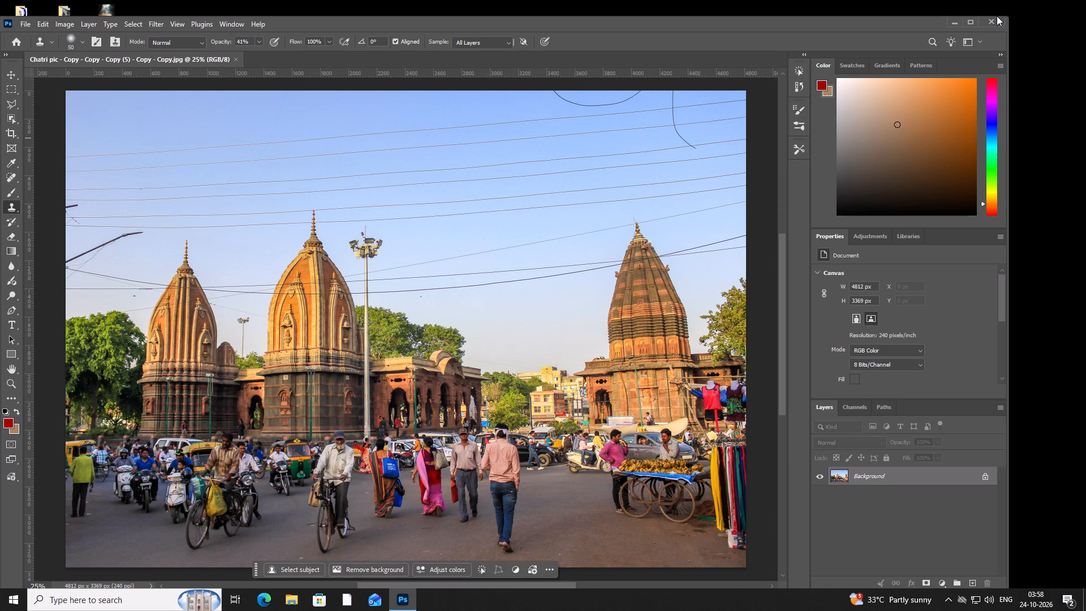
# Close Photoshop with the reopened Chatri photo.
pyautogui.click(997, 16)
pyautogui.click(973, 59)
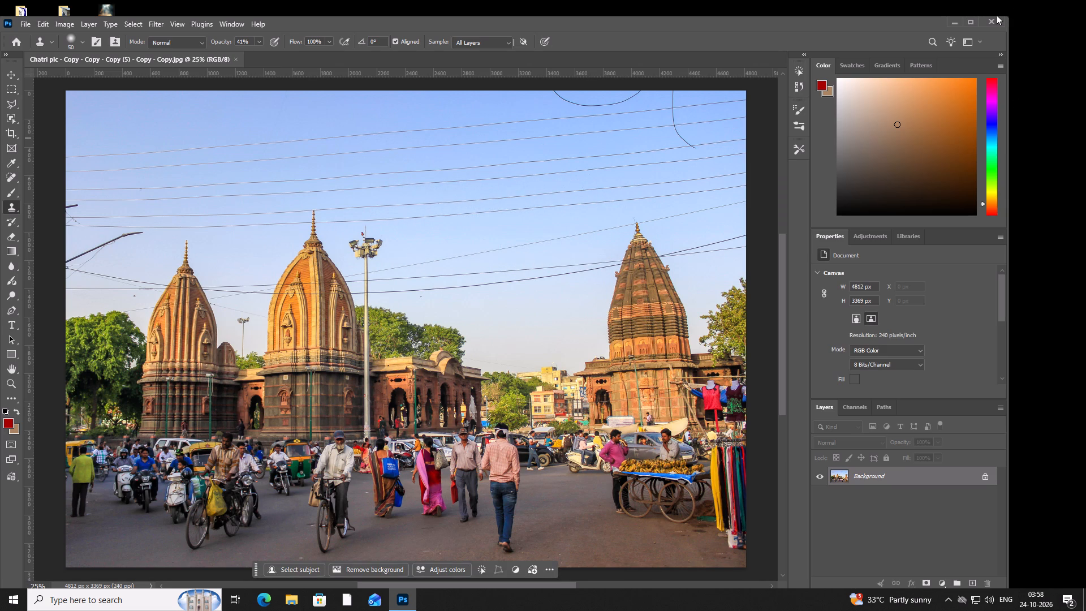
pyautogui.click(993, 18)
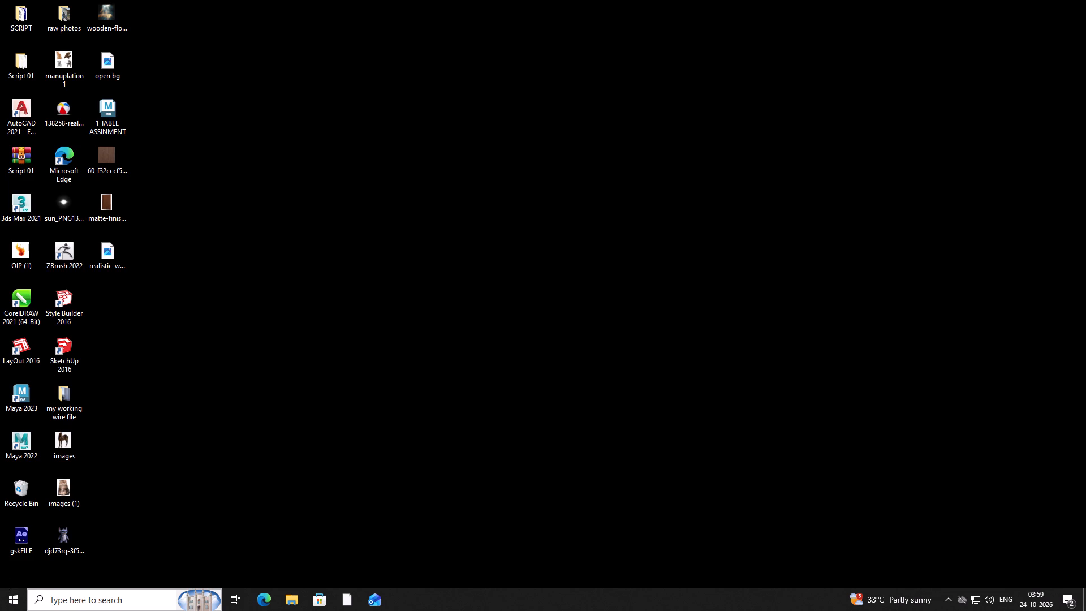
# Launch Adobe Photoshop 2026 again from the recent Windows search entries.
pyautogui.doubleClick(107, 610)
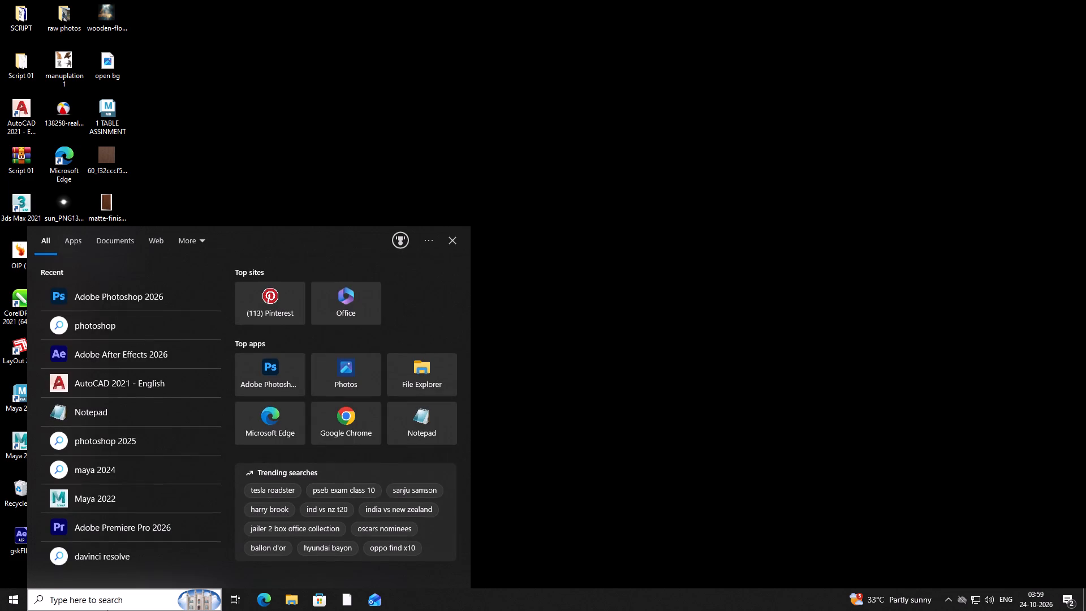
pyautogui.doubleClick(119, 300)
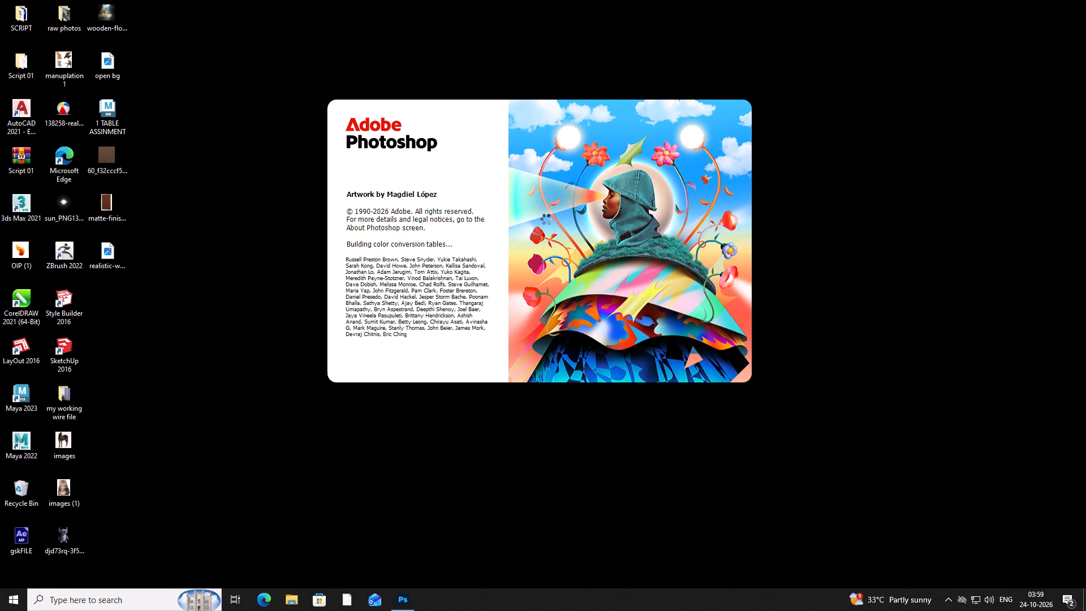
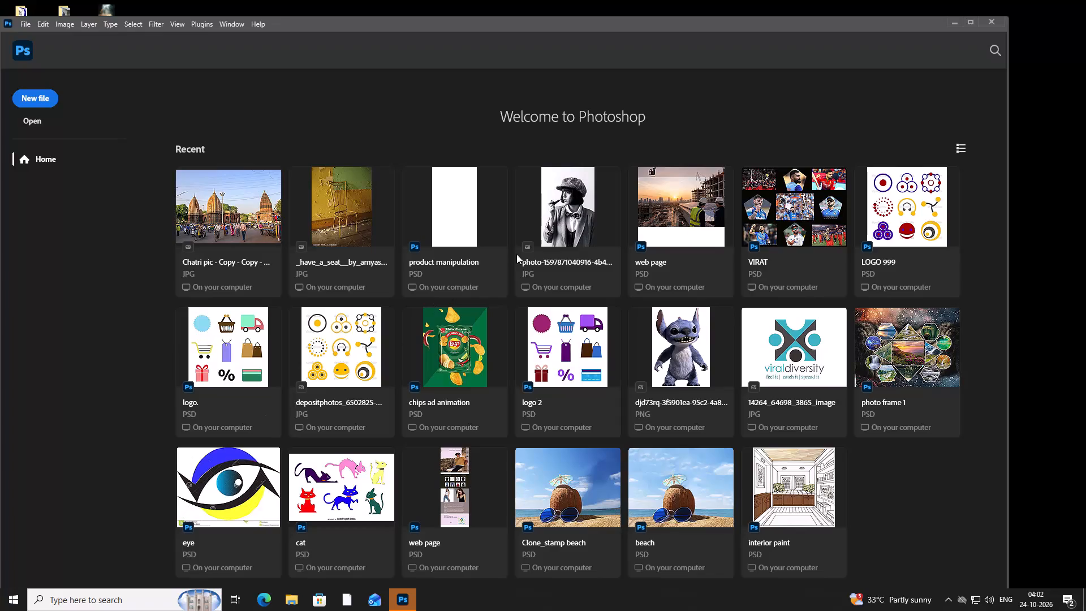
# Open the Chatri photo JPG from the recent files and dismiss the Clone Stamp source error.
pyautogui.doubleClick(240, 214)
pyautogui.doubleClick(241, 210)
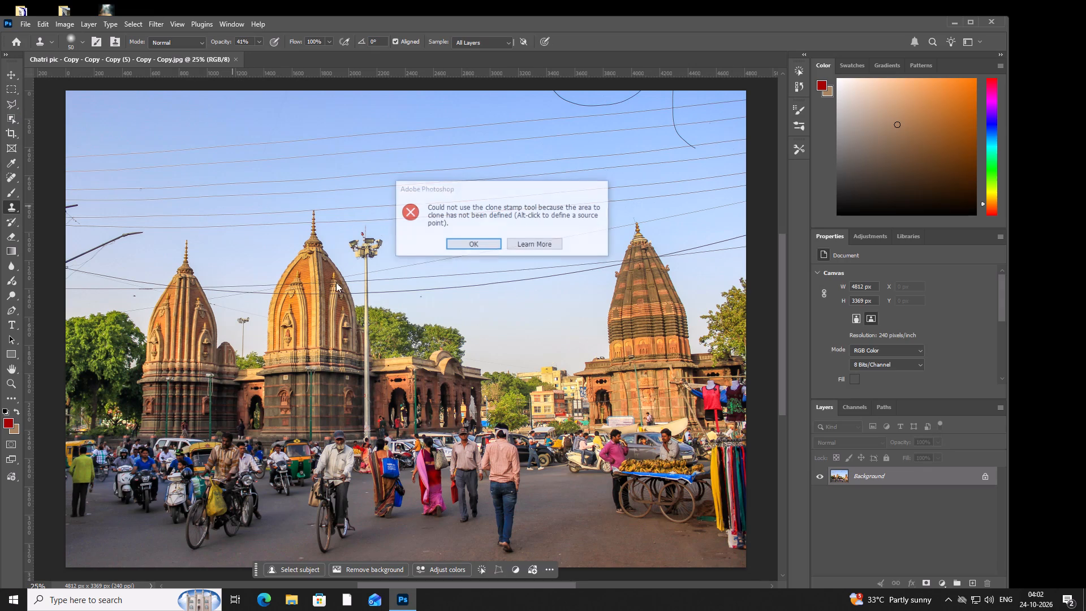
pyautogui.click(472, 241)
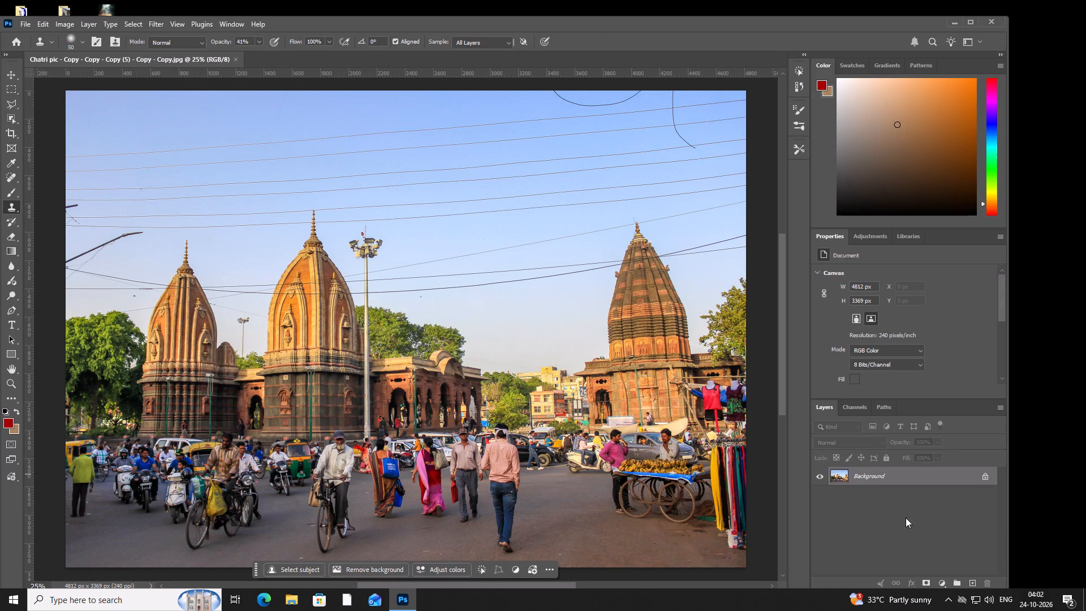
# Add a new blank layer above the Background layer.
pyautogui.click(967, 585)
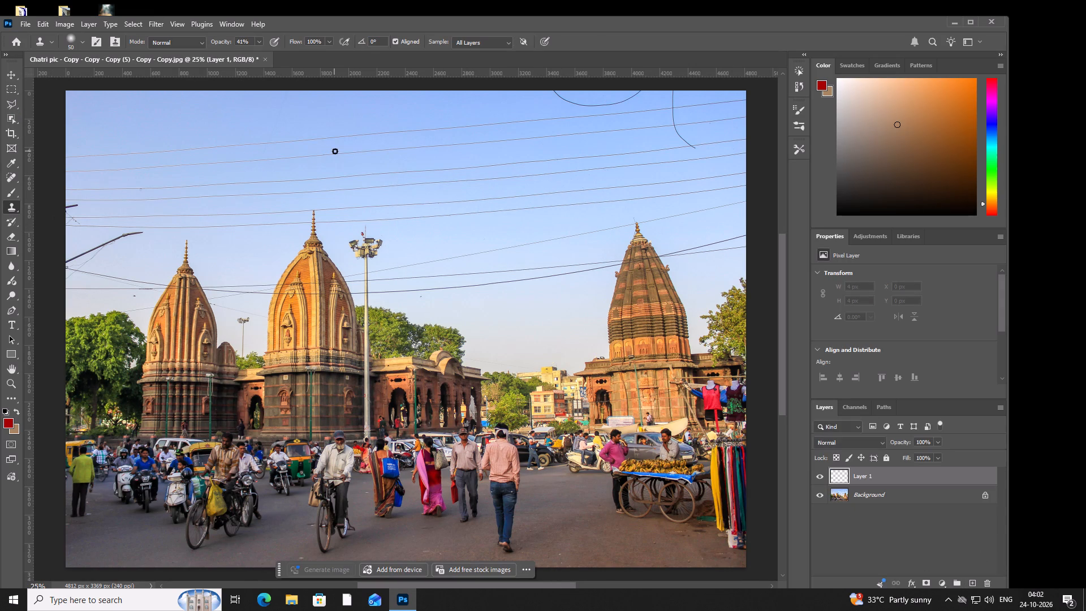
# Sample clean sky, enlarge the Clone Stamp brush, and clone over the uppermost wire above the middle temple's spire.
pyautogui.keyDown('alt'); pyautogui.click(321, 120); pyautogui.keyUp('alt')
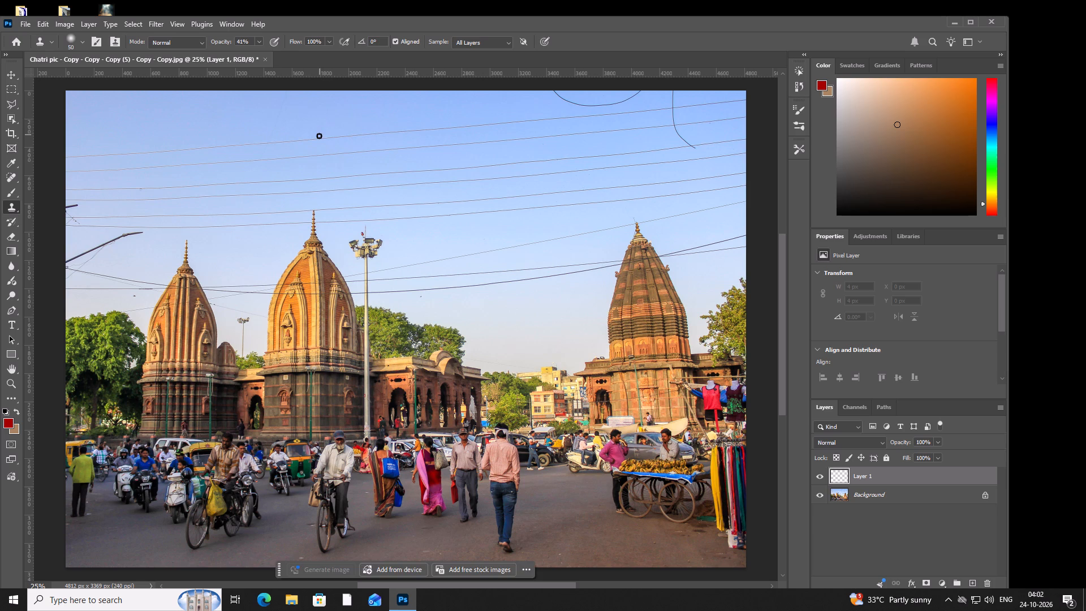
pyautogui.write(']]')
pyautogui.moveTo(319, 136); pyautogui.dragTo(329, 140)
pyautogui.tripleClick(329, 140)
pyautogui.tripleClick(329, 140)
pyautogui.doubleClick(331, 140)
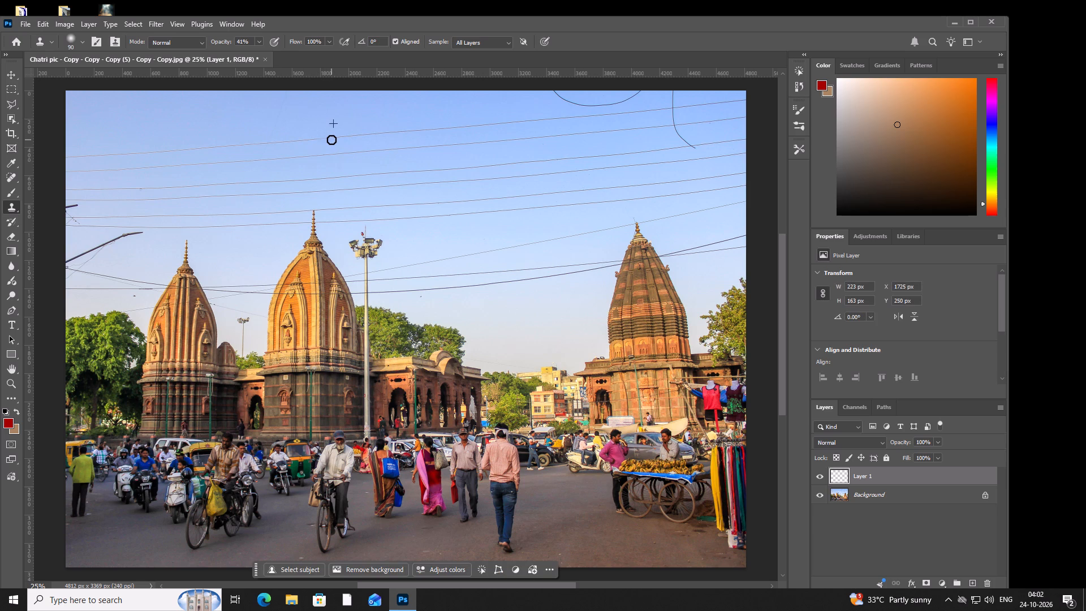
# Reselect the Clone Stamp Tool and extend the cloned sky leftward along the uppermost wire above the middle temple.
pyautogui.rightClick(14, 203)
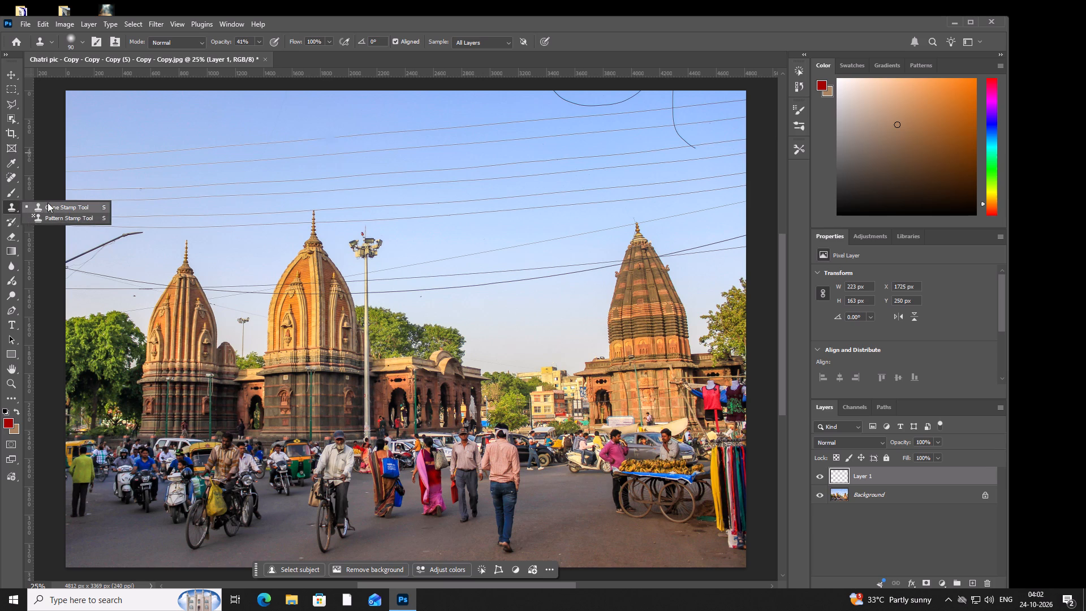
pyautogui.click(48, 203)
pyautogui.tripleClick(294, 144)
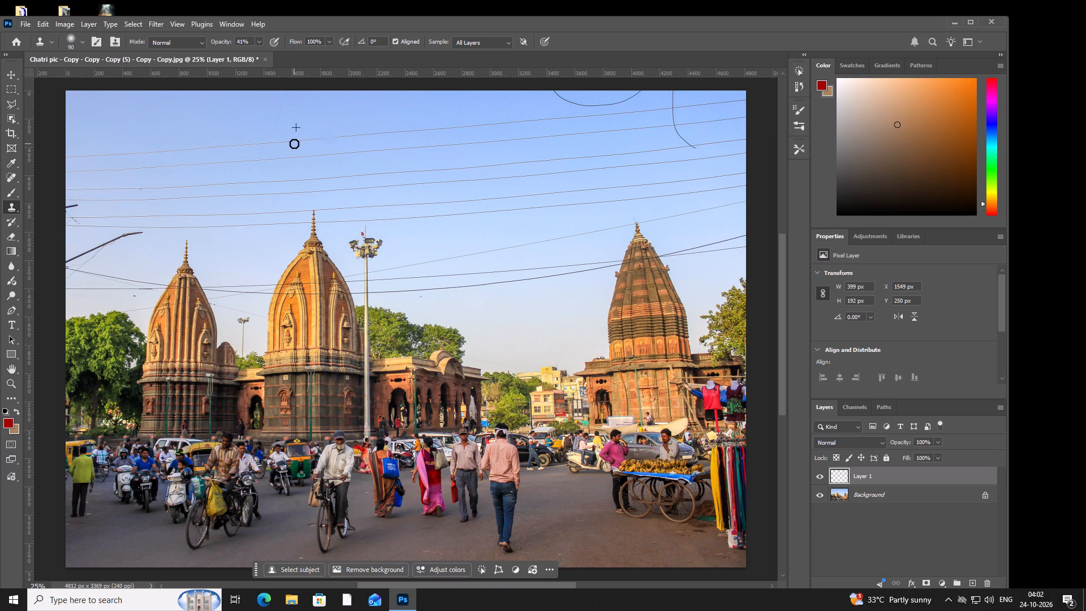
pyautogui.click(294, 144)
pyautogui.click(295, 143)
pyautogui.tripleClick(298, 139)
pyautogui.doubleClick(301, 139)
pyautogui.moveTo(309, 142); pyautogui.dragTo(318, 148)
pyautogui.click(318, 148)
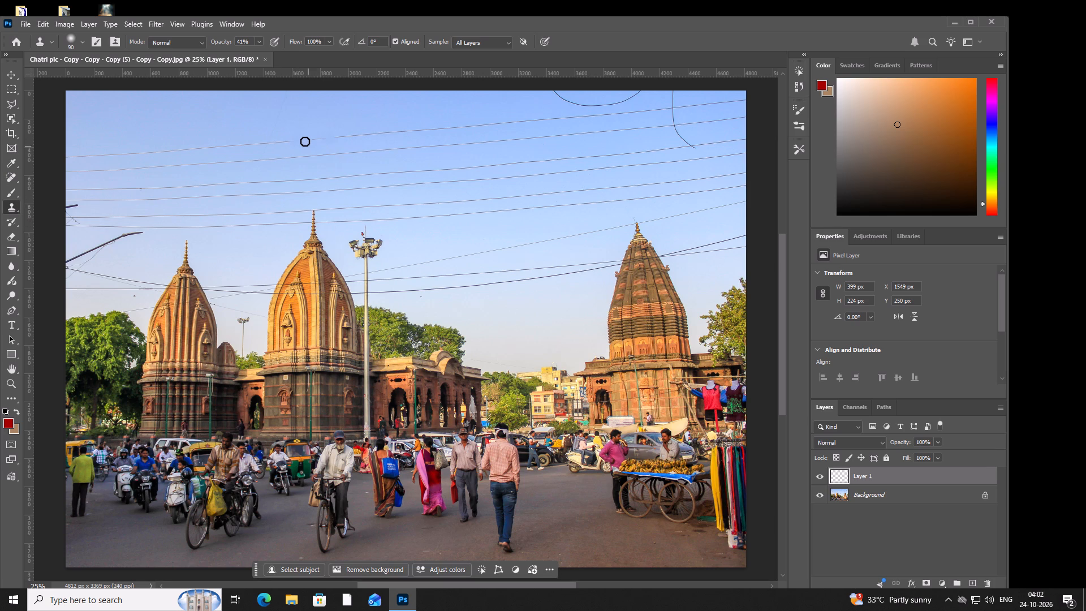
pyautogui.doubleClick(302, 140)
pyautogui.moveTo(308, 140); pyautogui.dragTo(313, 140)
pyautogui.tripleClick(313, 140)
pyautogui.moveTo(313, 138); pyautogui.dragTo(294, 147)
# Clone sky rightward over the uppermost wire, from the middle temple's spire toward the lamp post.
pyautogui.moveTo(309, 142); pyautogui.dragTo(331, 138)
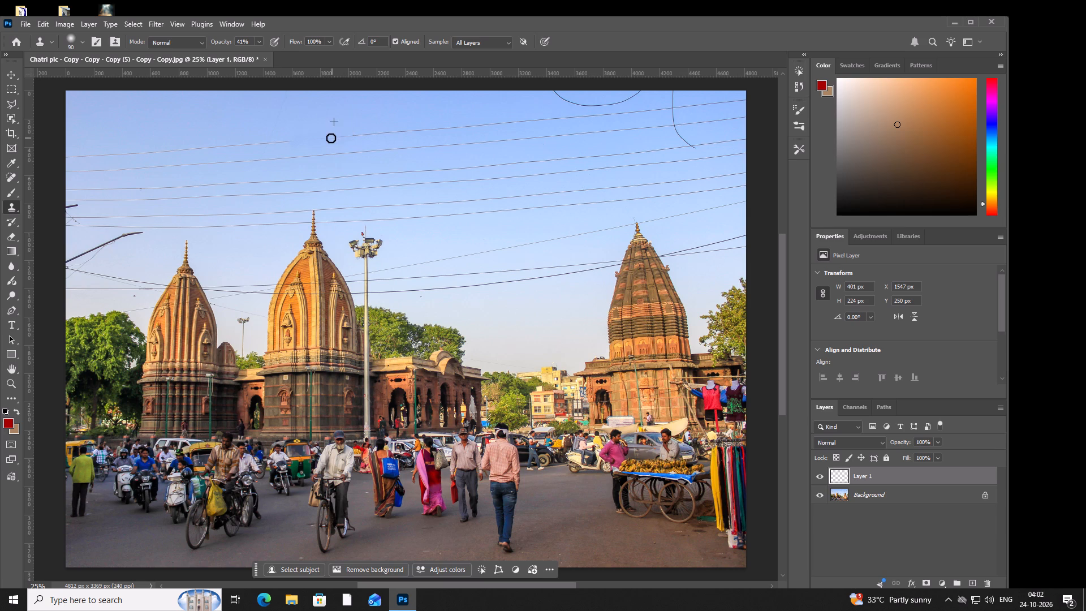
pyautogui.moveTo(331, 138); pyautogui.dragTo(333, 136)
pyautogui.moveTo(333, 136); pyautogui.dragTo(344, 136)
pyautogui.moveTo(344, 136); pyautogui.dragTo(325, 139)
pyautogui.moveTo(325, 139); pyautogui.dragTo(339, 139)
pyautogui.click(341, 139)
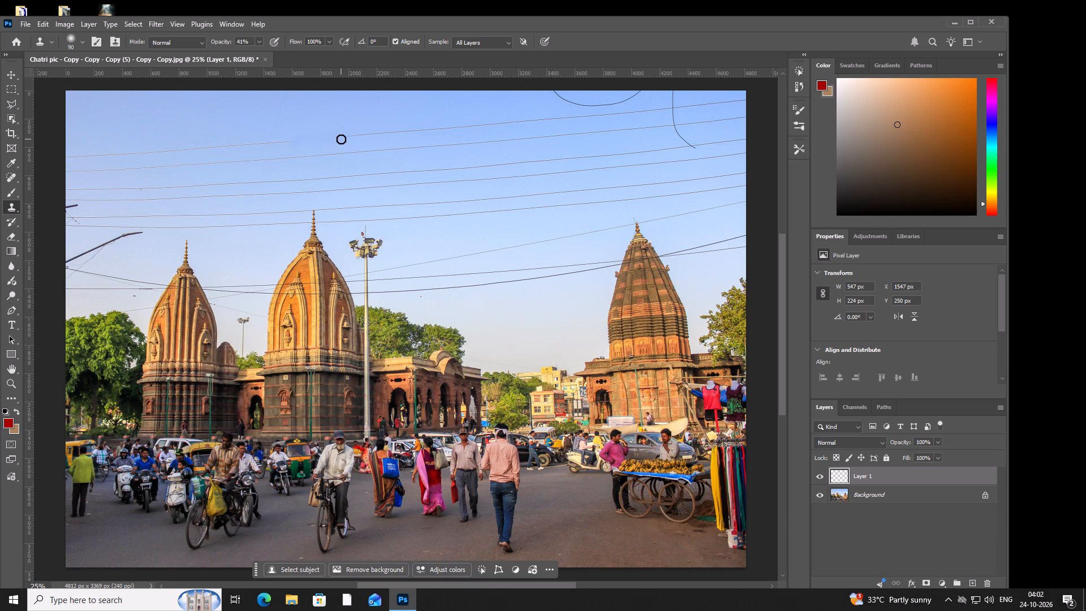
pyautogui.tripleClick(352, 137)
pyautogui.moveTo(353, 136); pyautogui.dragTo(334, 136)
# Switch to the Healing Brush Tool and blend the erased stretch of the uppermost wire, extending it above the lamp post.
pyautogui.rightClick(18, 174)
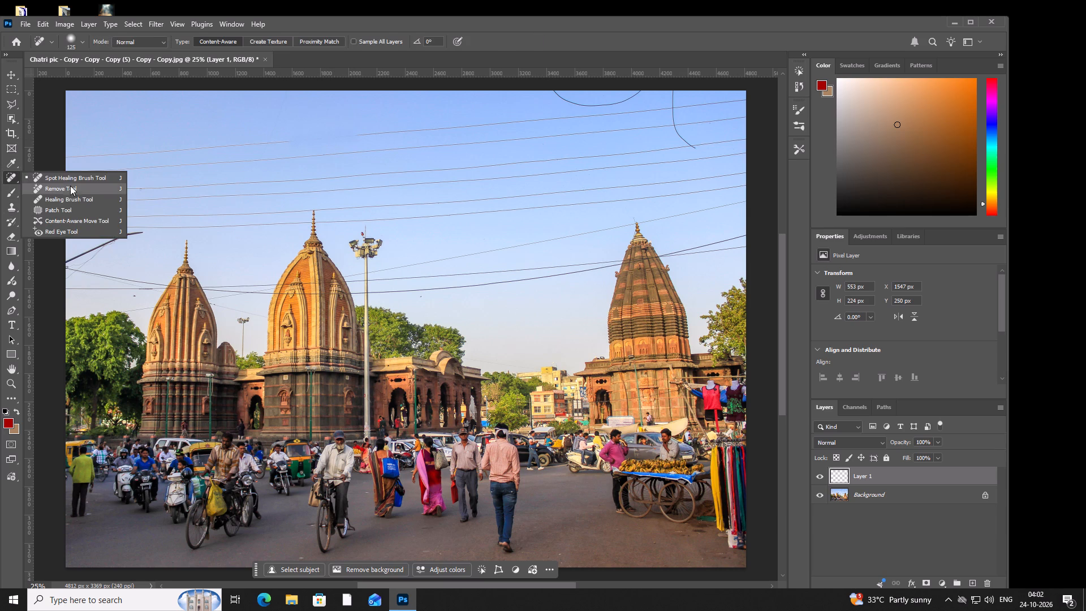
pyautogui.click(76, 197)
pyautogui.click(294, 142)
pyautogui.doubleClick(303, 141)
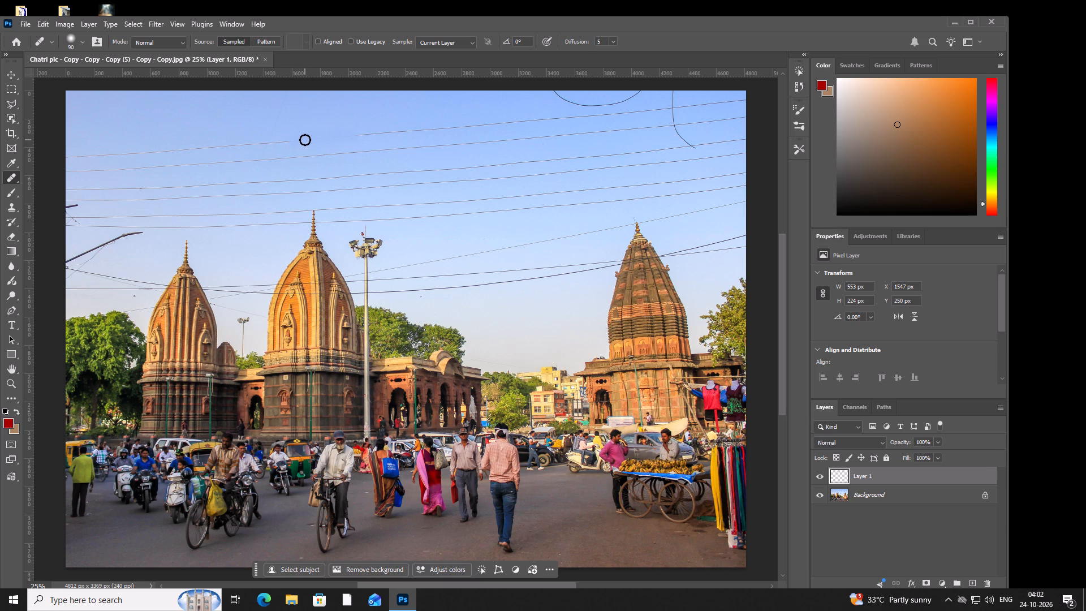
pyautogui.moveTo(308, 140); pyautogui.dragTo(316, 140)
pyautogui.click(316, 139)
pyautogui.moveTo(325, 139); pyautogui.dragTo(333, 139)
pyautogui.moveTo(334, 139); pyautogui.dragTo(351, 139)
pyautogui.click(366, 132)
pyautogui.moveTo(366, 132); pyautogui.dragTo(356, 133)
pyautogui.doubleClick(356, 133)
pyautogui.tripleClick(364, 133)
pyautogui.tripleClick(360, 132)
pyautogui.moveTo(361, 133); pyautogui.dragTo(366, 133)
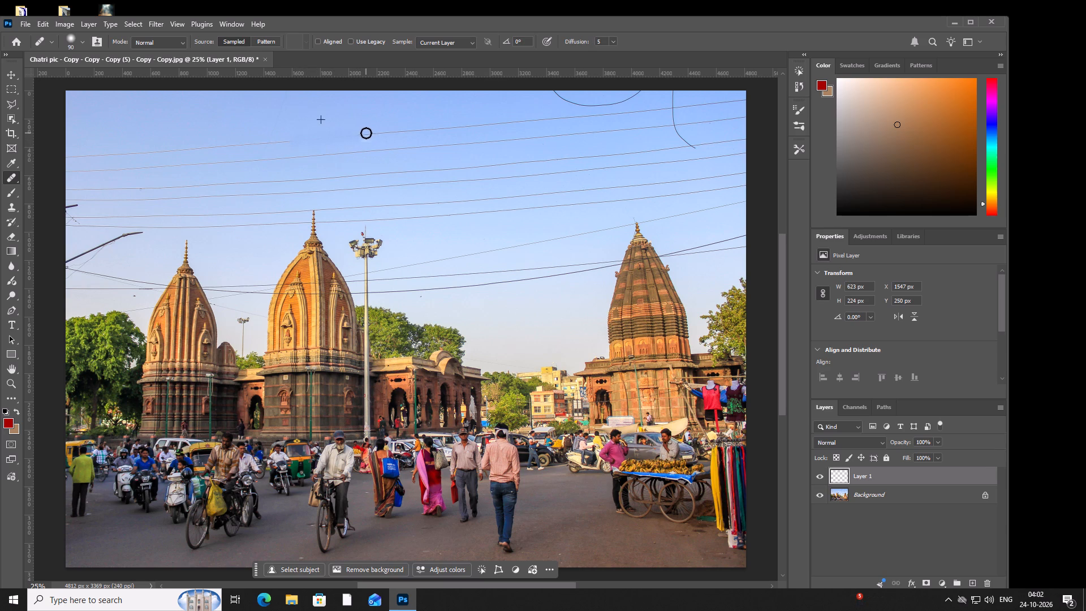
pyautogui.moveTo(366, 133); pyautogui.dragTo(373, 133)
pyautogui.doubleClick(373, 133)
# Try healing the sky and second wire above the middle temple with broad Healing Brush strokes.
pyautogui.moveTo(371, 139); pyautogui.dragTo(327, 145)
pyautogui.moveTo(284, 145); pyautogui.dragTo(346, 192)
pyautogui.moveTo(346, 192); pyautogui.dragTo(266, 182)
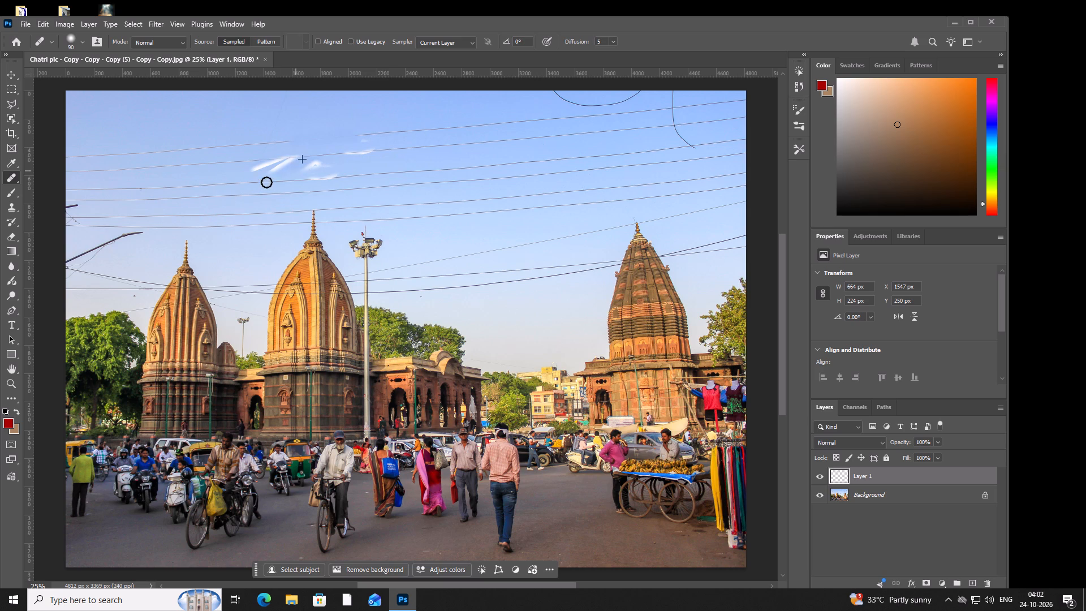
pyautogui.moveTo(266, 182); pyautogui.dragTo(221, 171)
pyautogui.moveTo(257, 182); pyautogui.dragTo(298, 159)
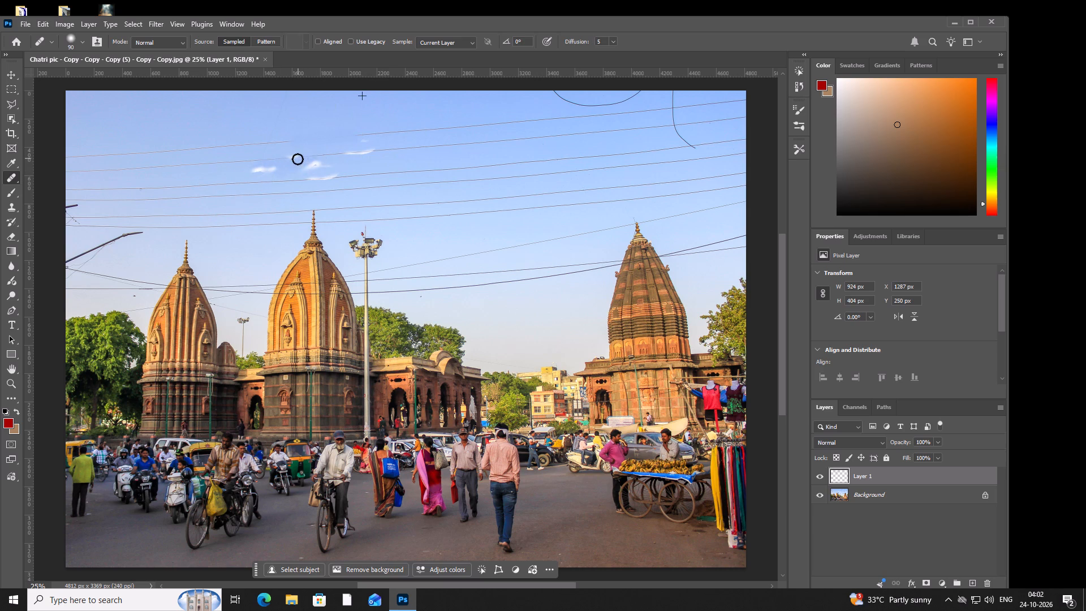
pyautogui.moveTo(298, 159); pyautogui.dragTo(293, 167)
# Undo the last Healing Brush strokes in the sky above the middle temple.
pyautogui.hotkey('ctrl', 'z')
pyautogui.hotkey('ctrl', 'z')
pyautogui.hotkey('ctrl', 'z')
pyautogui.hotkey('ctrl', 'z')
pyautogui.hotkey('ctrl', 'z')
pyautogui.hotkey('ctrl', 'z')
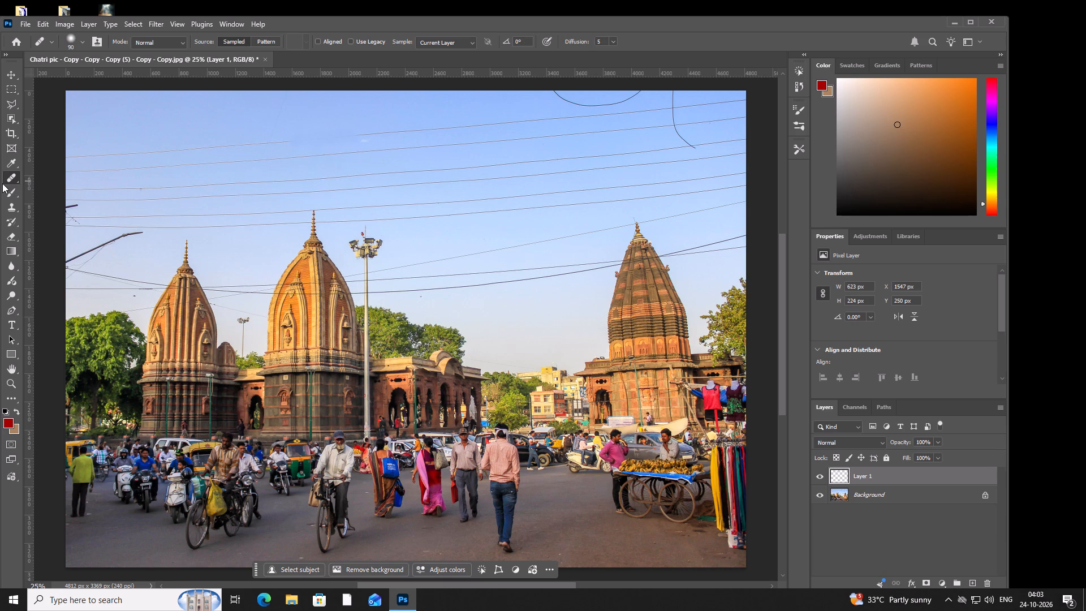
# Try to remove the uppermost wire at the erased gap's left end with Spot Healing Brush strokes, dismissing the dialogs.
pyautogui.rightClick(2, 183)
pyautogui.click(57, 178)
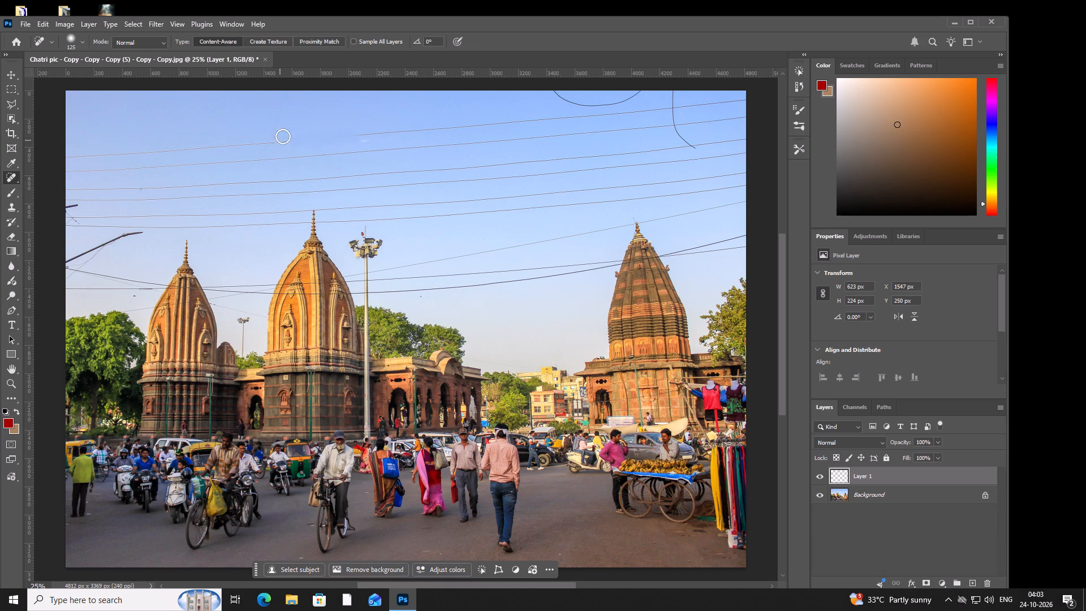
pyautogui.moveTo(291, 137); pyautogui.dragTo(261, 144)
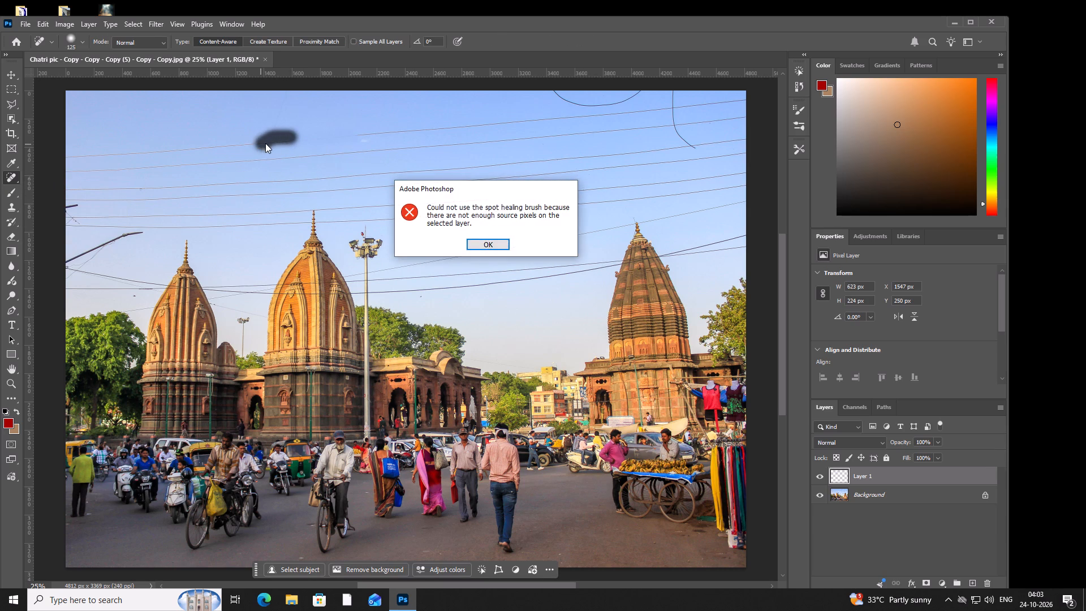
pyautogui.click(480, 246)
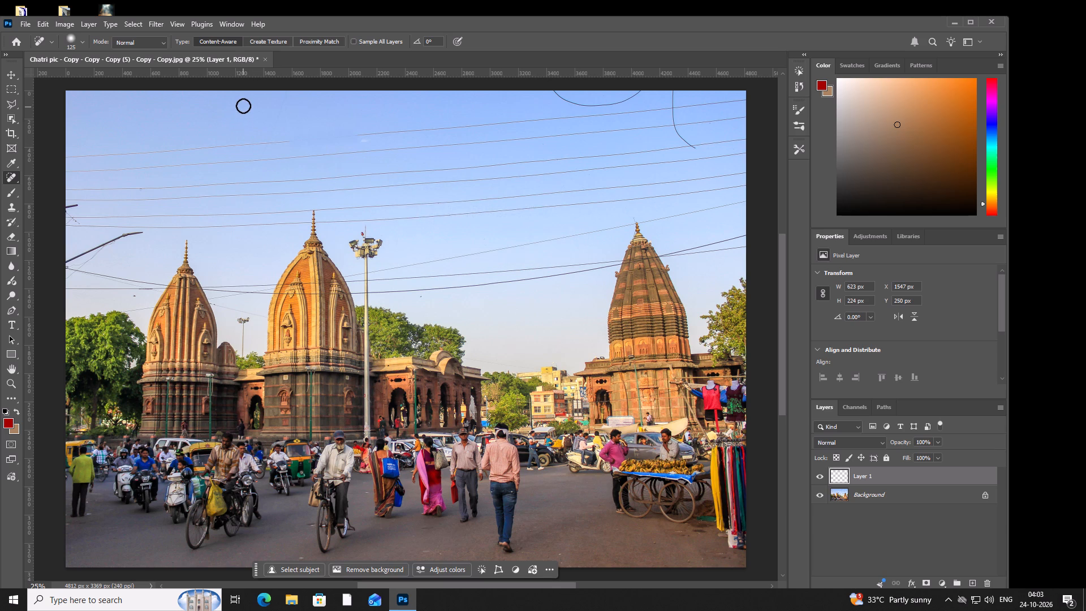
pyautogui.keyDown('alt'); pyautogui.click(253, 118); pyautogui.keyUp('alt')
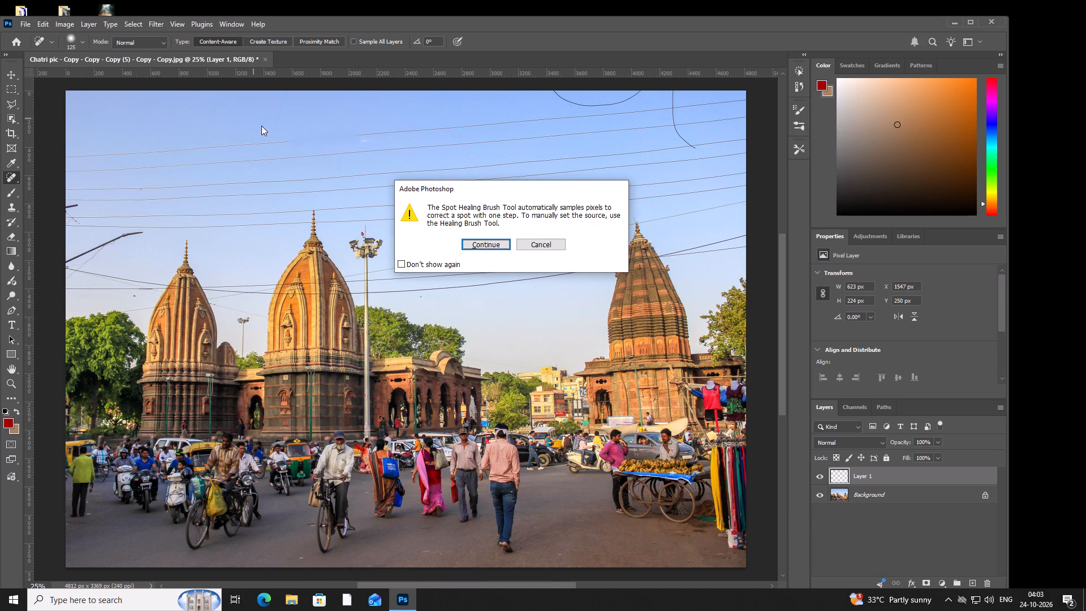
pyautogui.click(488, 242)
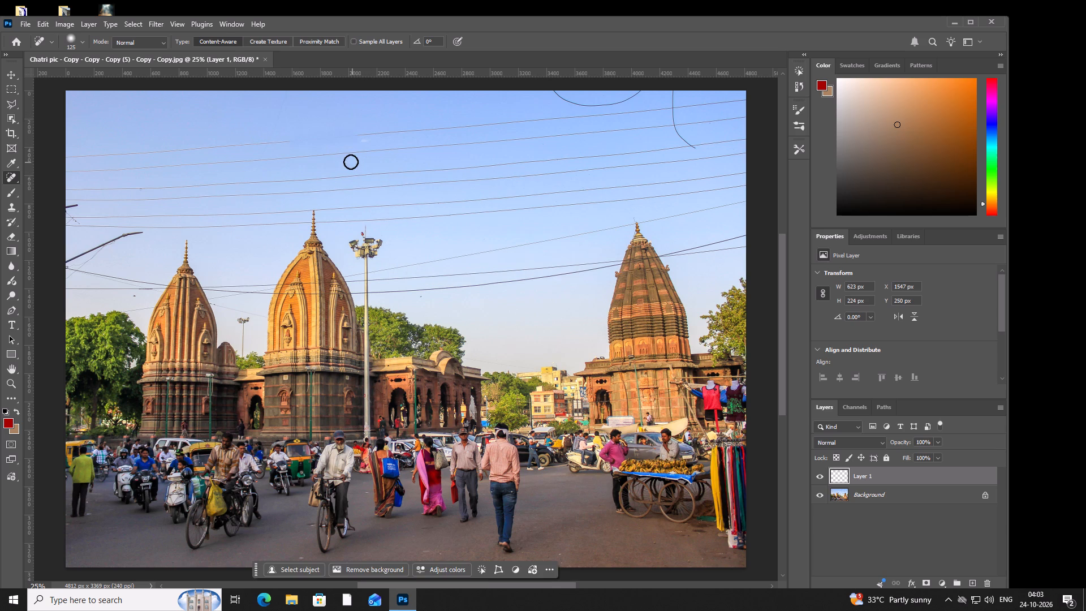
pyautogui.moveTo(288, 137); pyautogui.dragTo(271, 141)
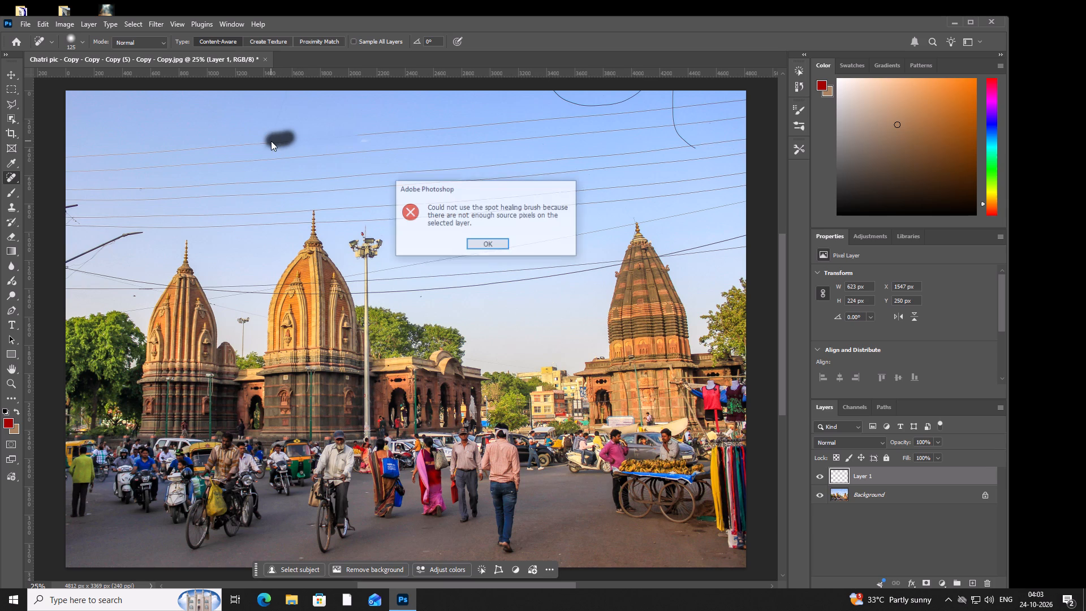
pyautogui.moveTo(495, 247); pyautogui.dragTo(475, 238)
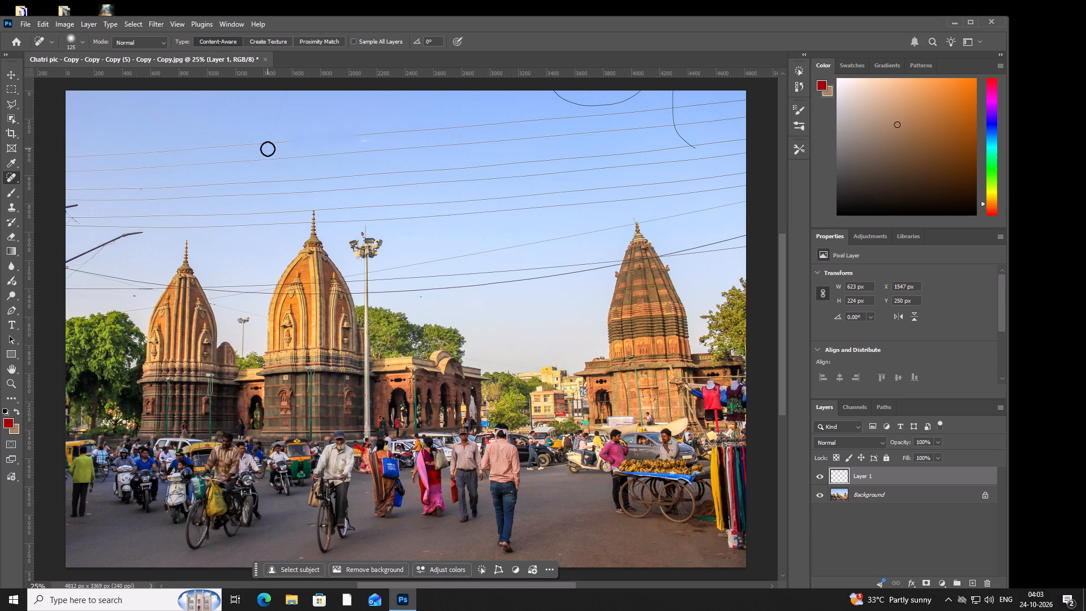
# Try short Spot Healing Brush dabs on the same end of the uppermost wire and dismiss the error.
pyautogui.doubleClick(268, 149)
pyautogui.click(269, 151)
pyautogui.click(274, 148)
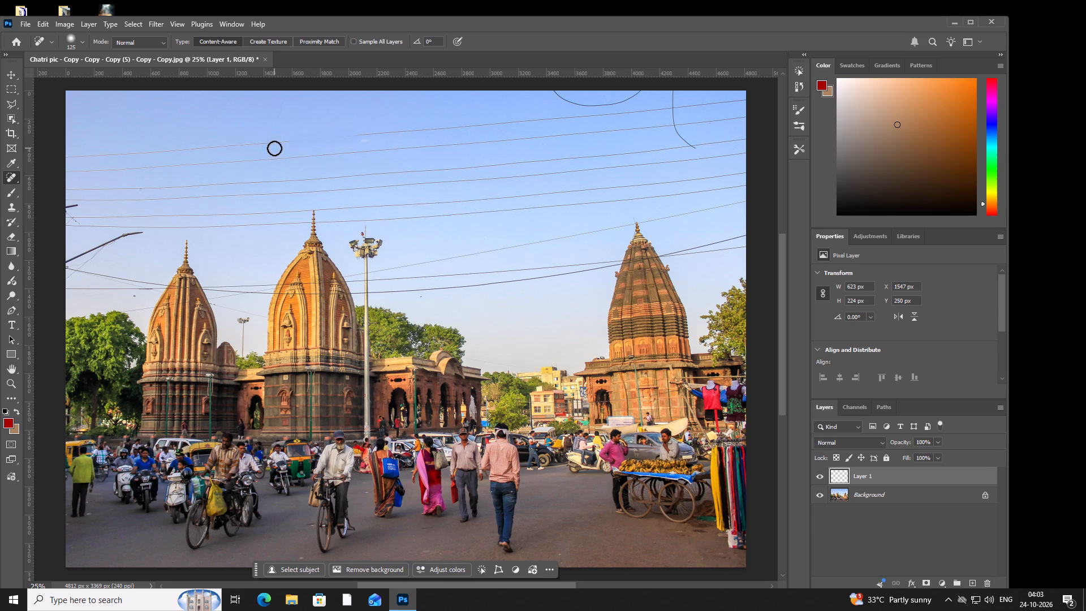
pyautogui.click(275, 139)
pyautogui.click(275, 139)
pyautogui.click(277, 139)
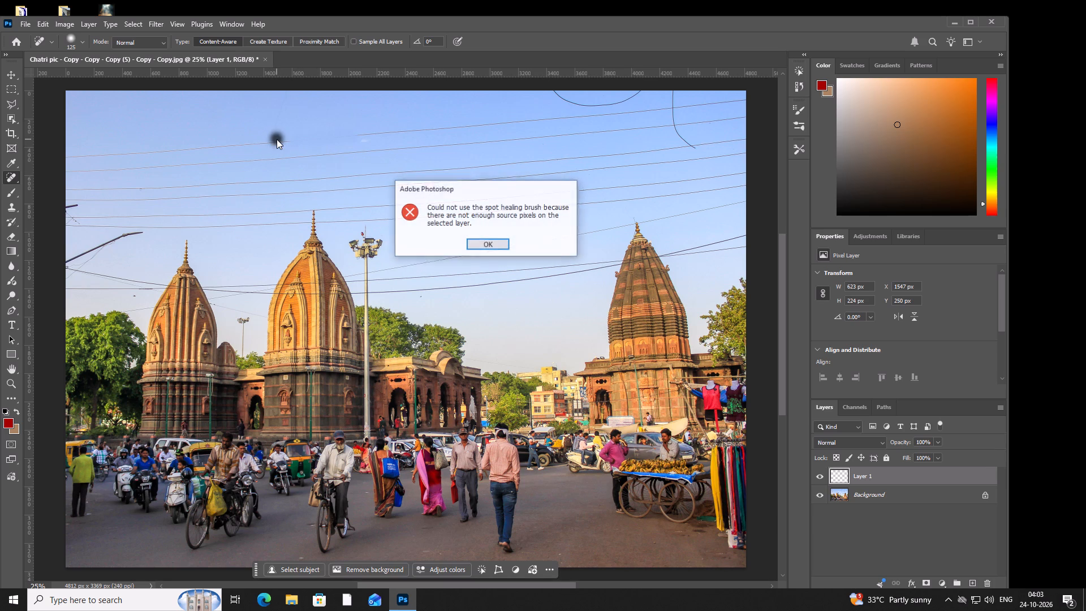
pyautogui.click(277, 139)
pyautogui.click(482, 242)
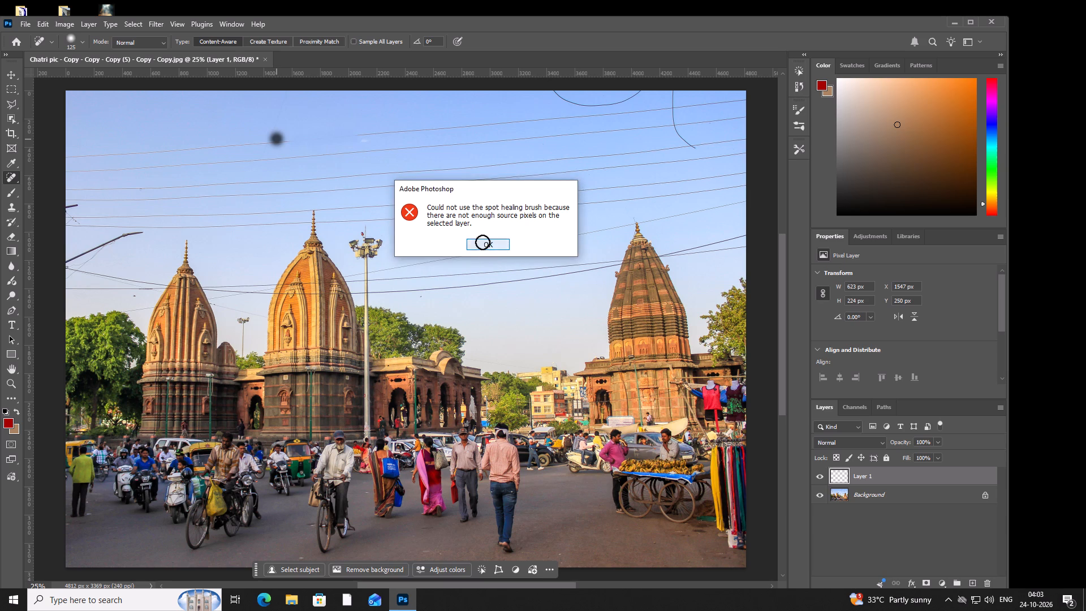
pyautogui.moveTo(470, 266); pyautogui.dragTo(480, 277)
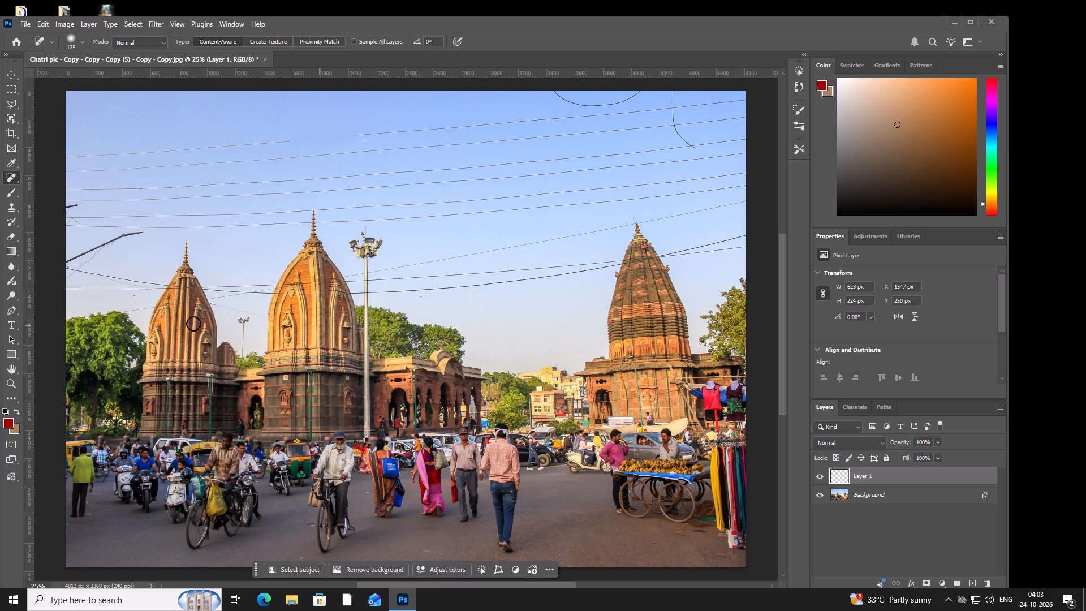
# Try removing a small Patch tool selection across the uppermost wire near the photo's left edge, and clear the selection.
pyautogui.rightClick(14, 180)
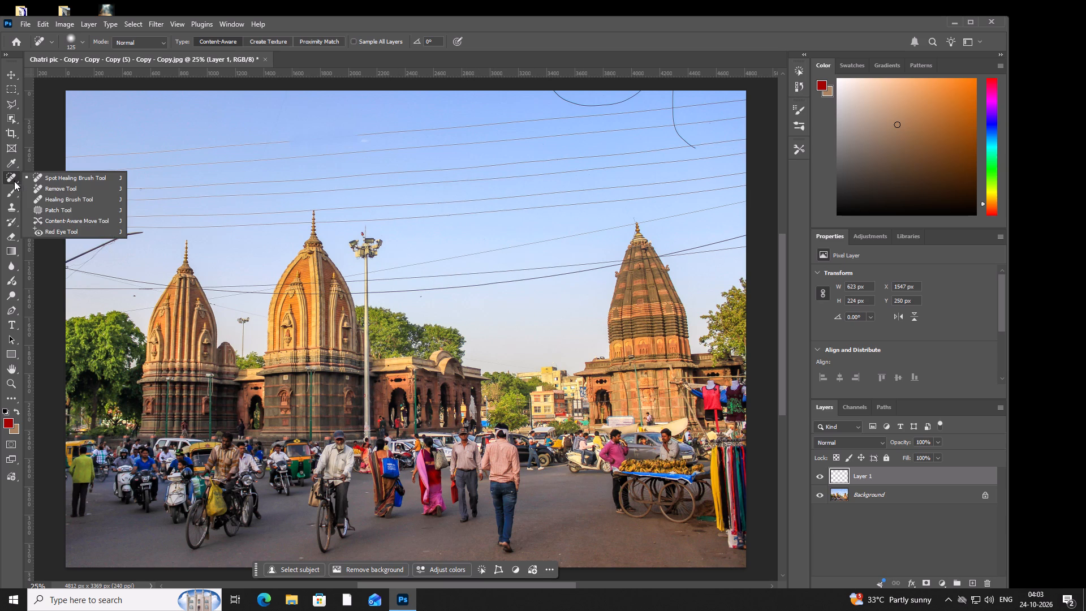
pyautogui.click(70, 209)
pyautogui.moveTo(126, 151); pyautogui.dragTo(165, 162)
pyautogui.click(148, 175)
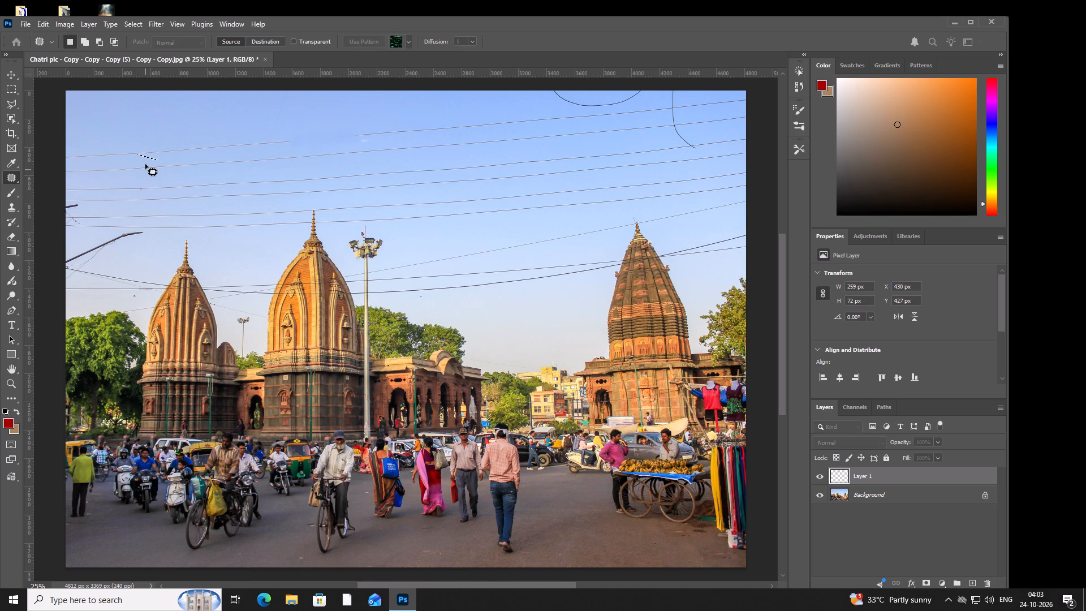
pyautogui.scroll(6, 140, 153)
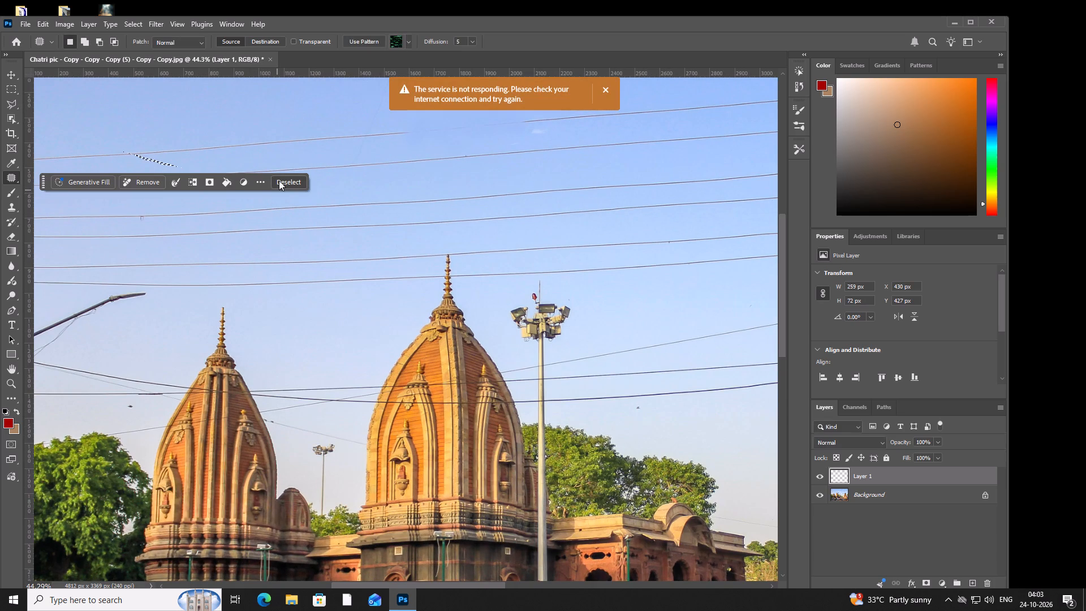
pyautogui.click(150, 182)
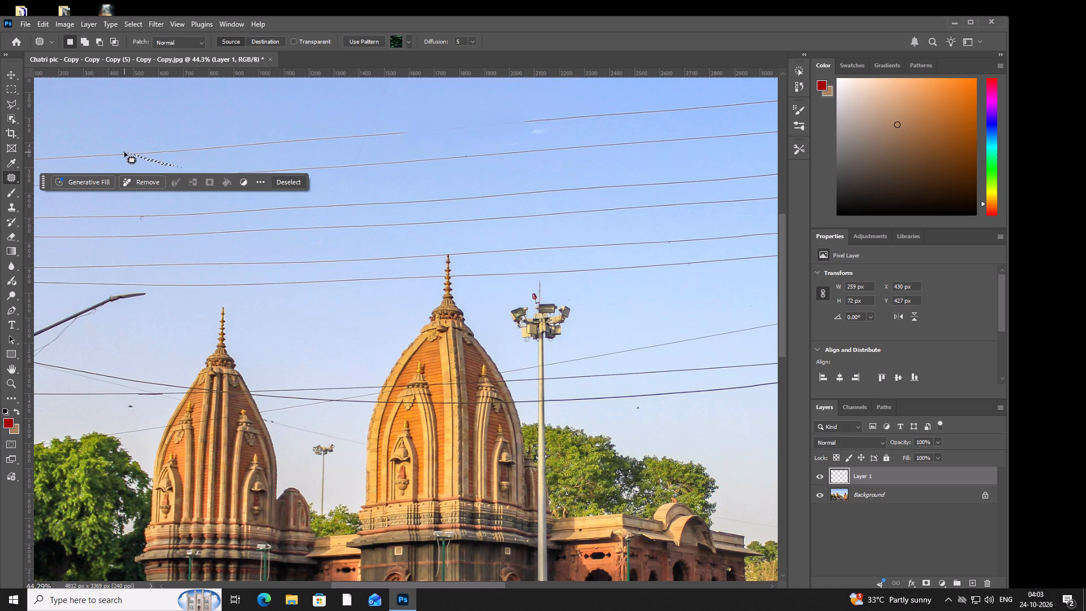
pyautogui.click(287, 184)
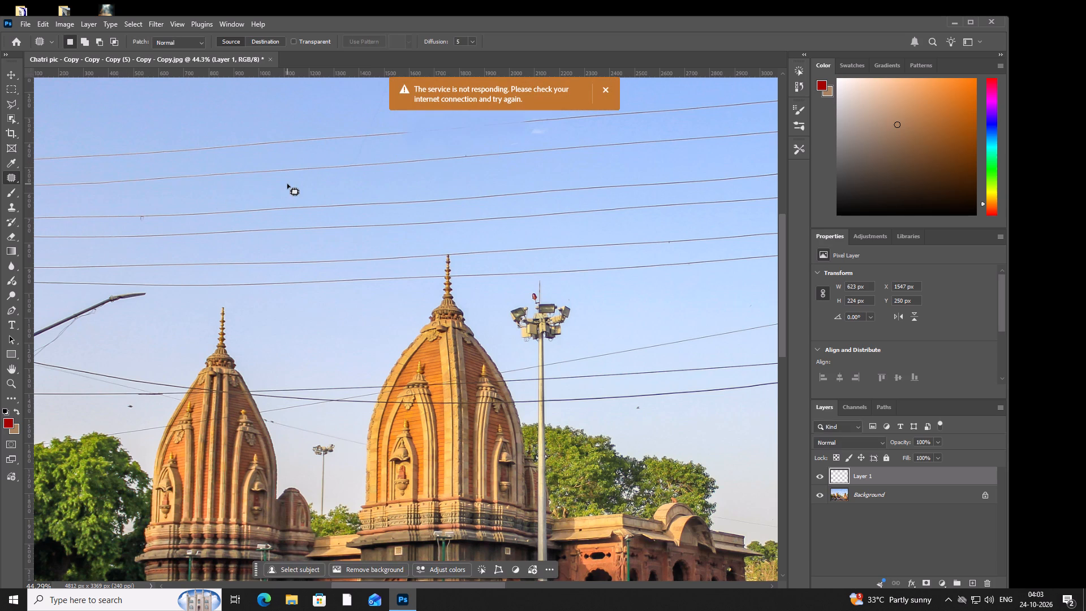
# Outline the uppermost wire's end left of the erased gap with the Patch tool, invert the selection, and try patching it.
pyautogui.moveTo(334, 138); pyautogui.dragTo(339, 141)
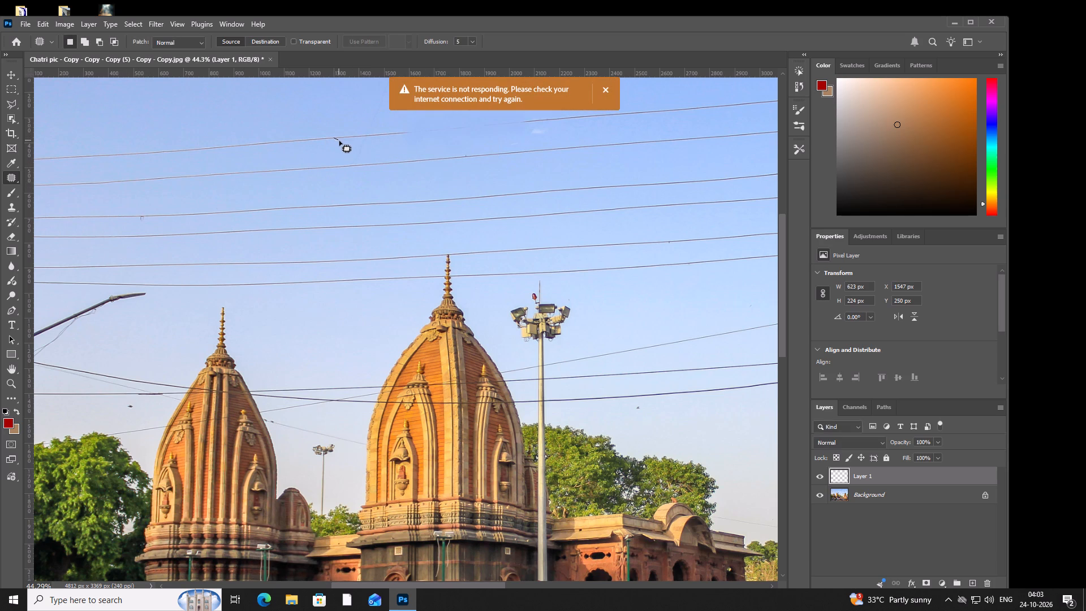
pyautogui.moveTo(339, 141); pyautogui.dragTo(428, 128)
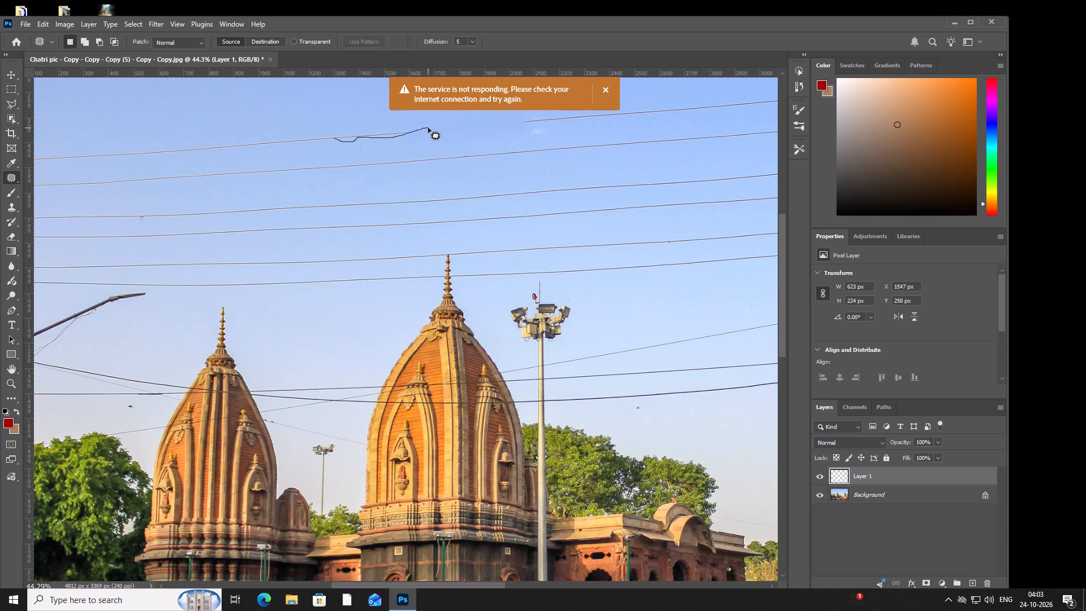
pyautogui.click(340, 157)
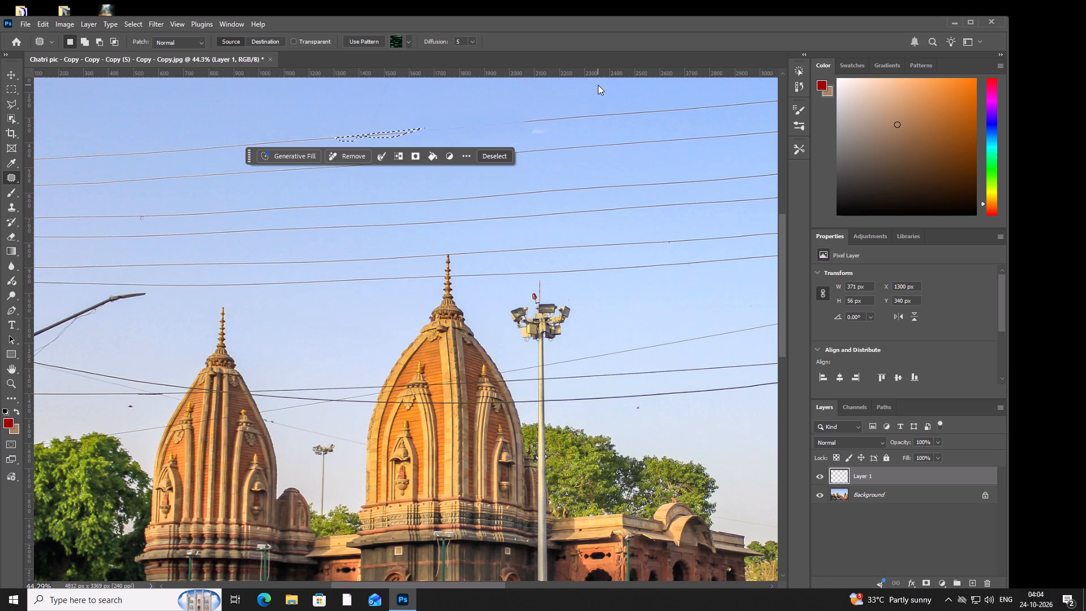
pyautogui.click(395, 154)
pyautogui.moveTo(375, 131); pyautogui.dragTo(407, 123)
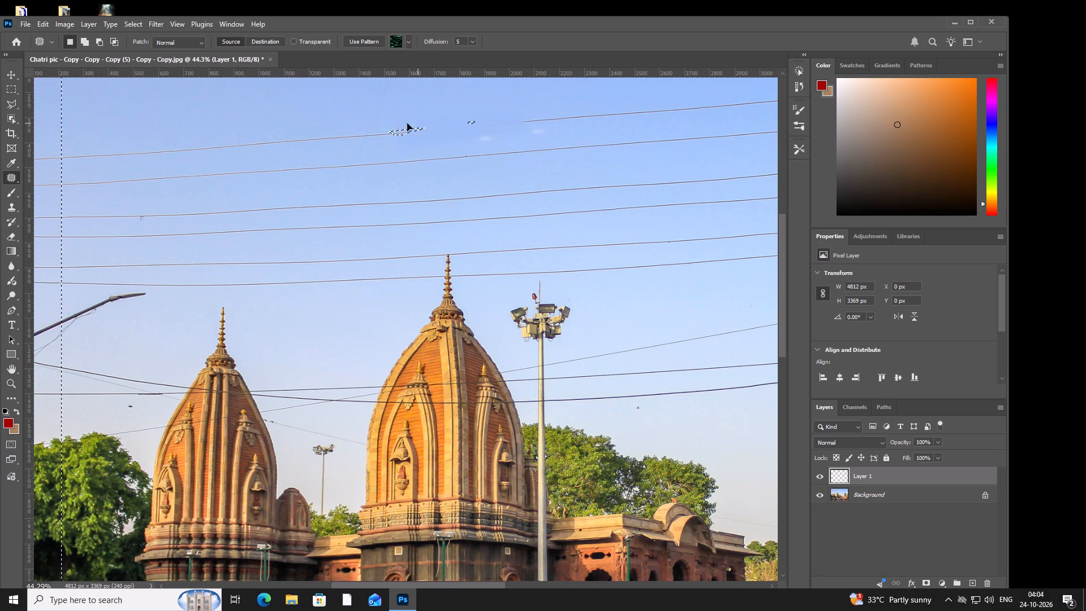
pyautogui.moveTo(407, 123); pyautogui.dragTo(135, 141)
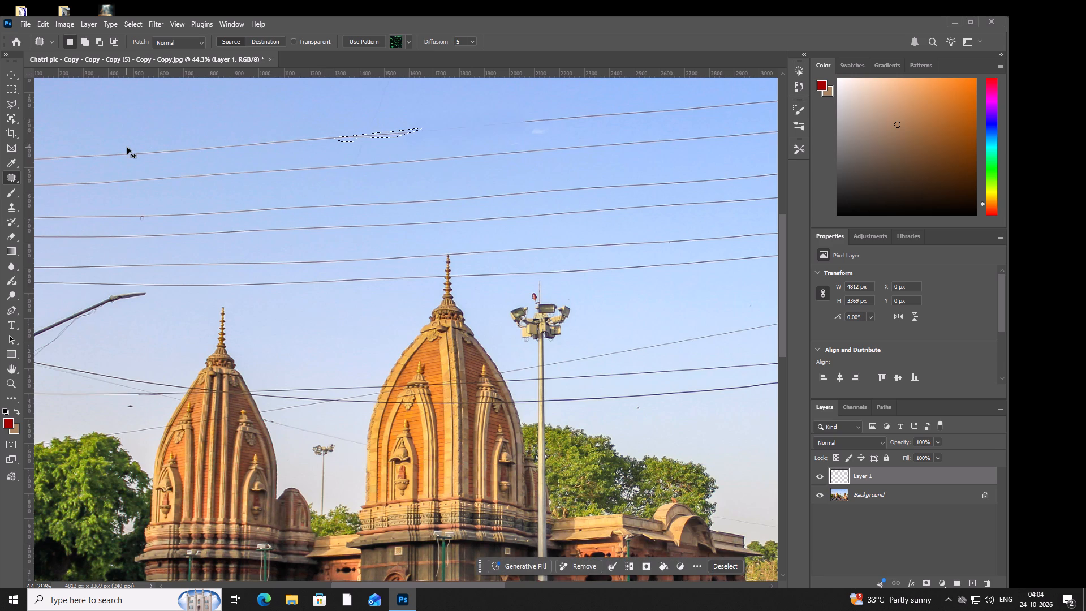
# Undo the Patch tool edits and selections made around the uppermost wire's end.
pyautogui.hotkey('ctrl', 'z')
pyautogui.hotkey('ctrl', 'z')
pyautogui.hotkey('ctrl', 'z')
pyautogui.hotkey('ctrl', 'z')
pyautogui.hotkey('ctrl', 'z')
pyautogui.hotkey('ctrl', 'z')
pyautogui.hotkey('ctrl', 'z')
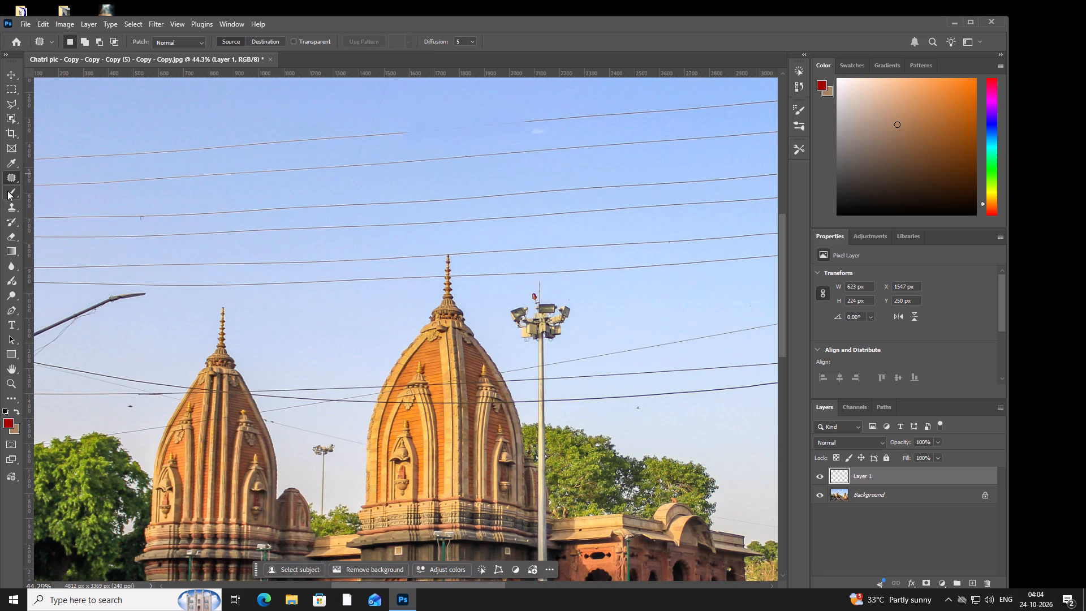
# Dab the Clone Stamp over a short stretch of the third wire from the top, above the leftmost temple.
pyautogui.click(8, 162)
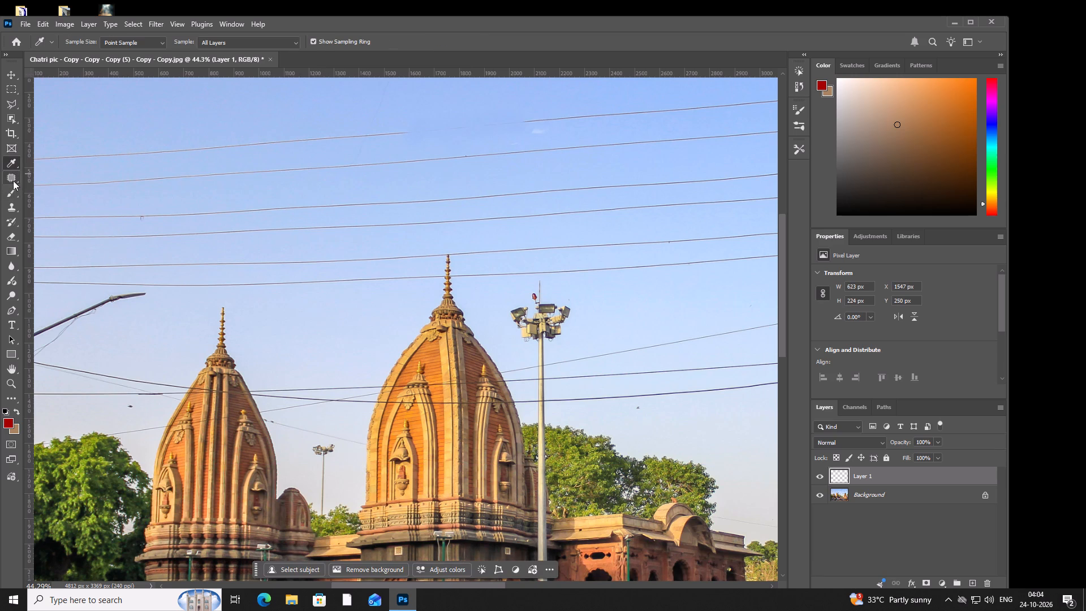
pyautogui.click(8, 210)
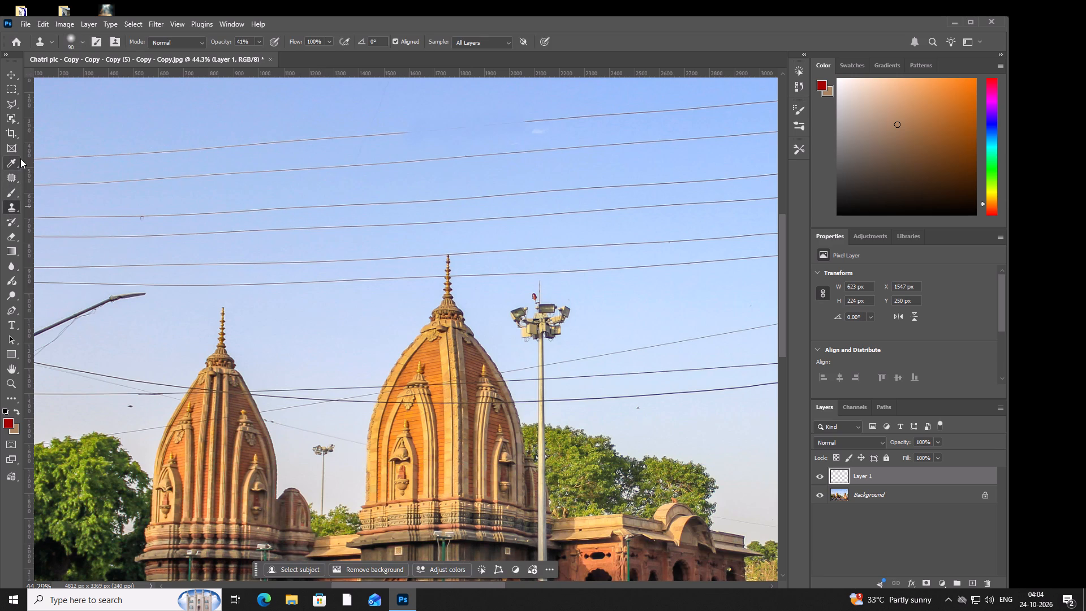
pyautogui.rightClick(14, 180)
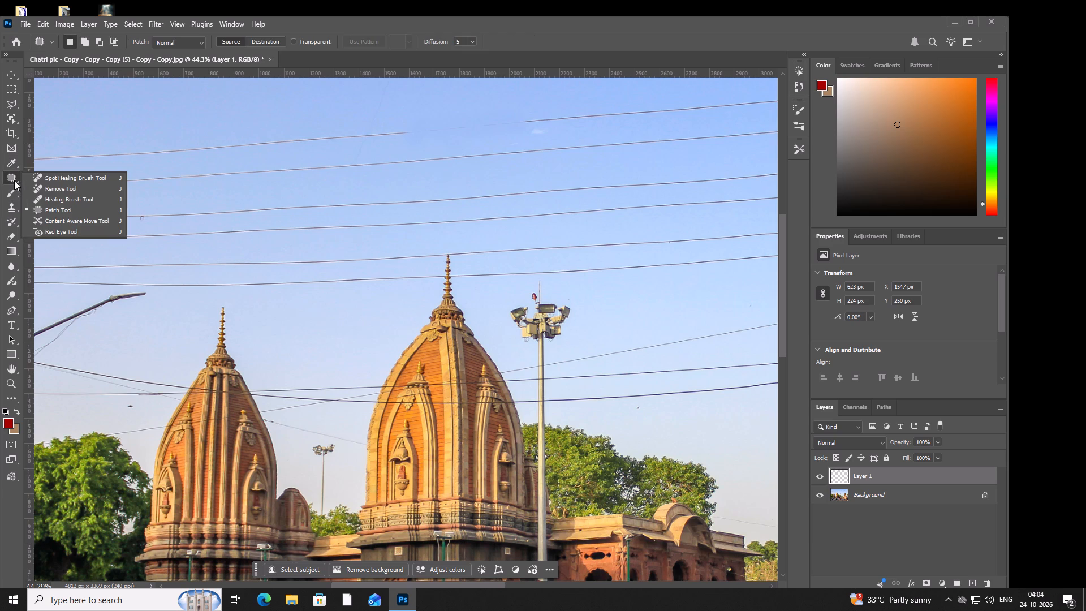
pyautogui.click(75, 179)
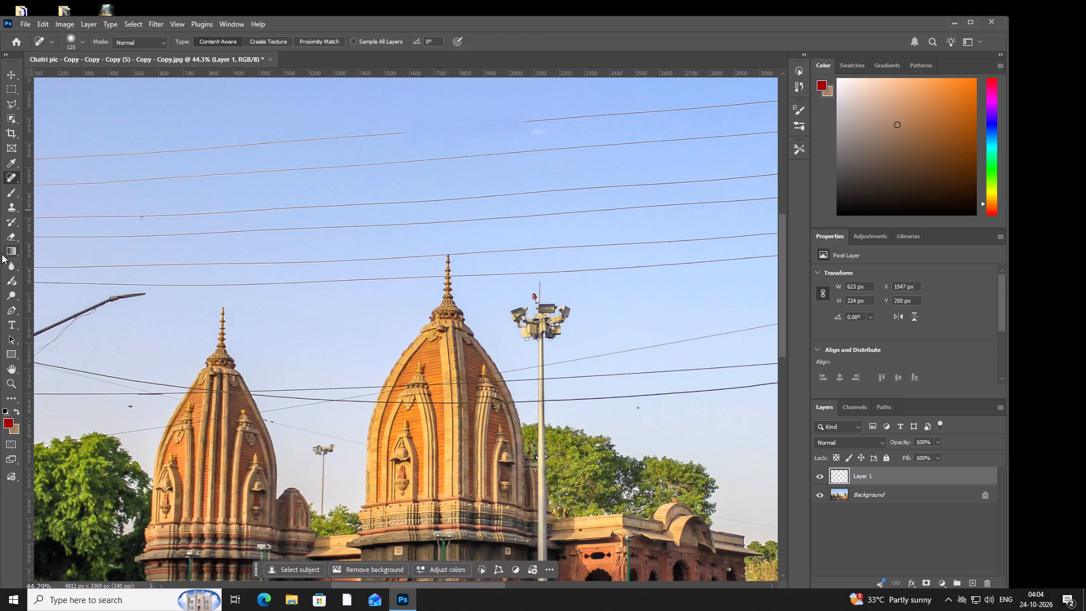
pyautogui.click(20, 209)
pyautogui.moveTo(150, 219); pyautogui.dragTo(175, 216)
pyautogui.tripleClick(175, 216)
pyautogui.click(176, 213)
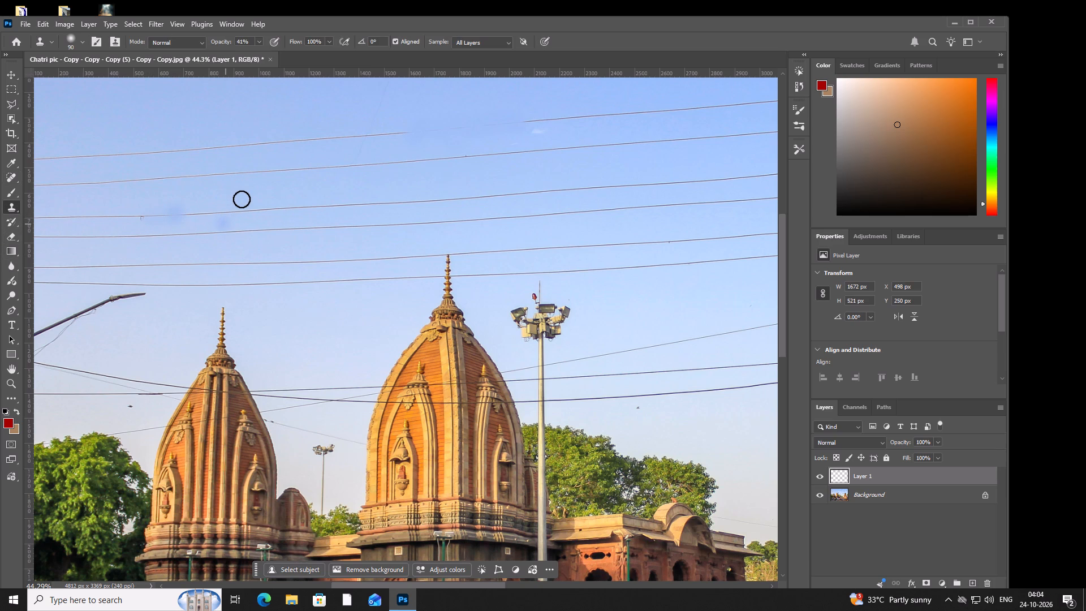
pyautogui.keyDown('alt'); pyautogui.click(244, 196); pyautogui.keyUp('alt')
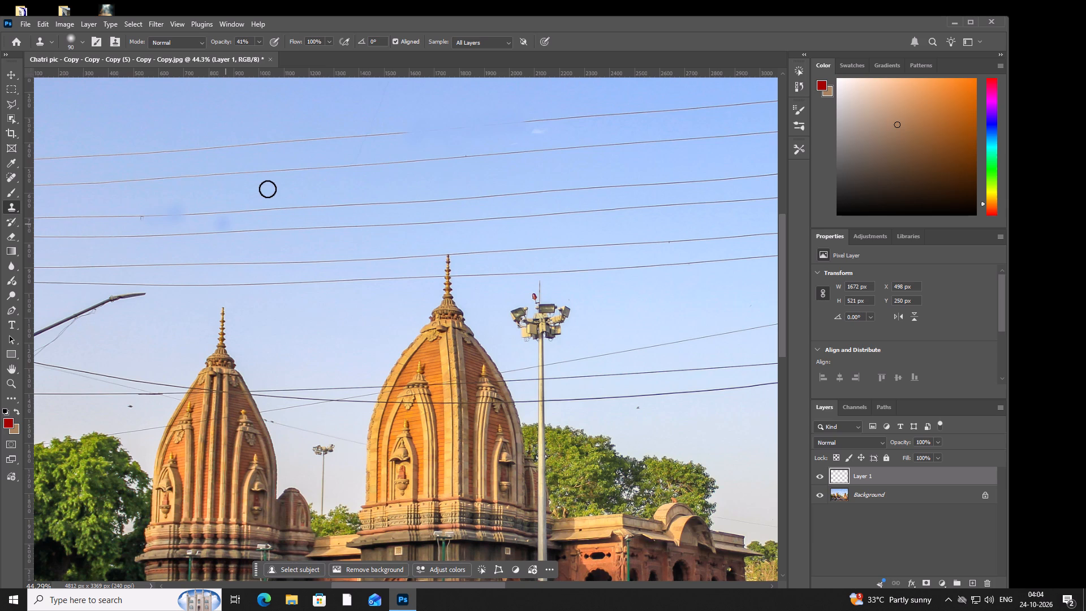
pyautogui.keyDown('alt'); pyautogui.click(268, 189); pyautogui.keyUp('alt')
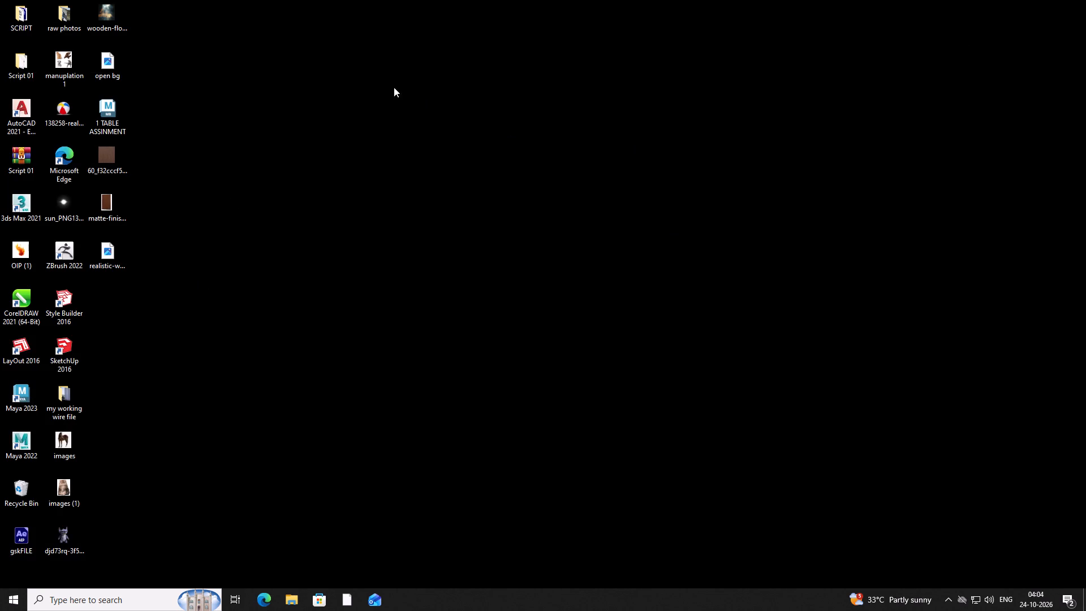